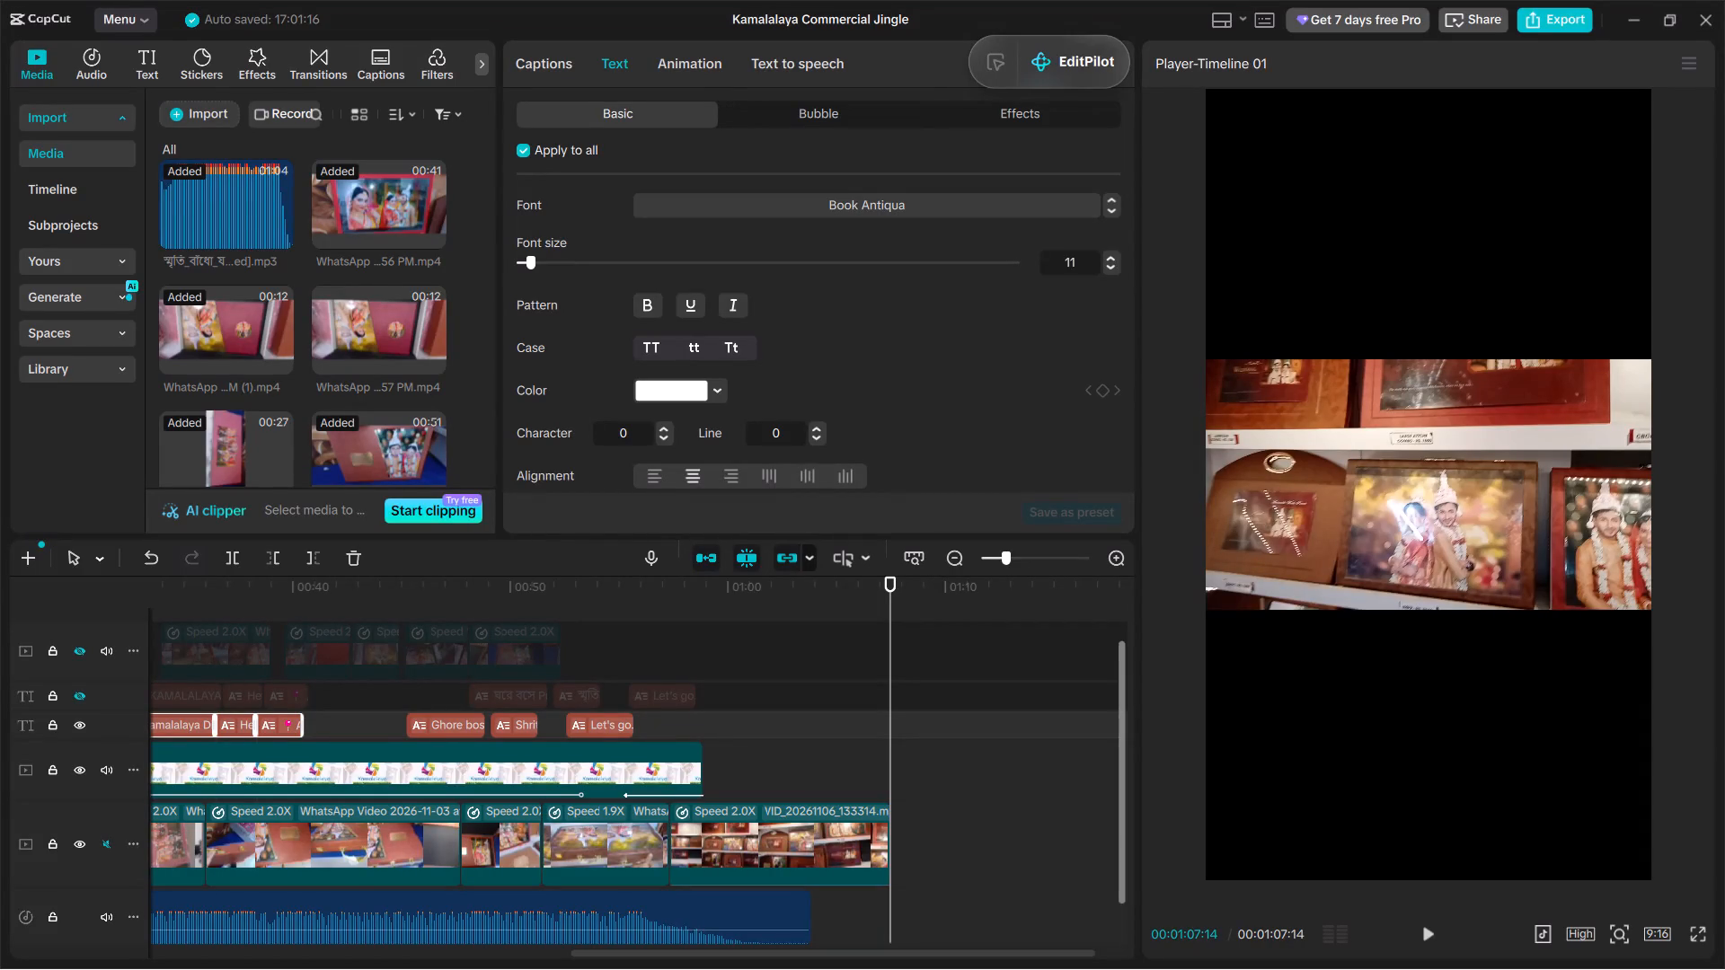
Play the jingle video from the beginning to review the romanized captions against the song.
{"action": "left_click", "coordinate": [1428, 921]}
{"action": "left_click", "coordinate": [1428, 921]}
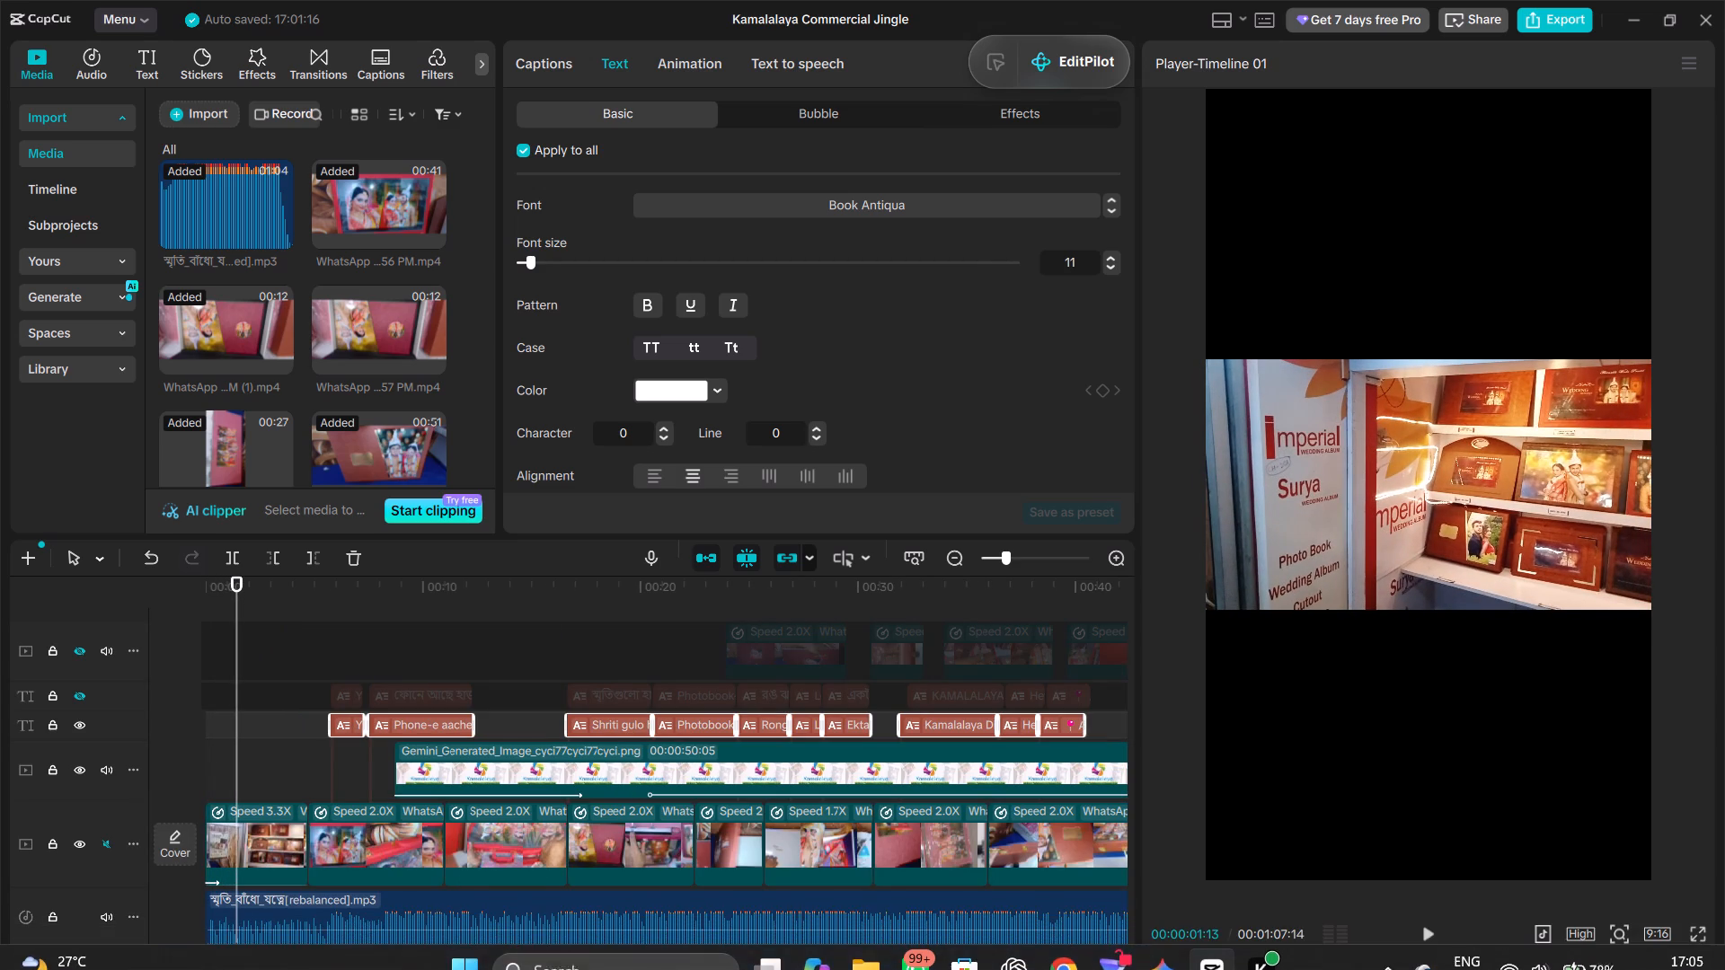
{"action": "left_click", "coordinate": [1424, 923]}
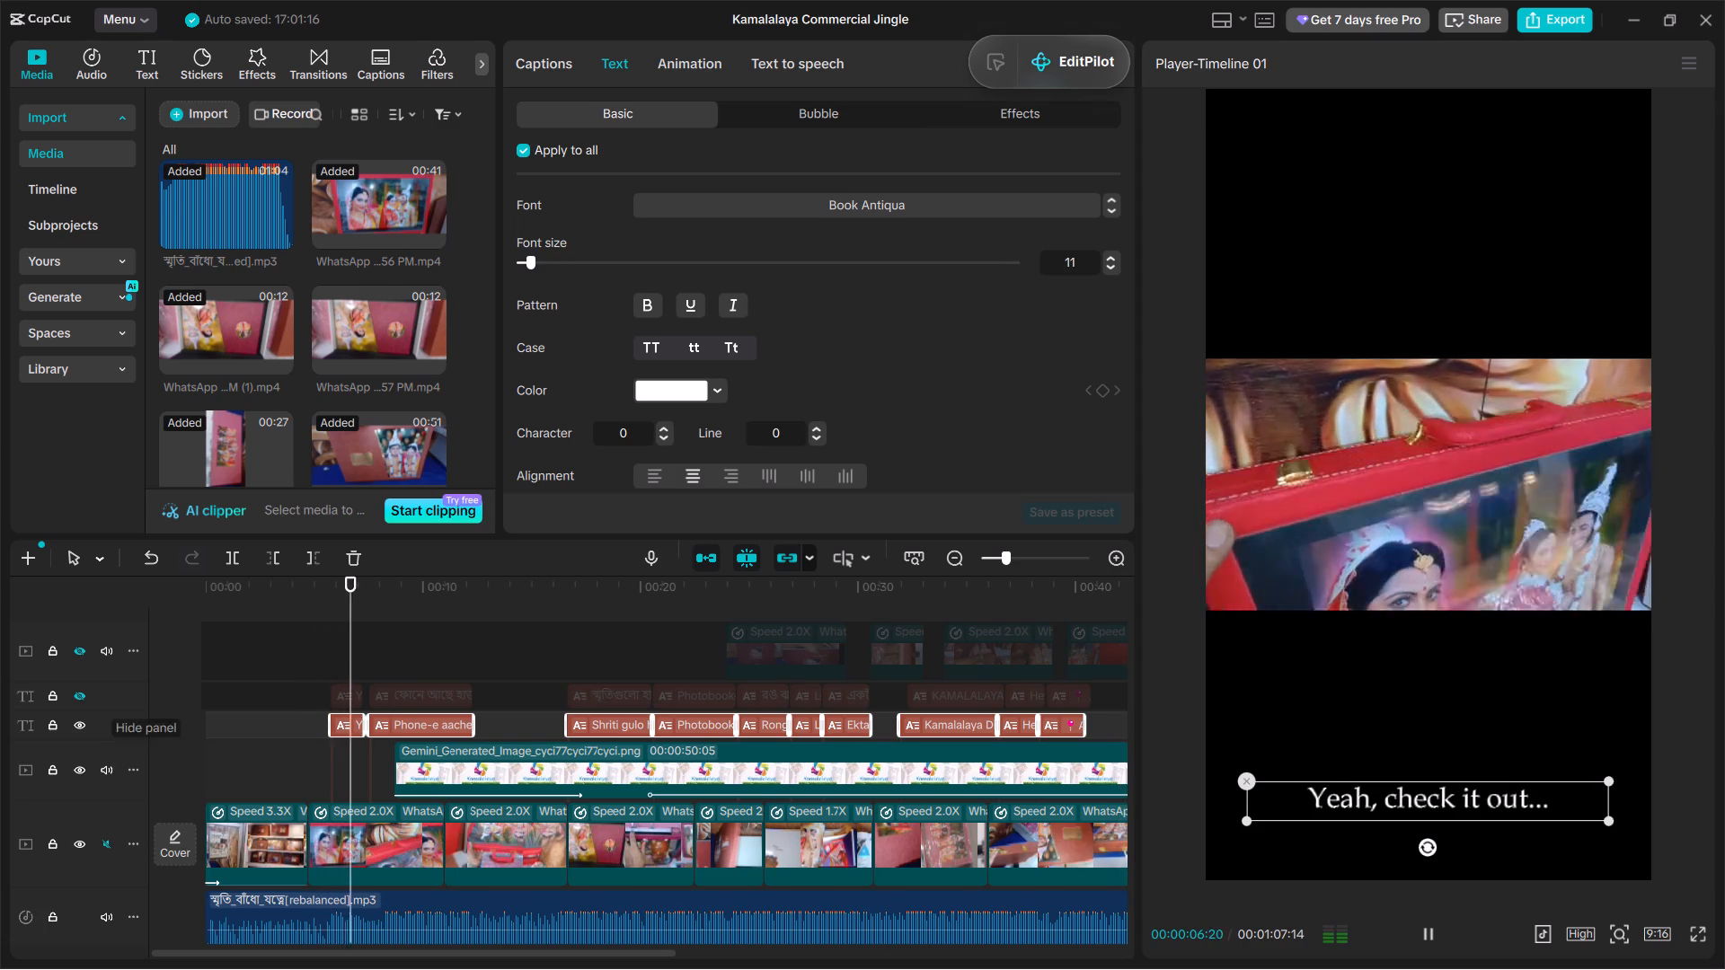
Lock the hidden text track directly above the visible romanized caption track.
{"action": "left_click", "coordinate": [54, 691]}
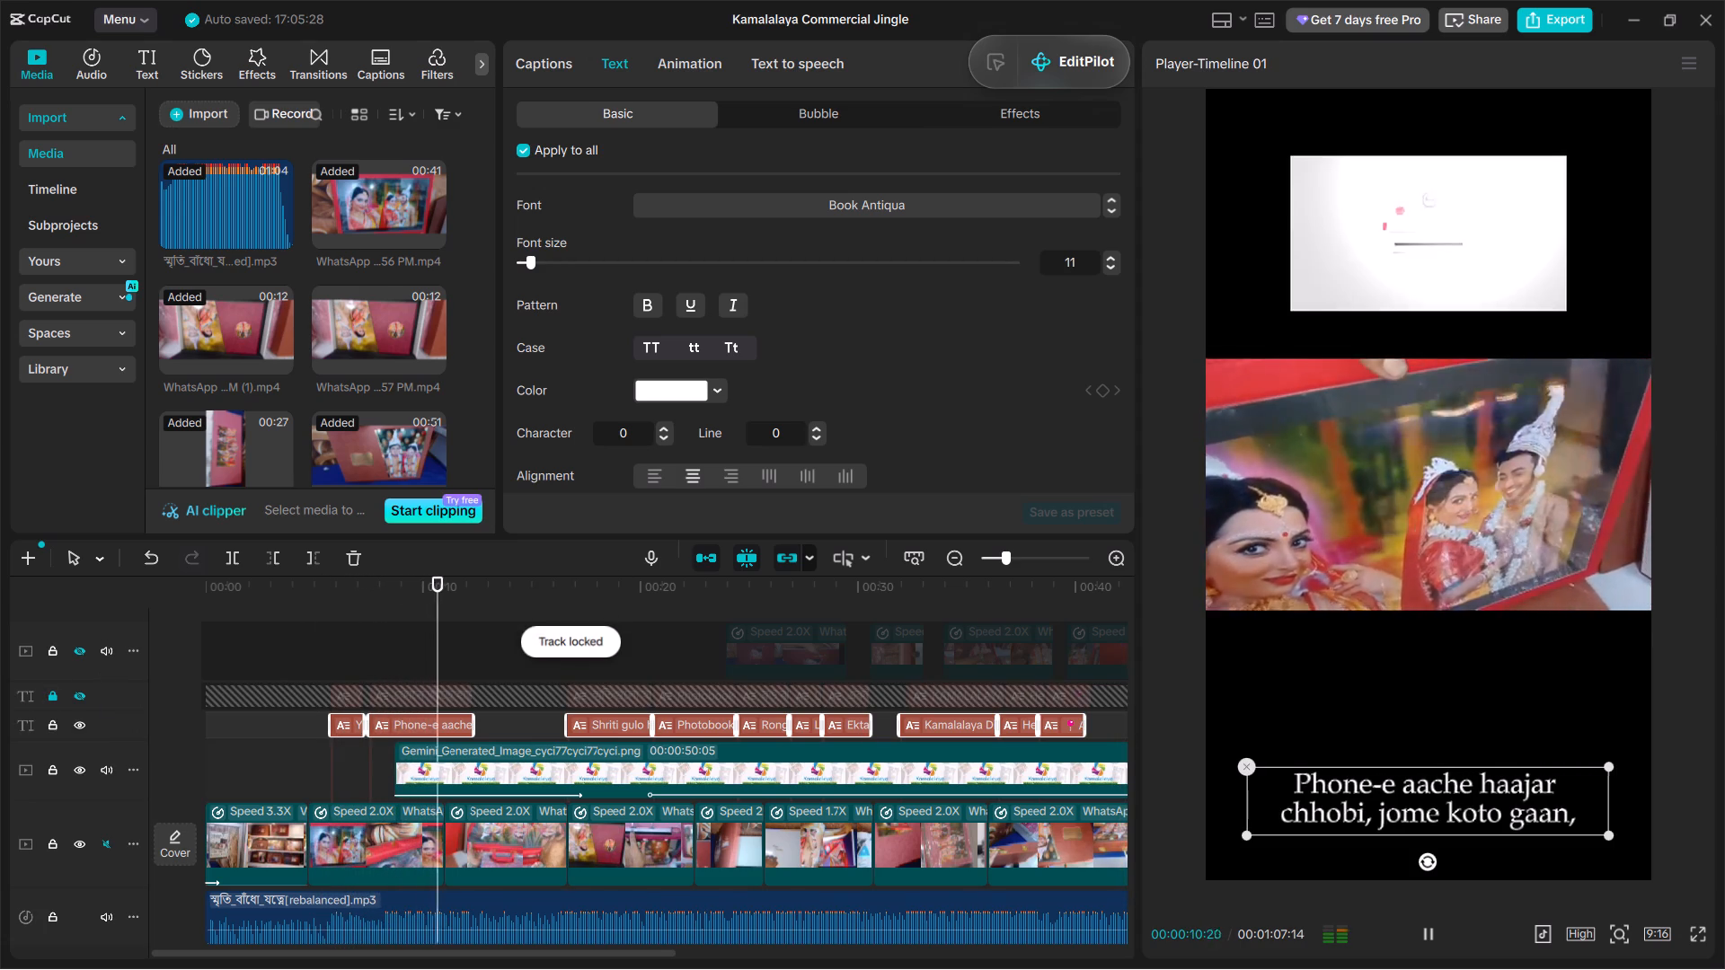
Color only the word "check" red (FF0000) in the "Yeah, check it out..." caption.
{"action": "key", "text": "Left"}
{"action": "key", "text": "Left"}
{"action": "key", "text": "Left"}
{"action": "key", "text": "Left"}
{"action": "key", "text": "Left"}
{"action": "key", "text": "Left"}
{"action": "key", "text": "Left"}
{"action": "key", "text": "Left"}
{"action": "key", "text": "Left"}
{"action": "key", "text": "Left"}
{"action": "key", "text": "Left"}
{"action": "key", "text": "Left"}
{"action": "key", "text": "Left"}
{"action": "key", "text": "Left"}
{"action": "key", "text": "Left"}
{"action": "key", "text": "Left"}
{"action": "key", "text": "Left"}
{"action": "key", "text": "Left"}
{"action": "key", "text": "Left"}
{"action": "key", "text": "Left"}
{"action": "key", "text": "Left"}
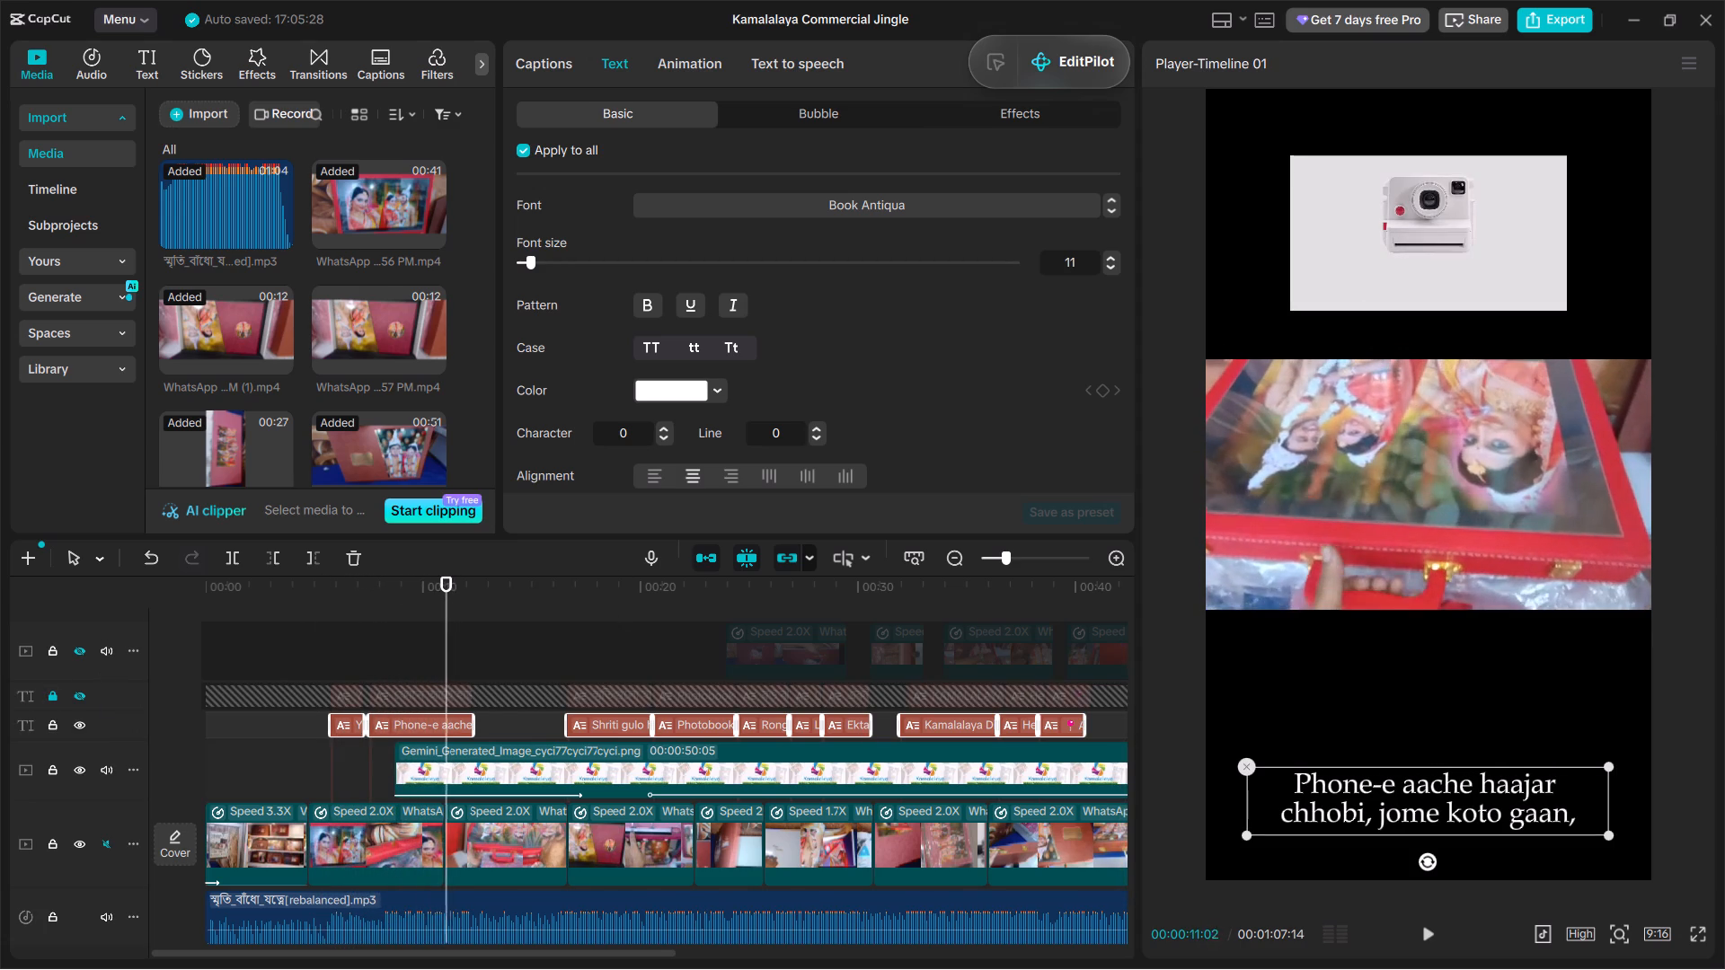
{"action": "key", "text": "Left"}
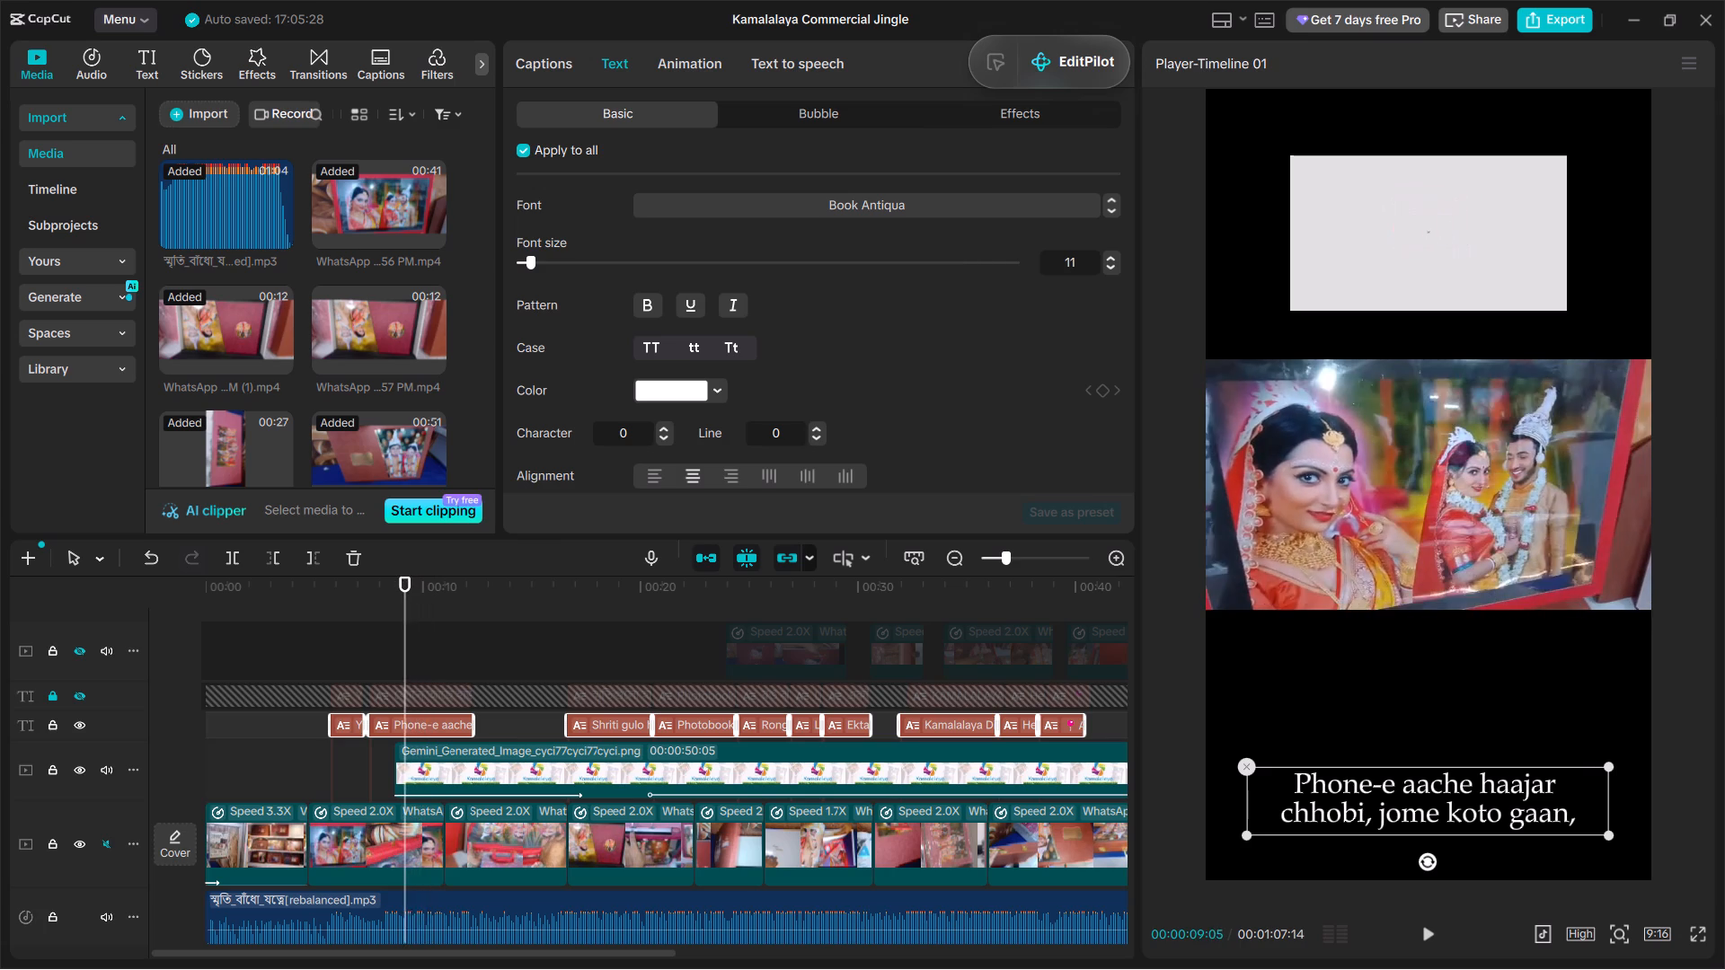
{"action": "key", "text": "Left"}
{"action": "key", "text": "Left"}
{"action": "key", "text": "Left"}
{"action": "key", "text": "j"}
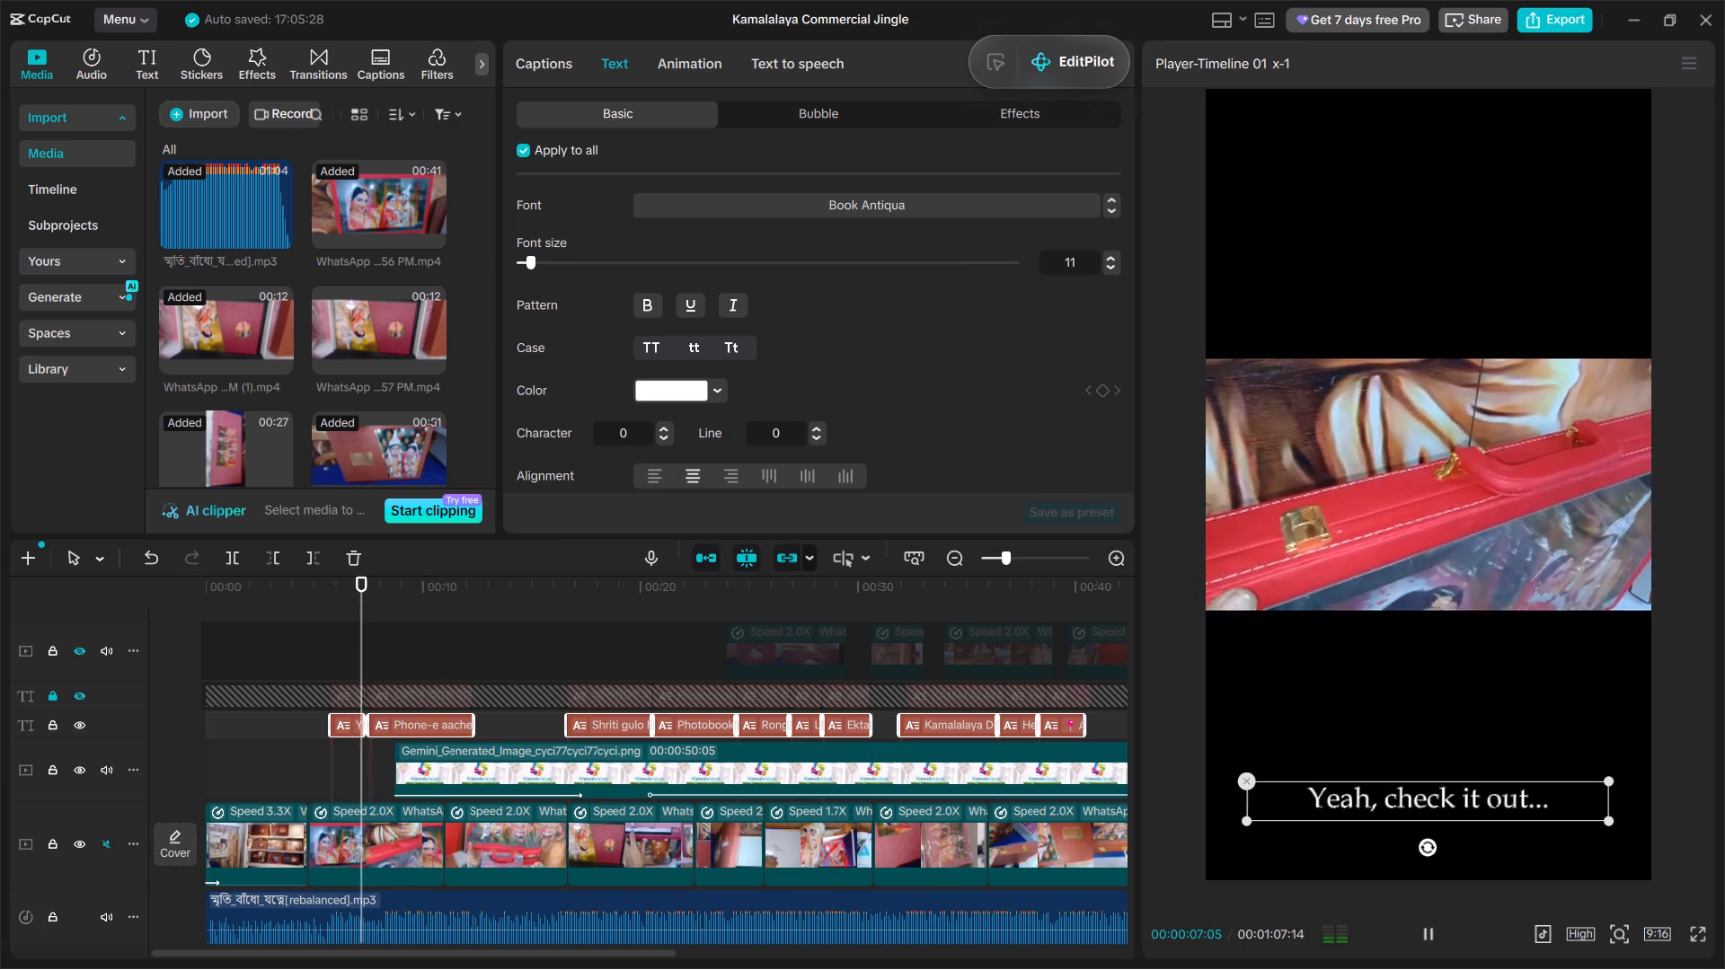
{"action": "key", "text": "space"}
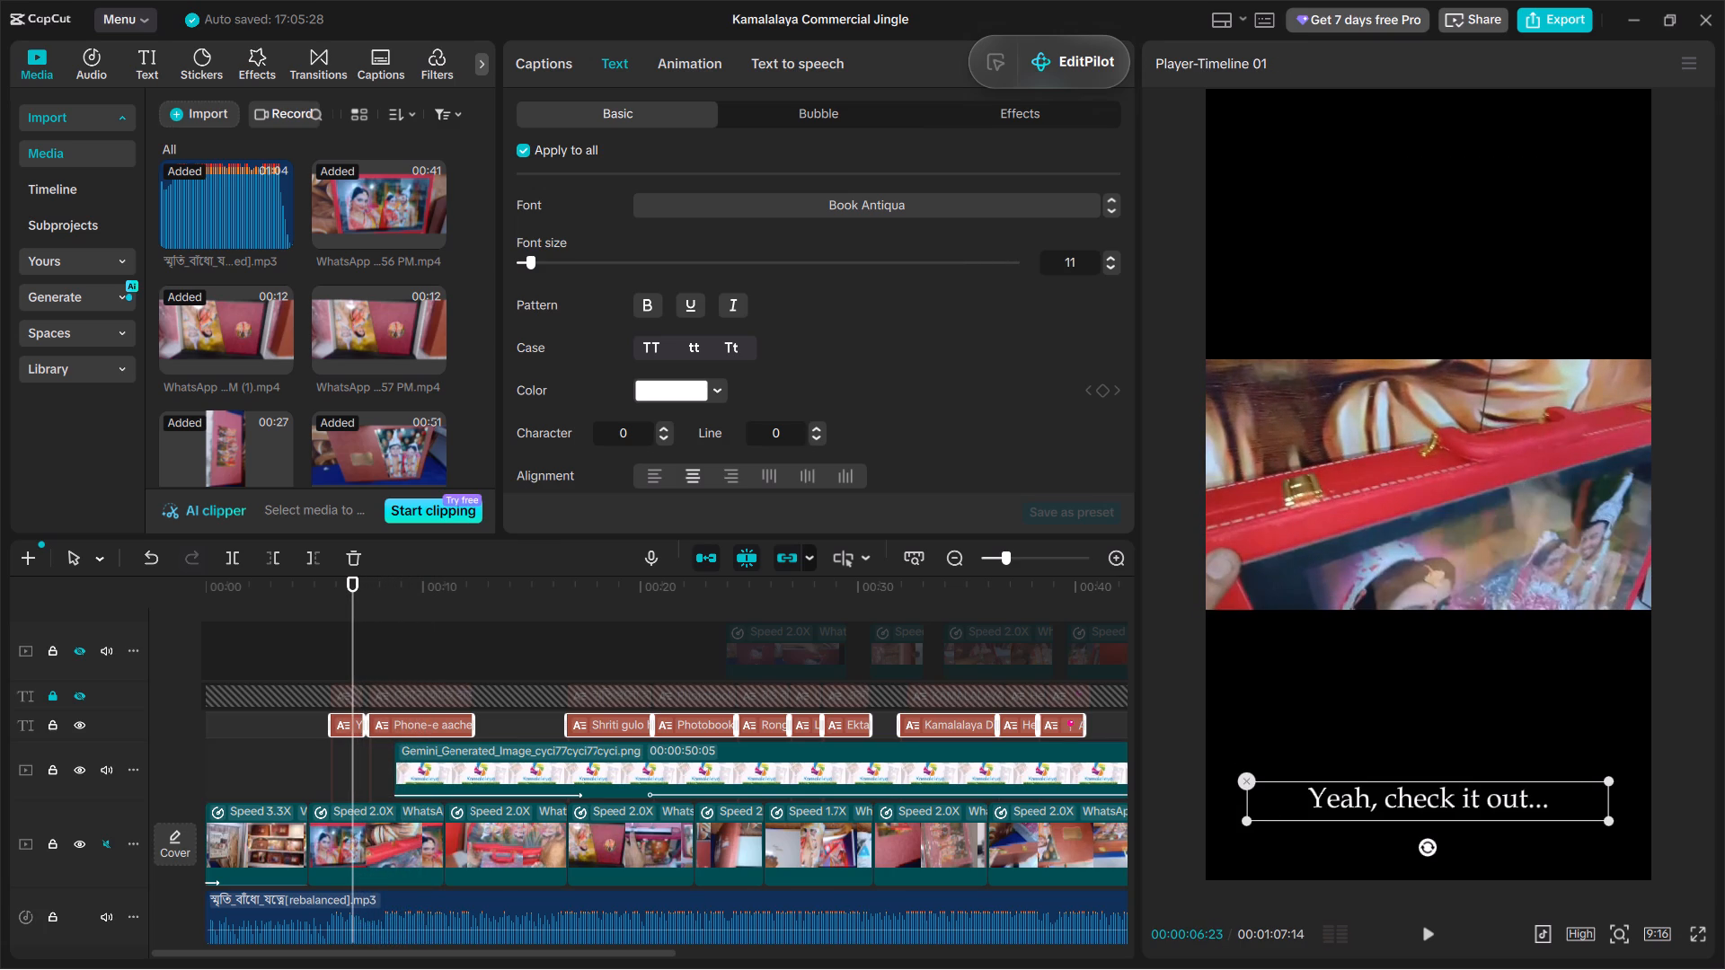
{"action": "scroll", "coordinate": [481, 798], "scroll_direction": "up", "scroll_amount": 11, "text": "ctrl"}
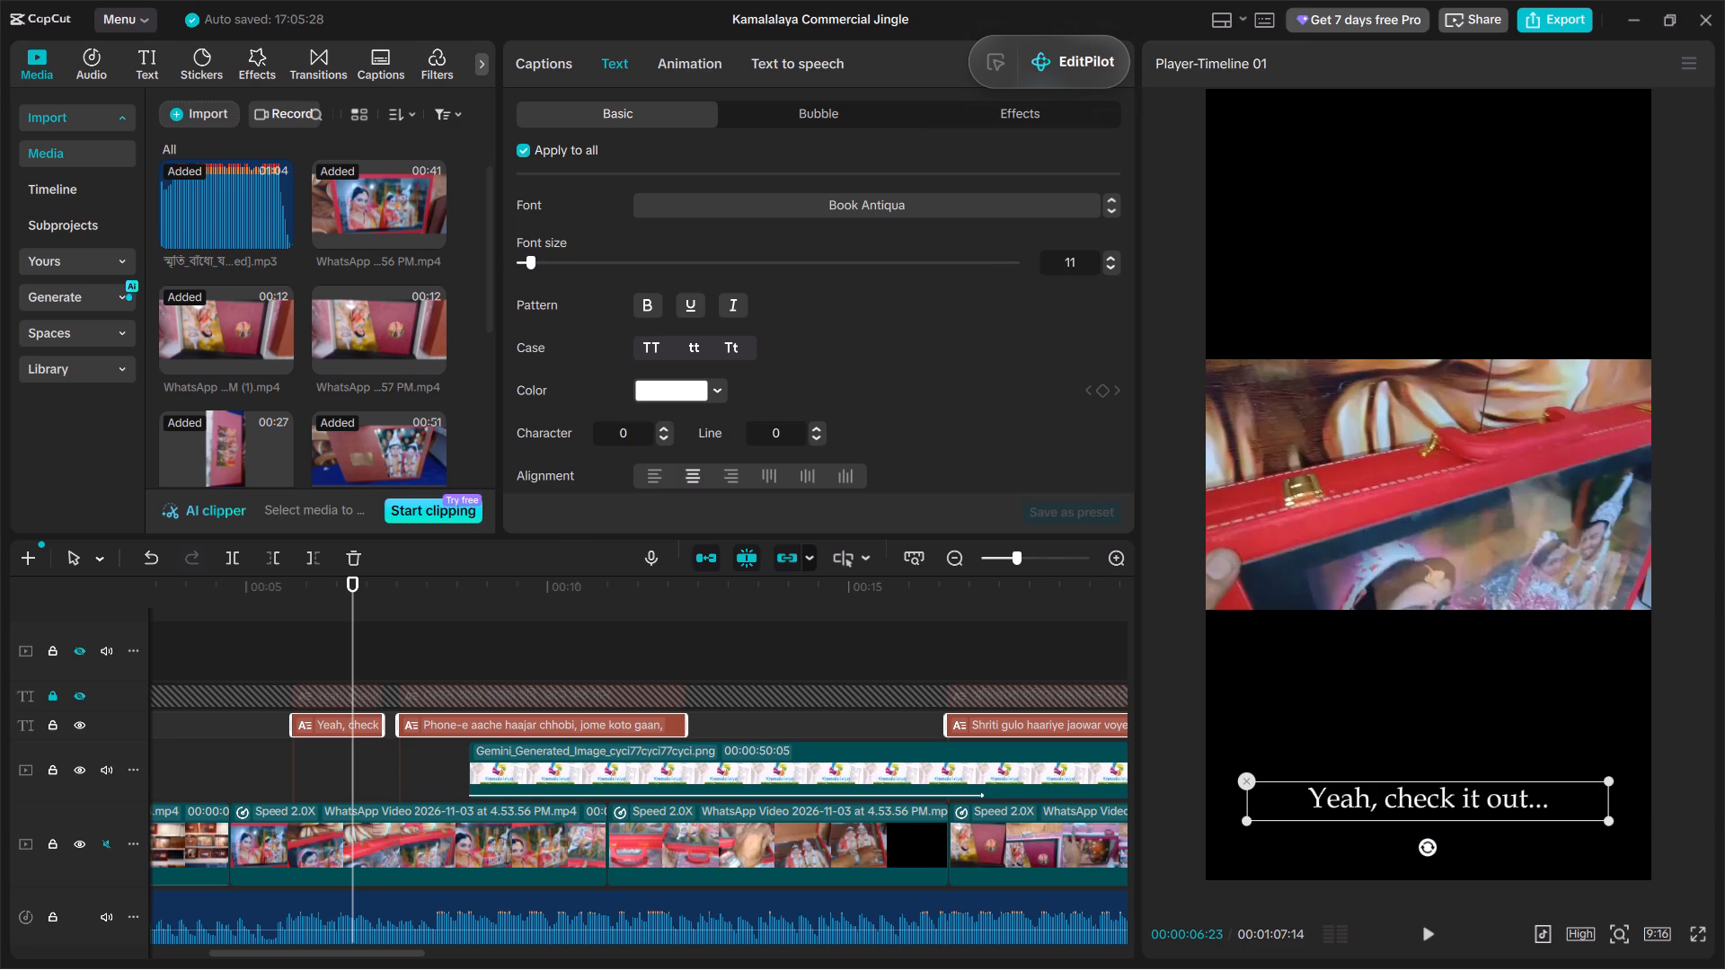
{"action": "scroll", "coordinate": [600, 304], "scroll_direction": "up", "scroll_amount": 6}
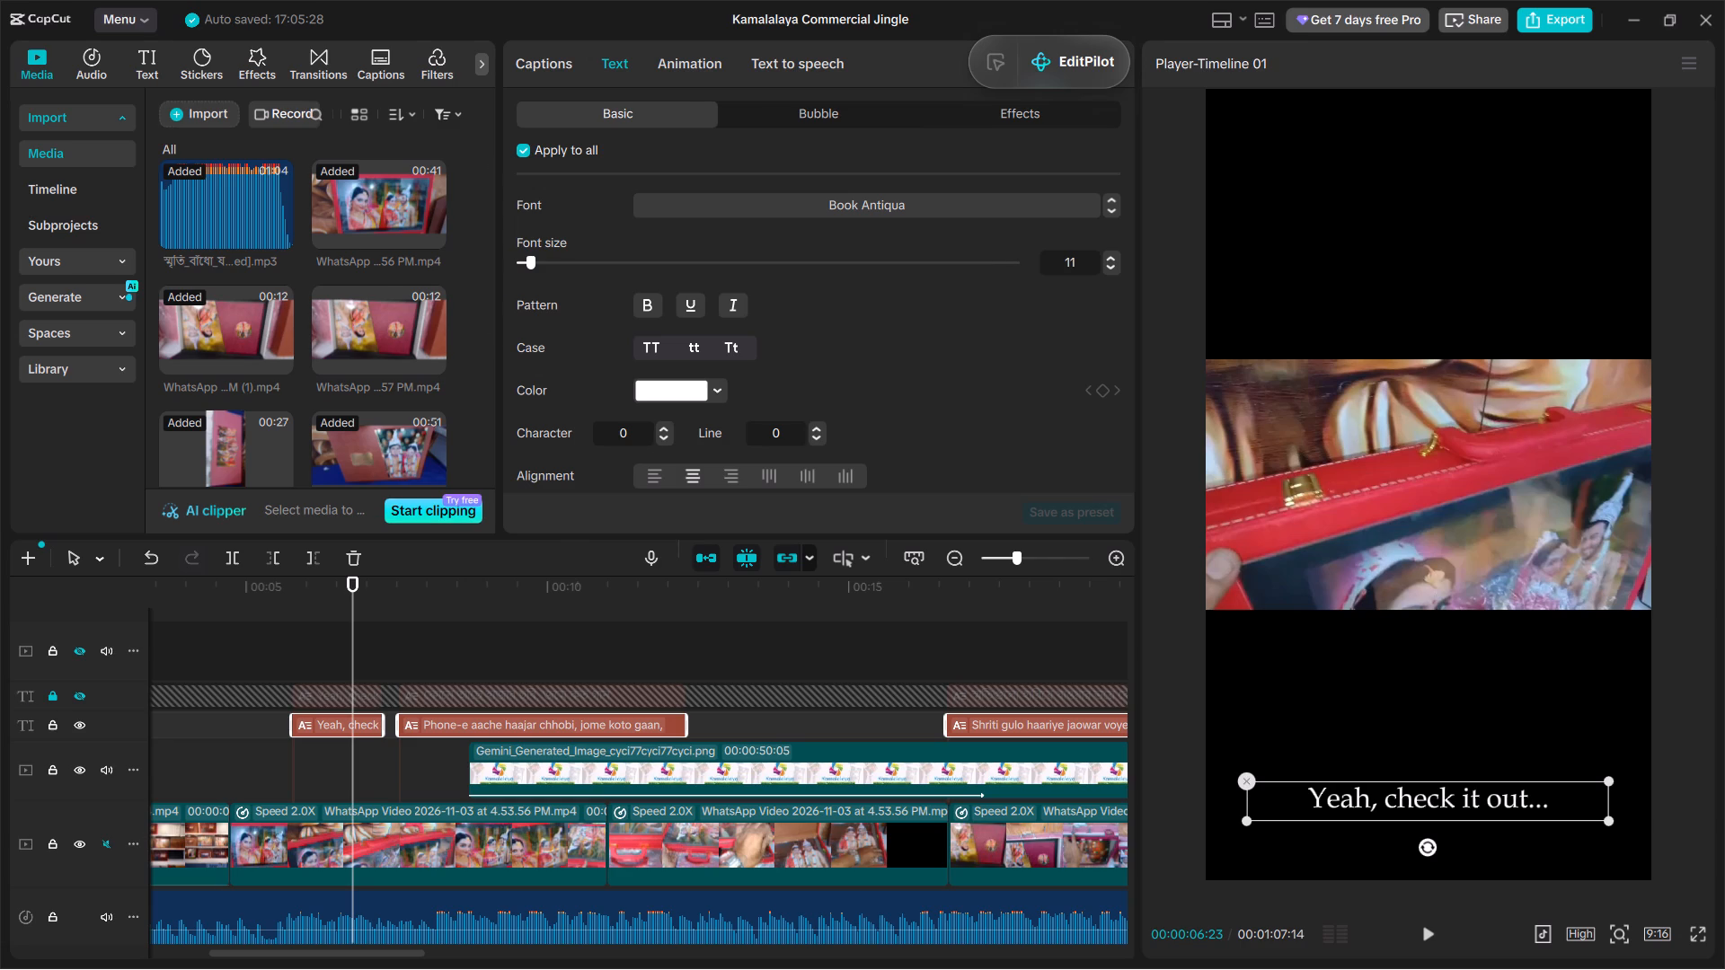
{"action": "left_click", "coordinate": [318, 728]}
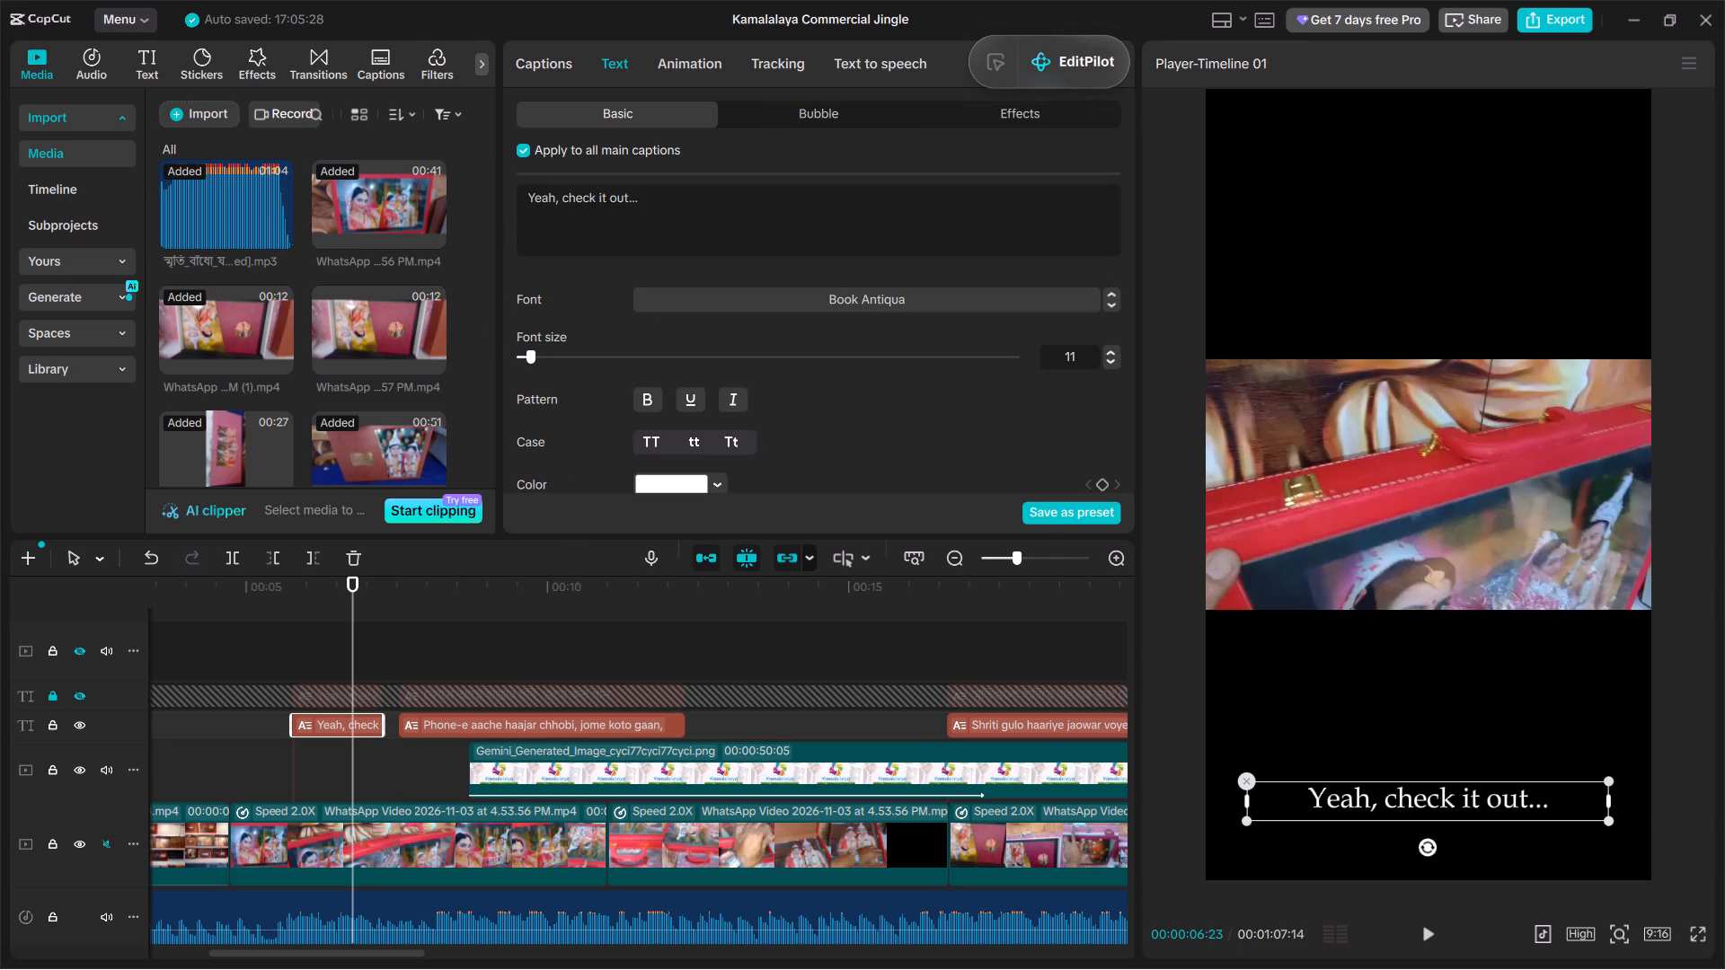
{"action": "double_click", "coordinate": [588, 207]}
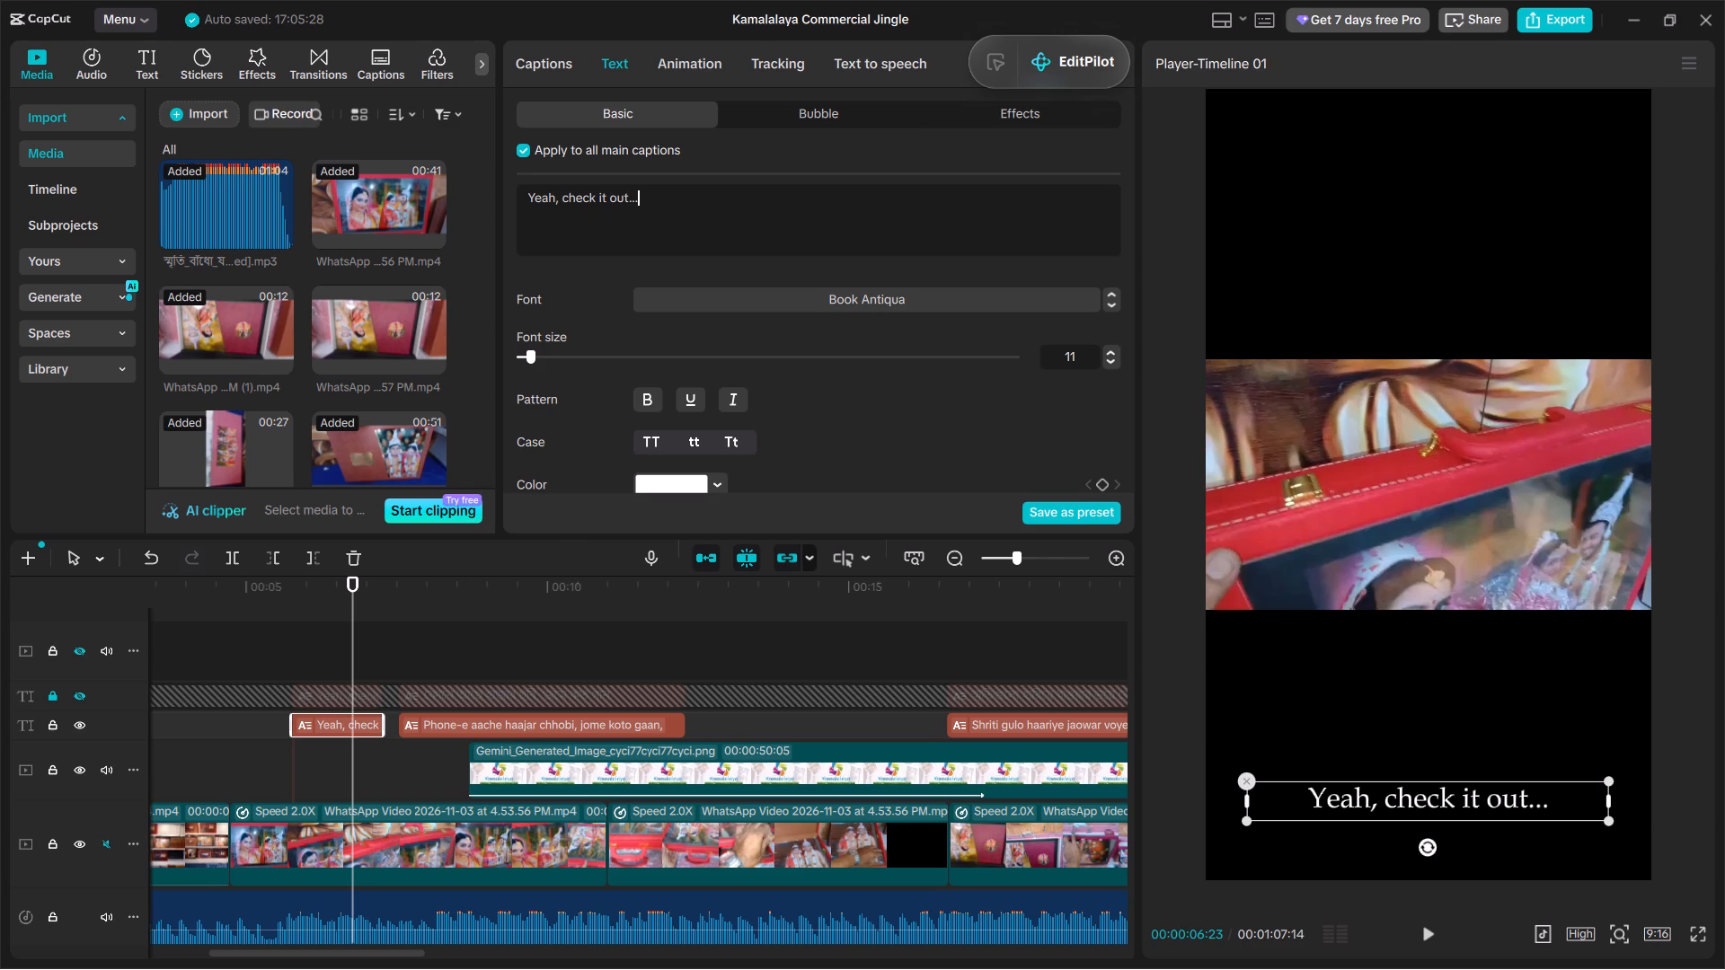
{"action": "left_click", "coordinate": [583, 205]}
{"action": "double_click", "coordinate": [581, 202]}
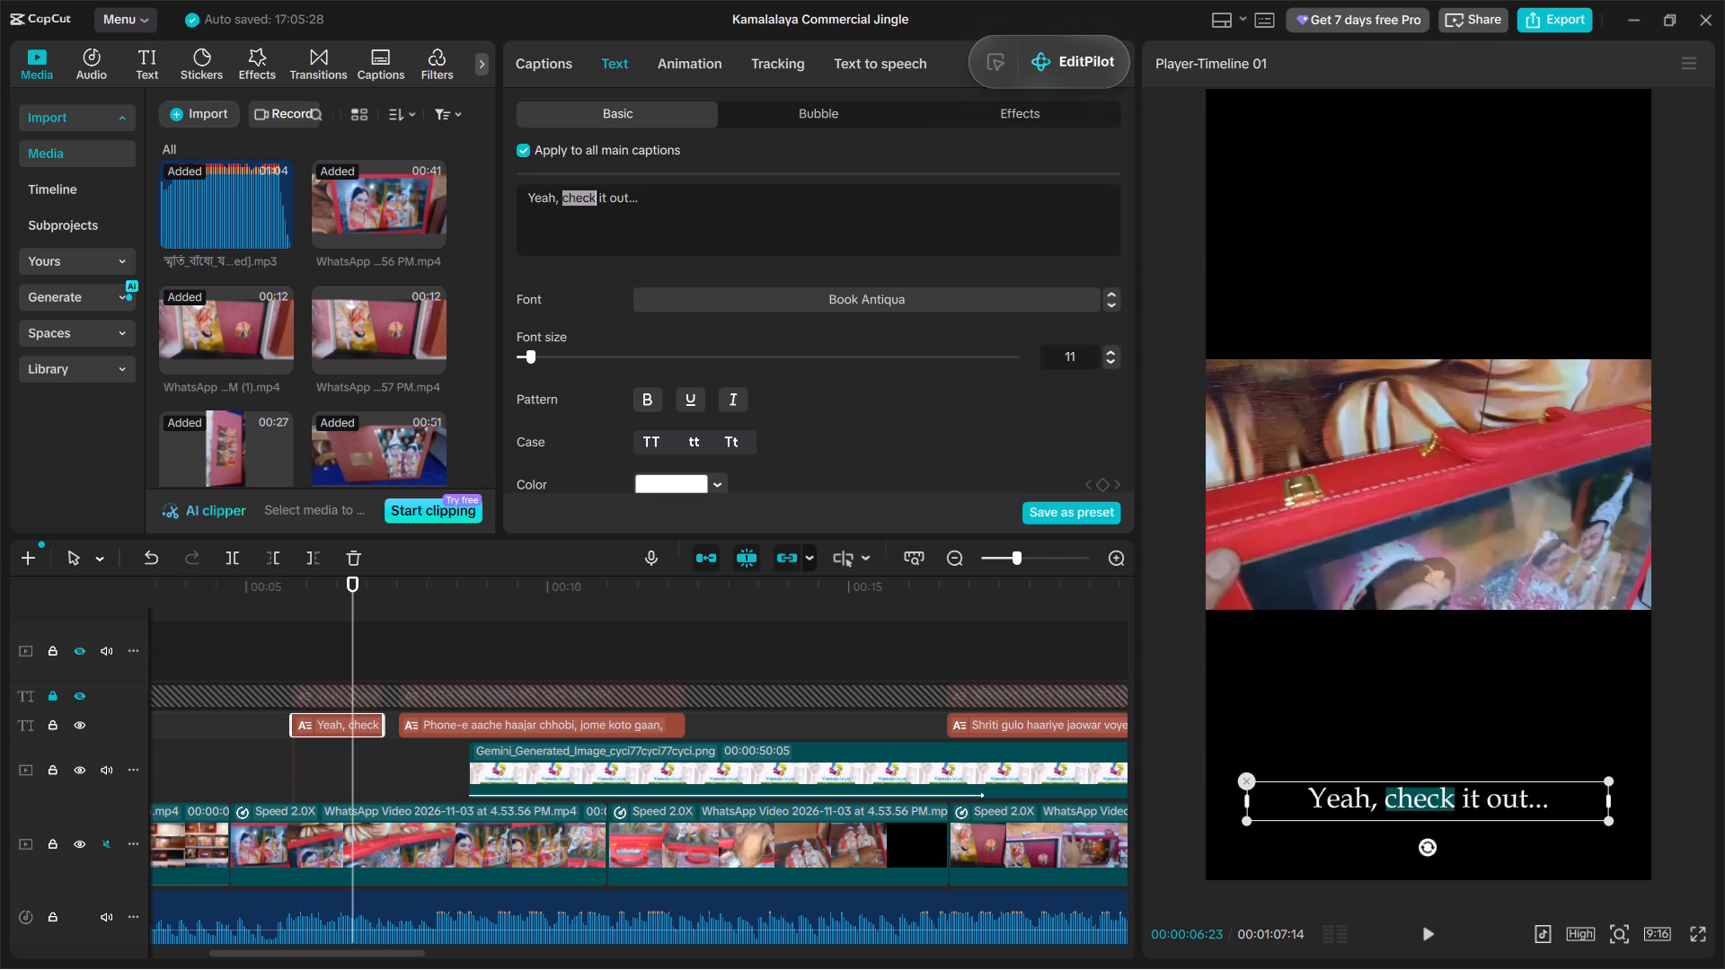
{"action": "left_click", "coordinate": [672, 480]}
{"action": "left_click_drag", "start_coordinate": [723, 565], "coordinate": [1039, 385]}
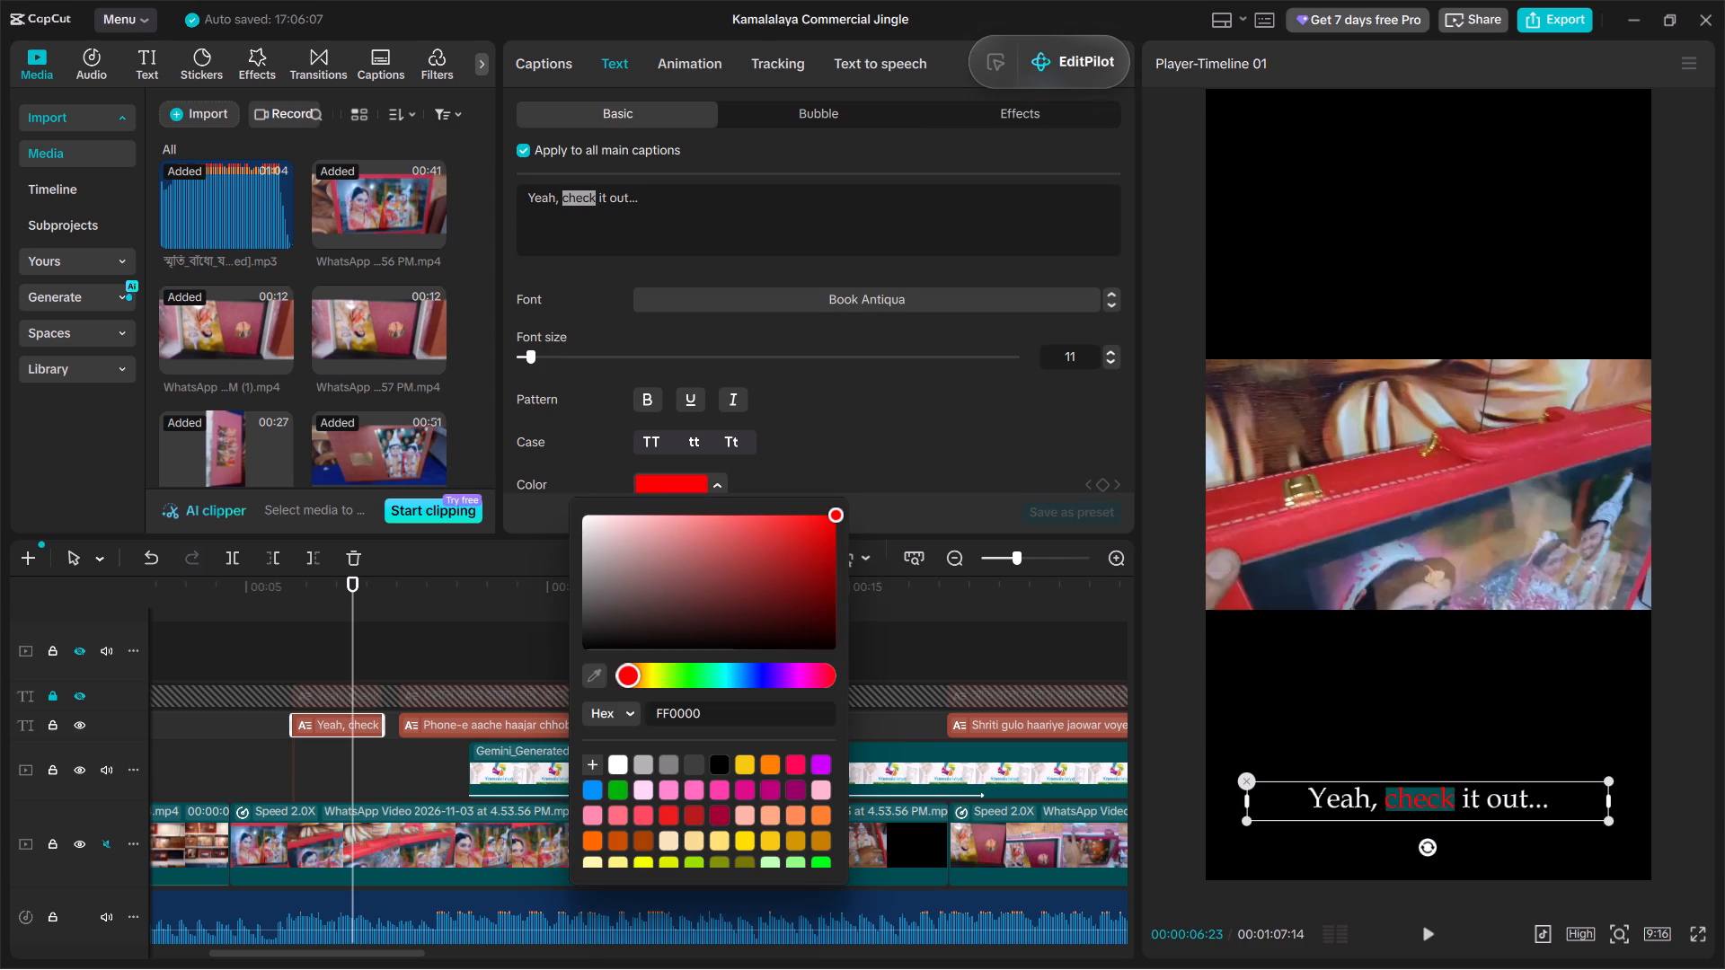
{"action": "left_click", "coordinate": [839, 230]}
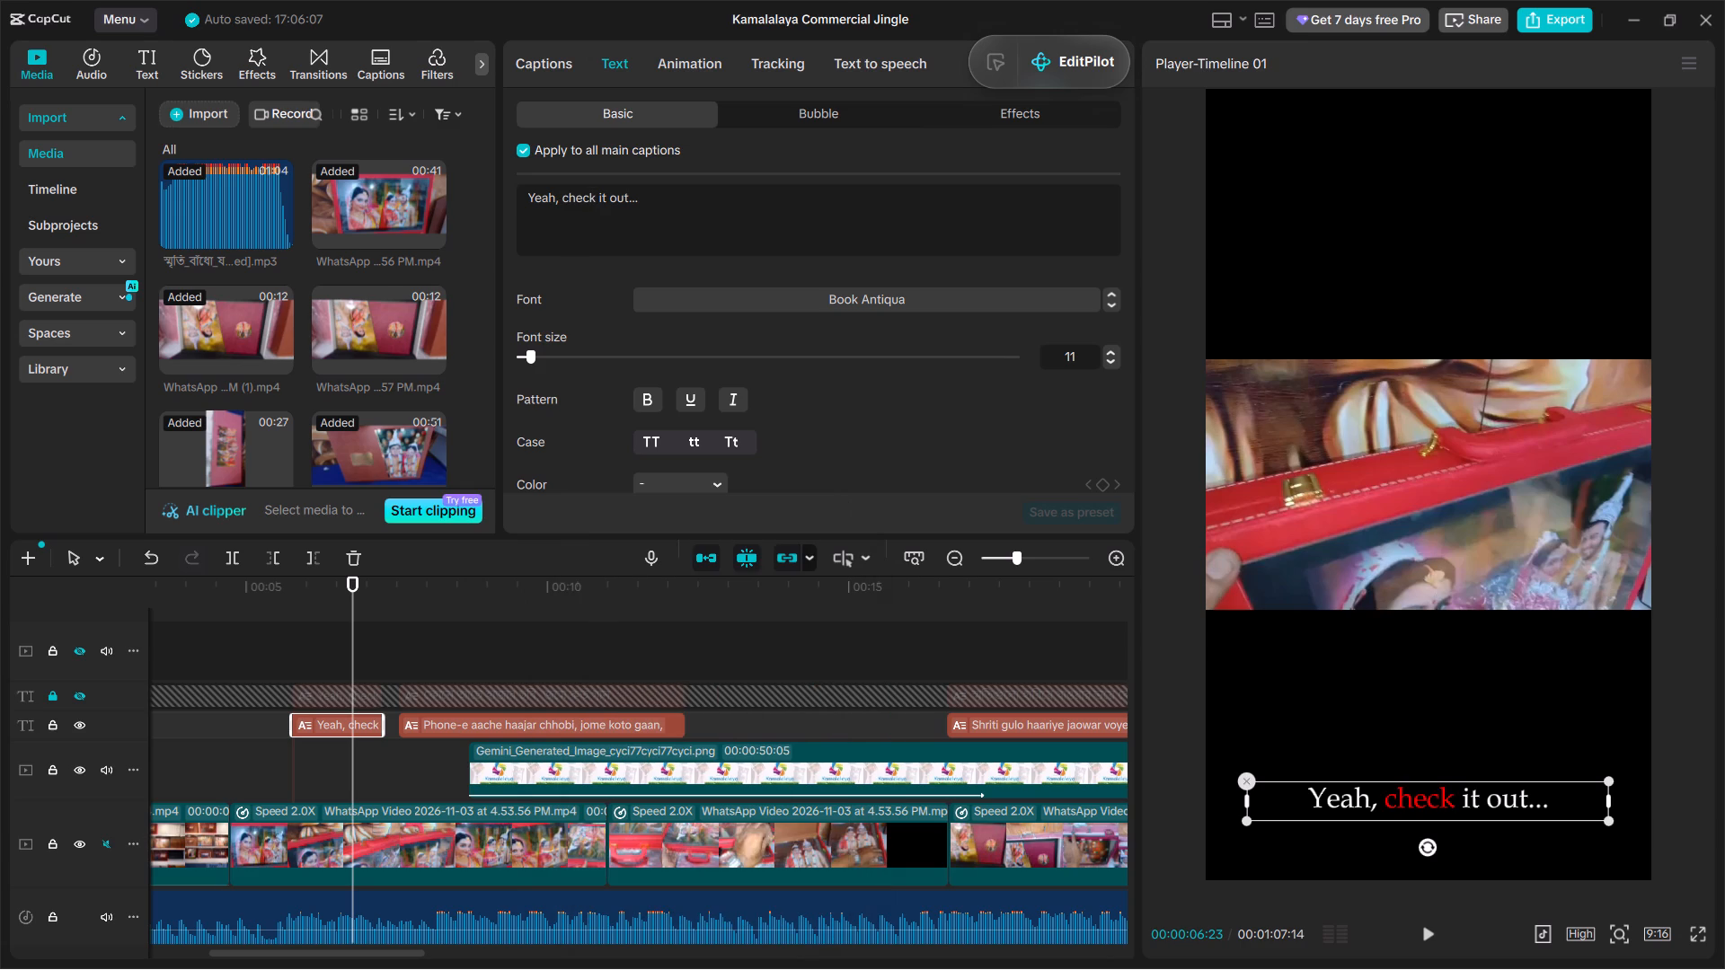
{"action": "key", "text": "space"}
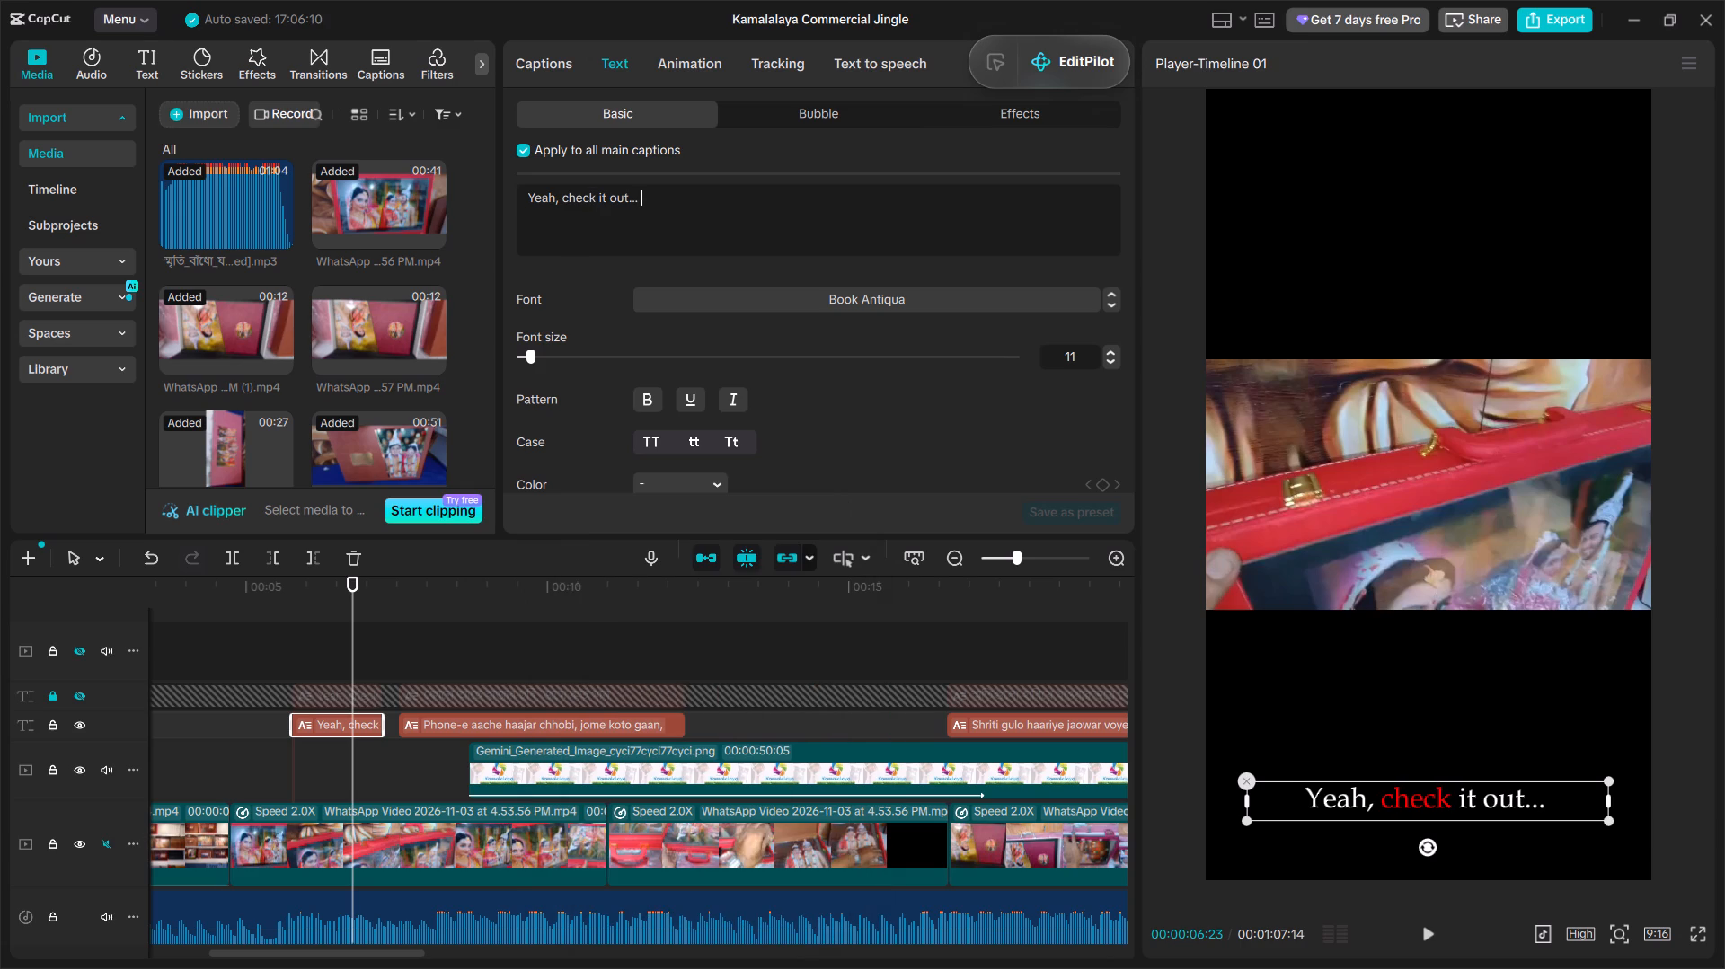
{"action": "key", "text": "BackSpace"}
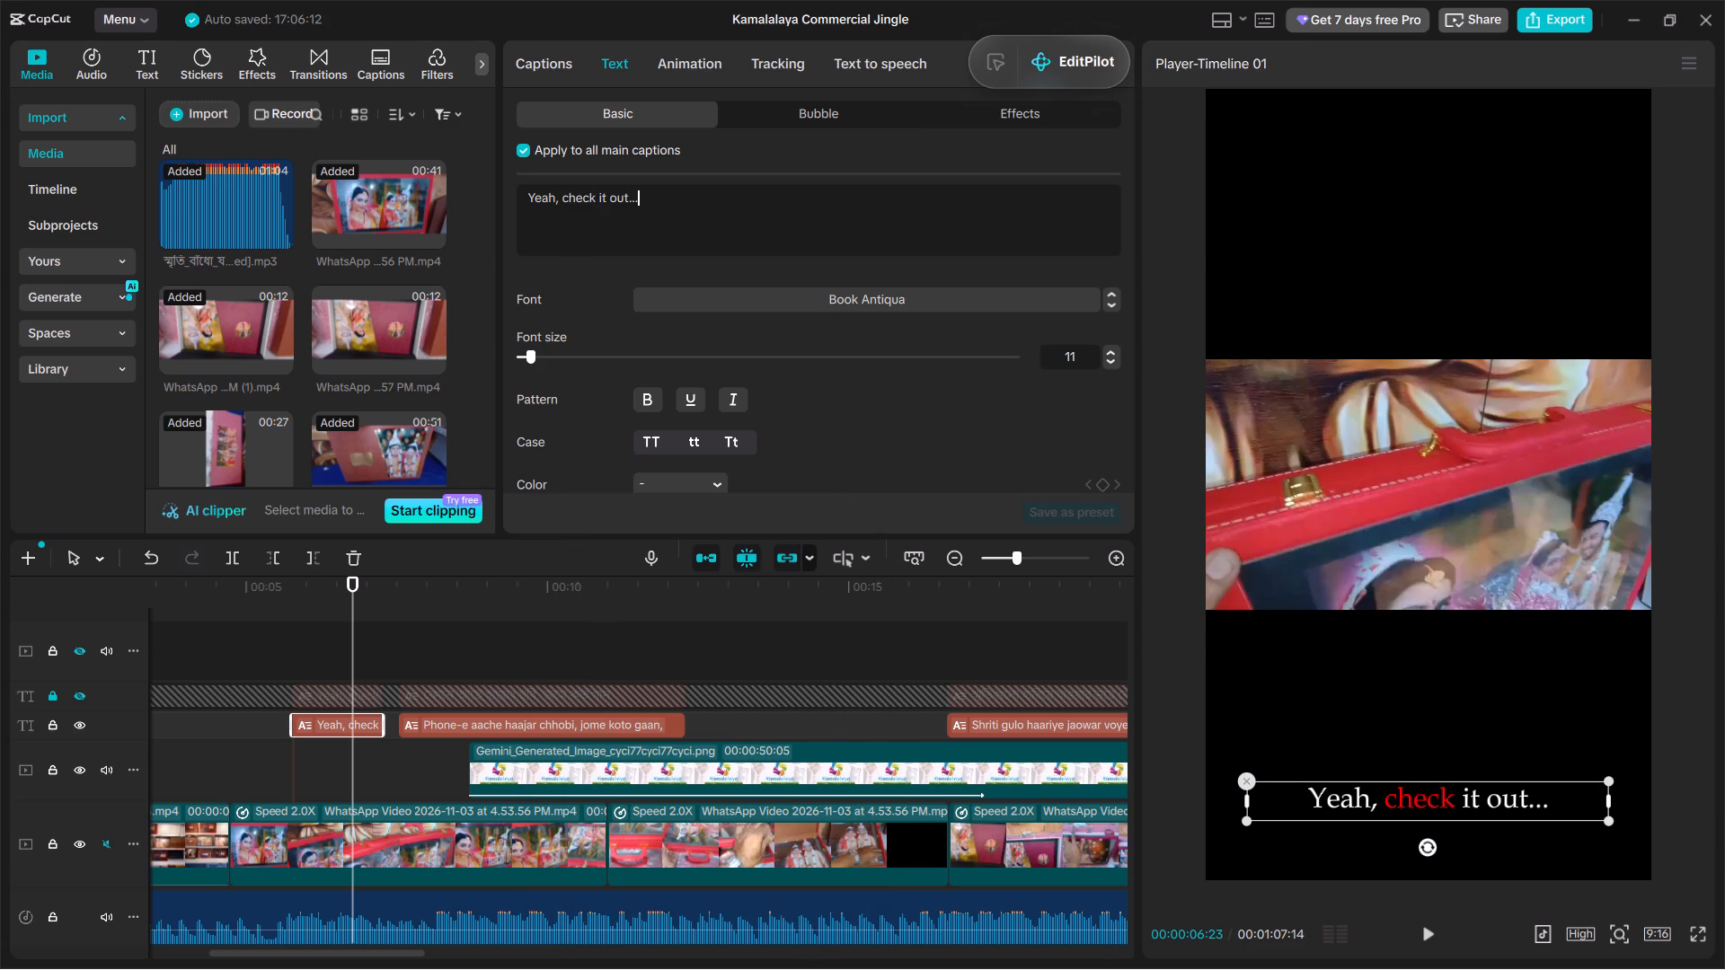
{"action": "left_click", "coordinate": [983, 410]}
Play back the captions from "Yeah, check it out..." onward and return to the "Phone-e aache haajar chhobi, jome koto gaan," caption.
{"action": "key", "text": "space"}
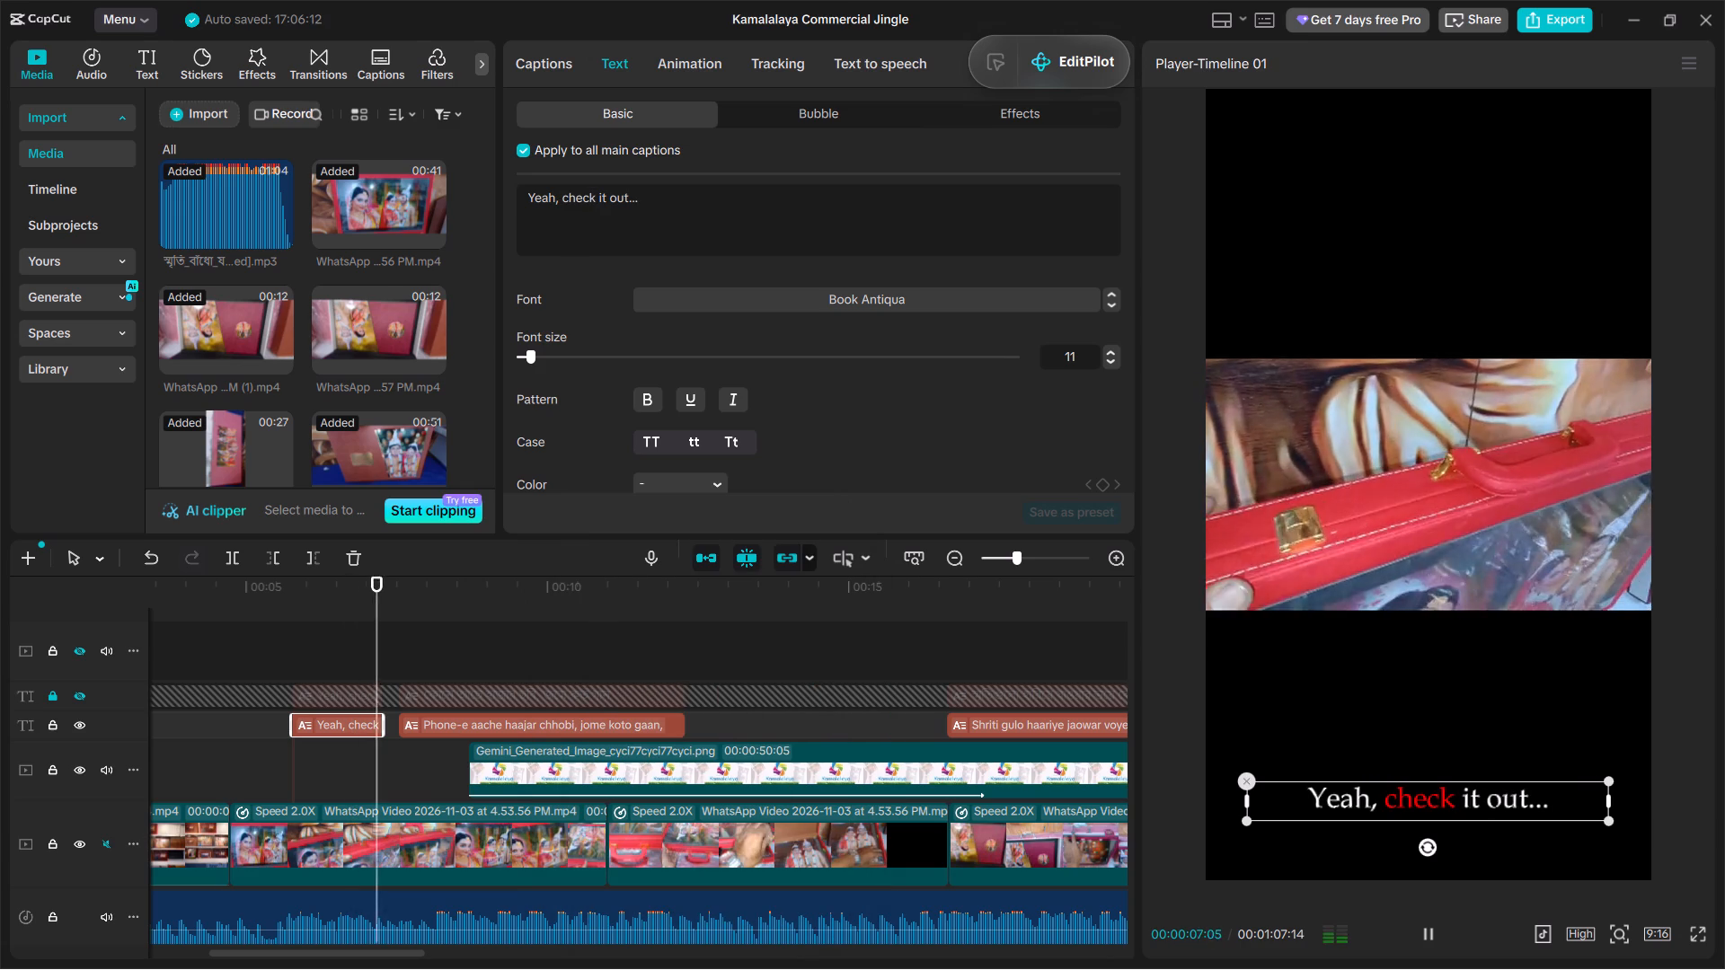
{"action": "key", "text": "space"}
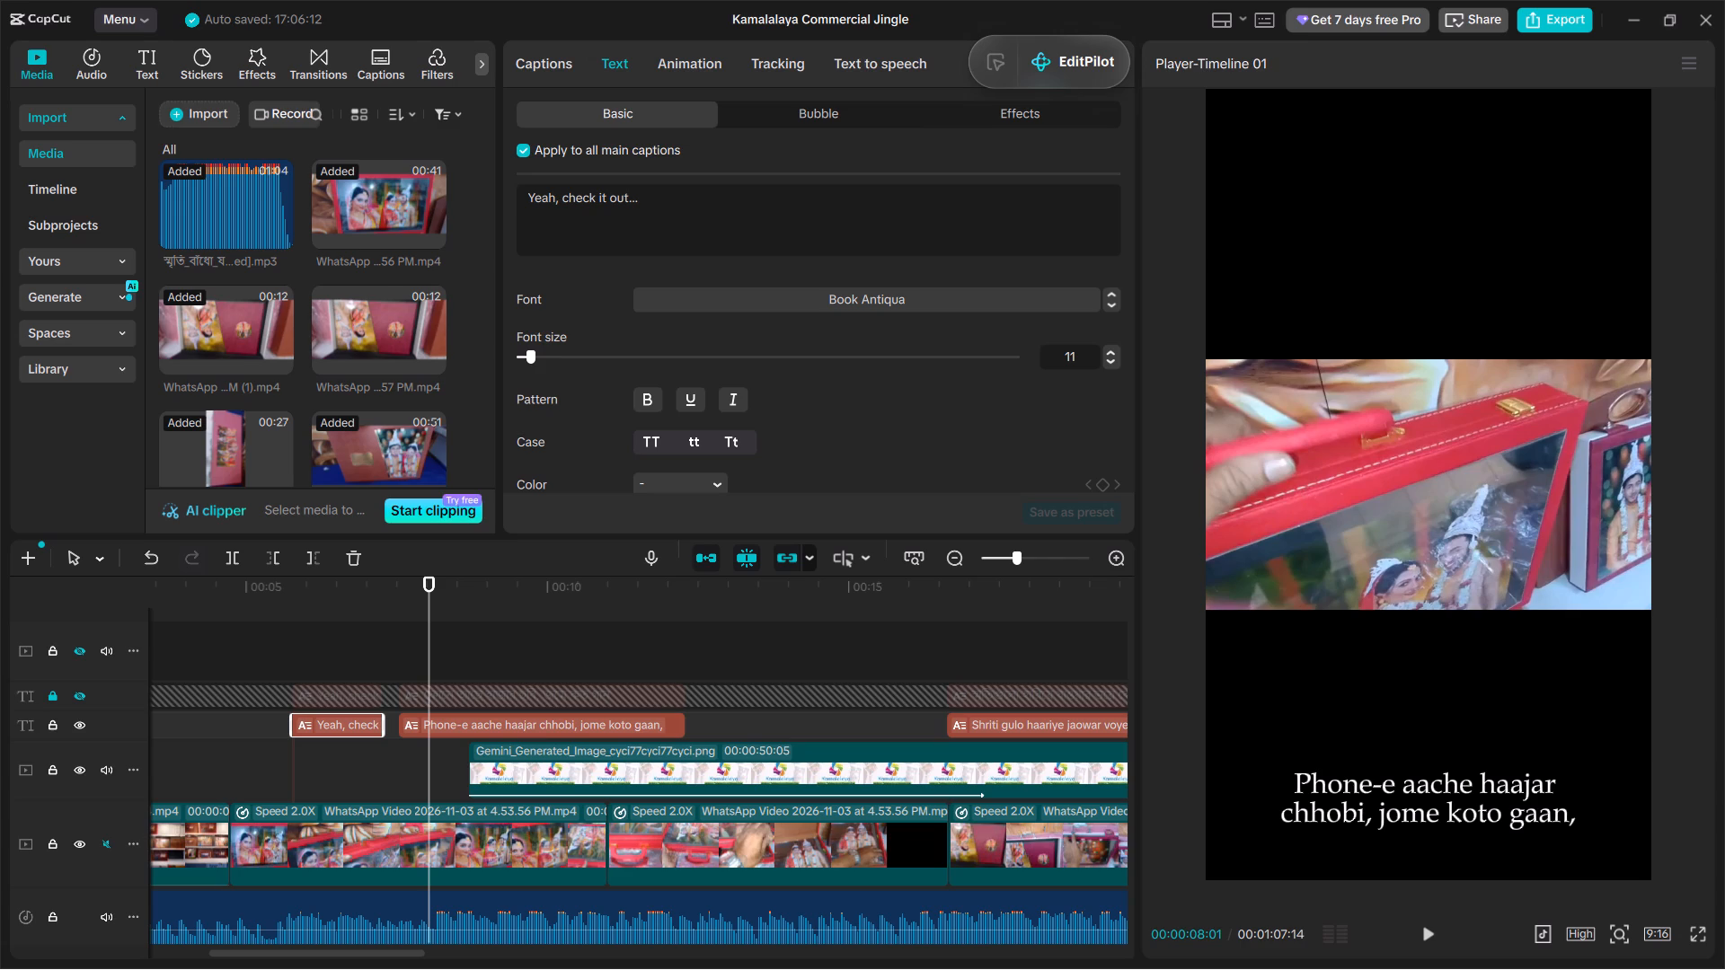
{"action": "key", "text": "space"}
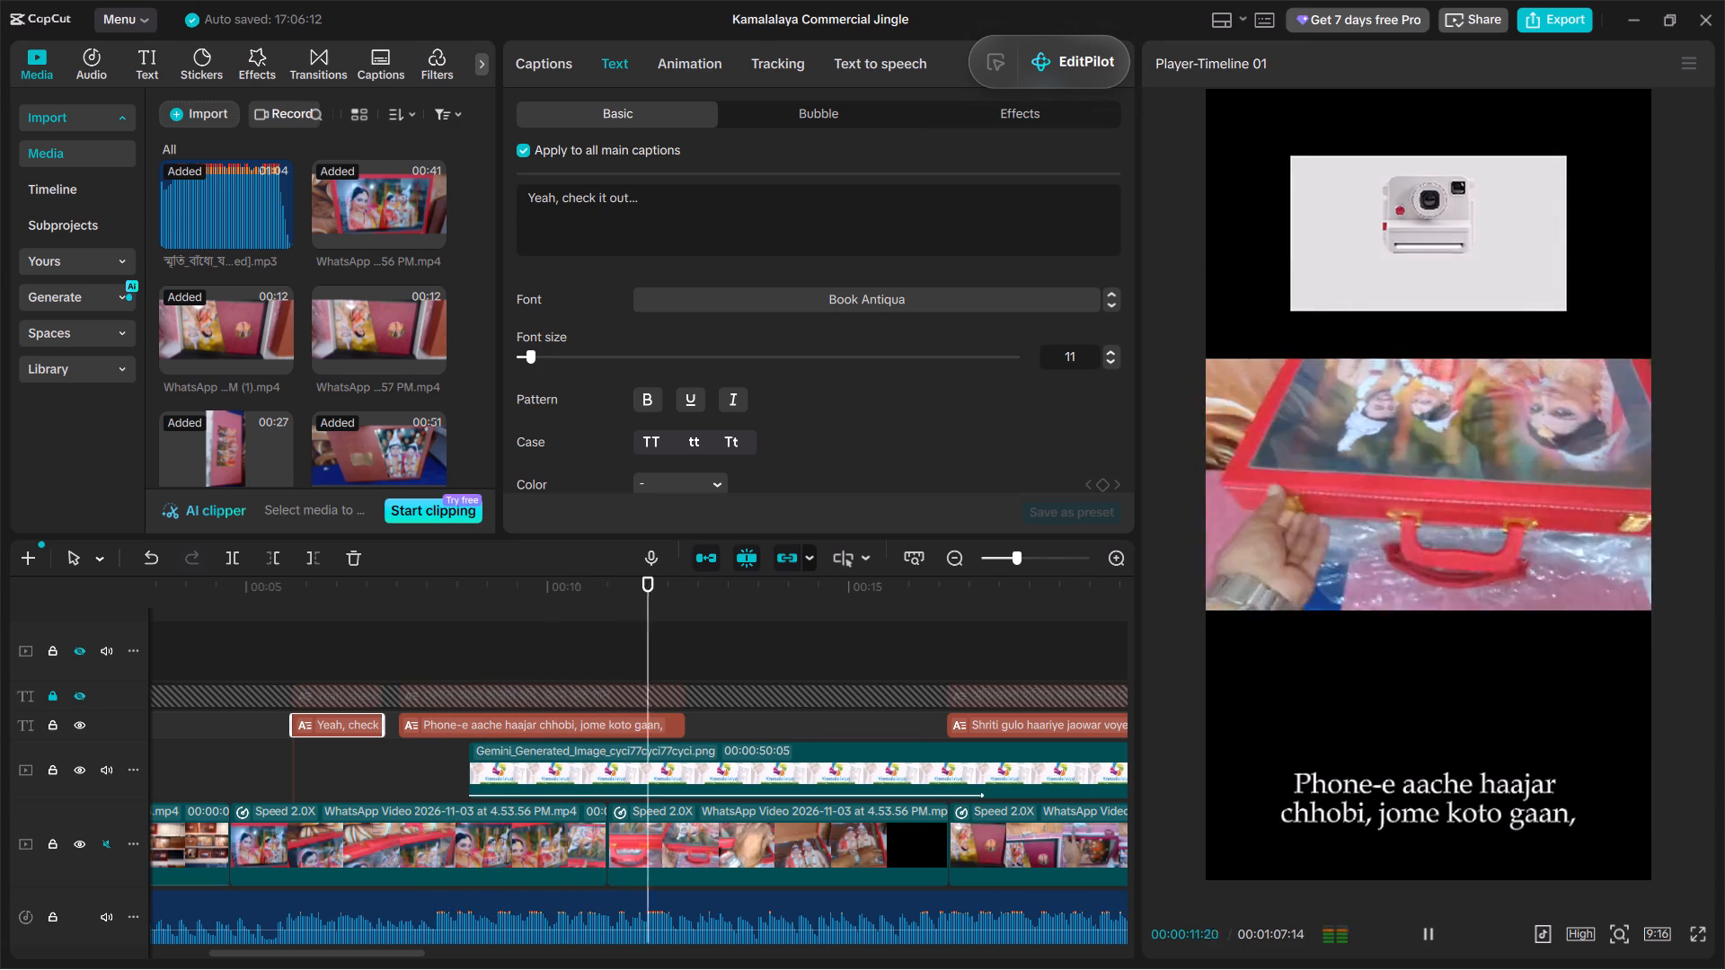
{"action": "key", "text": "space"}
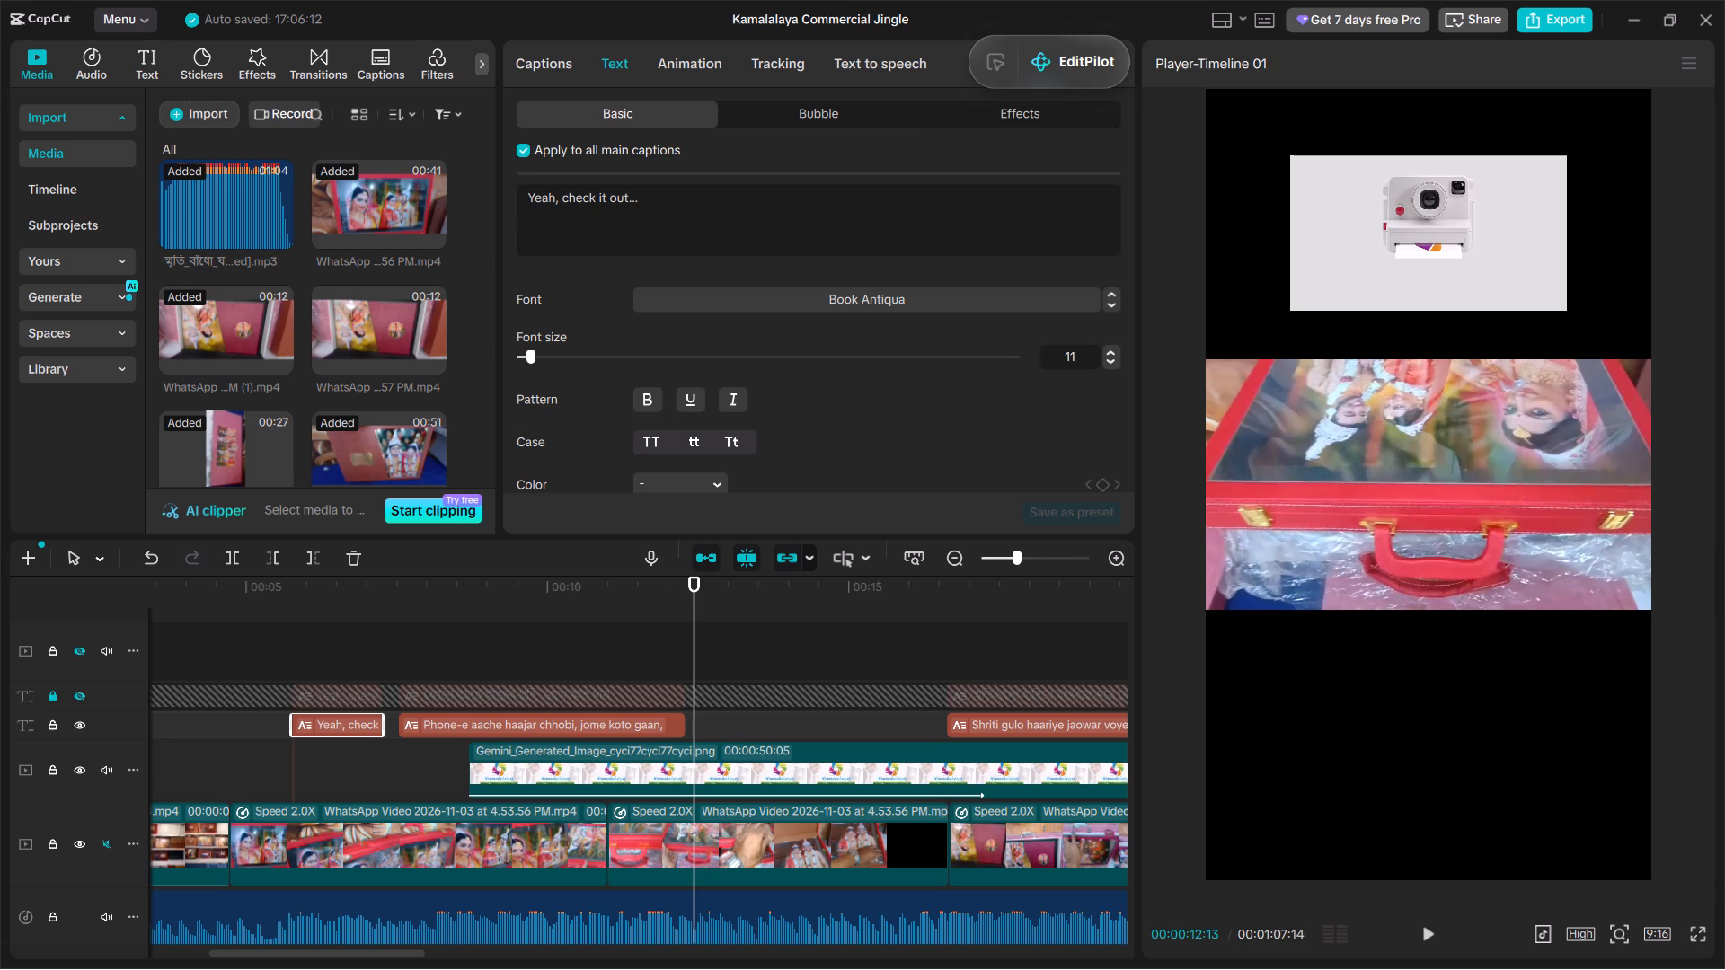
{"action": "key", "text": "space"}
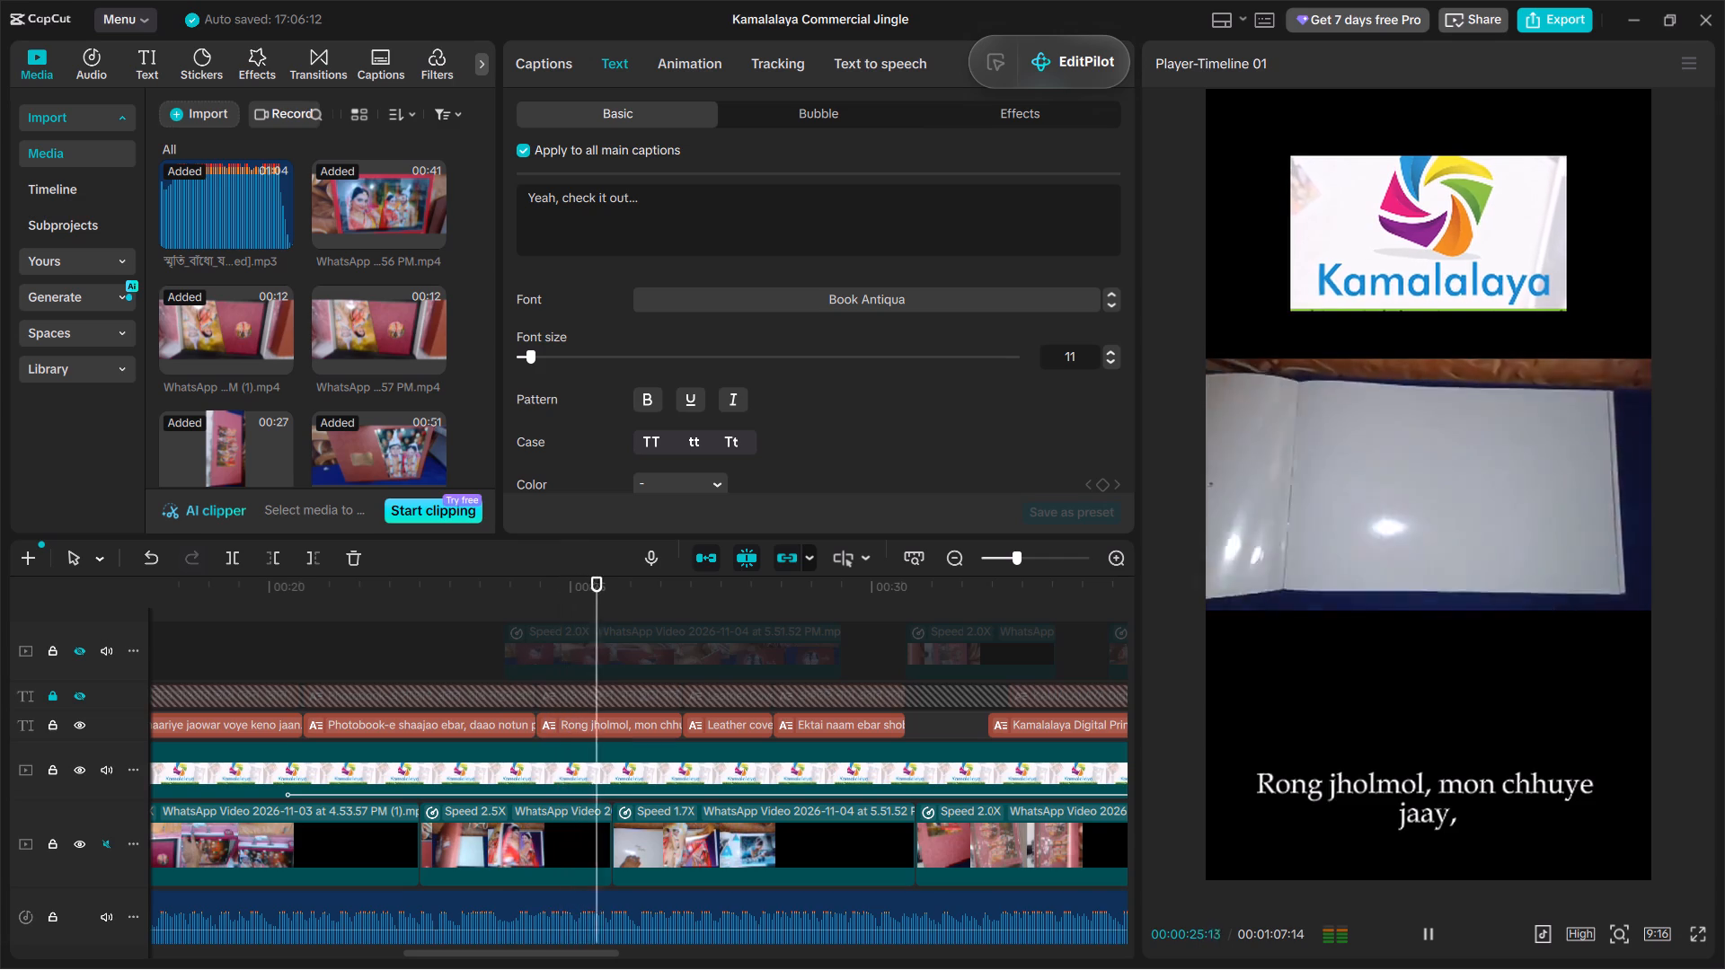
{"action": "type", "text": "jjj"}
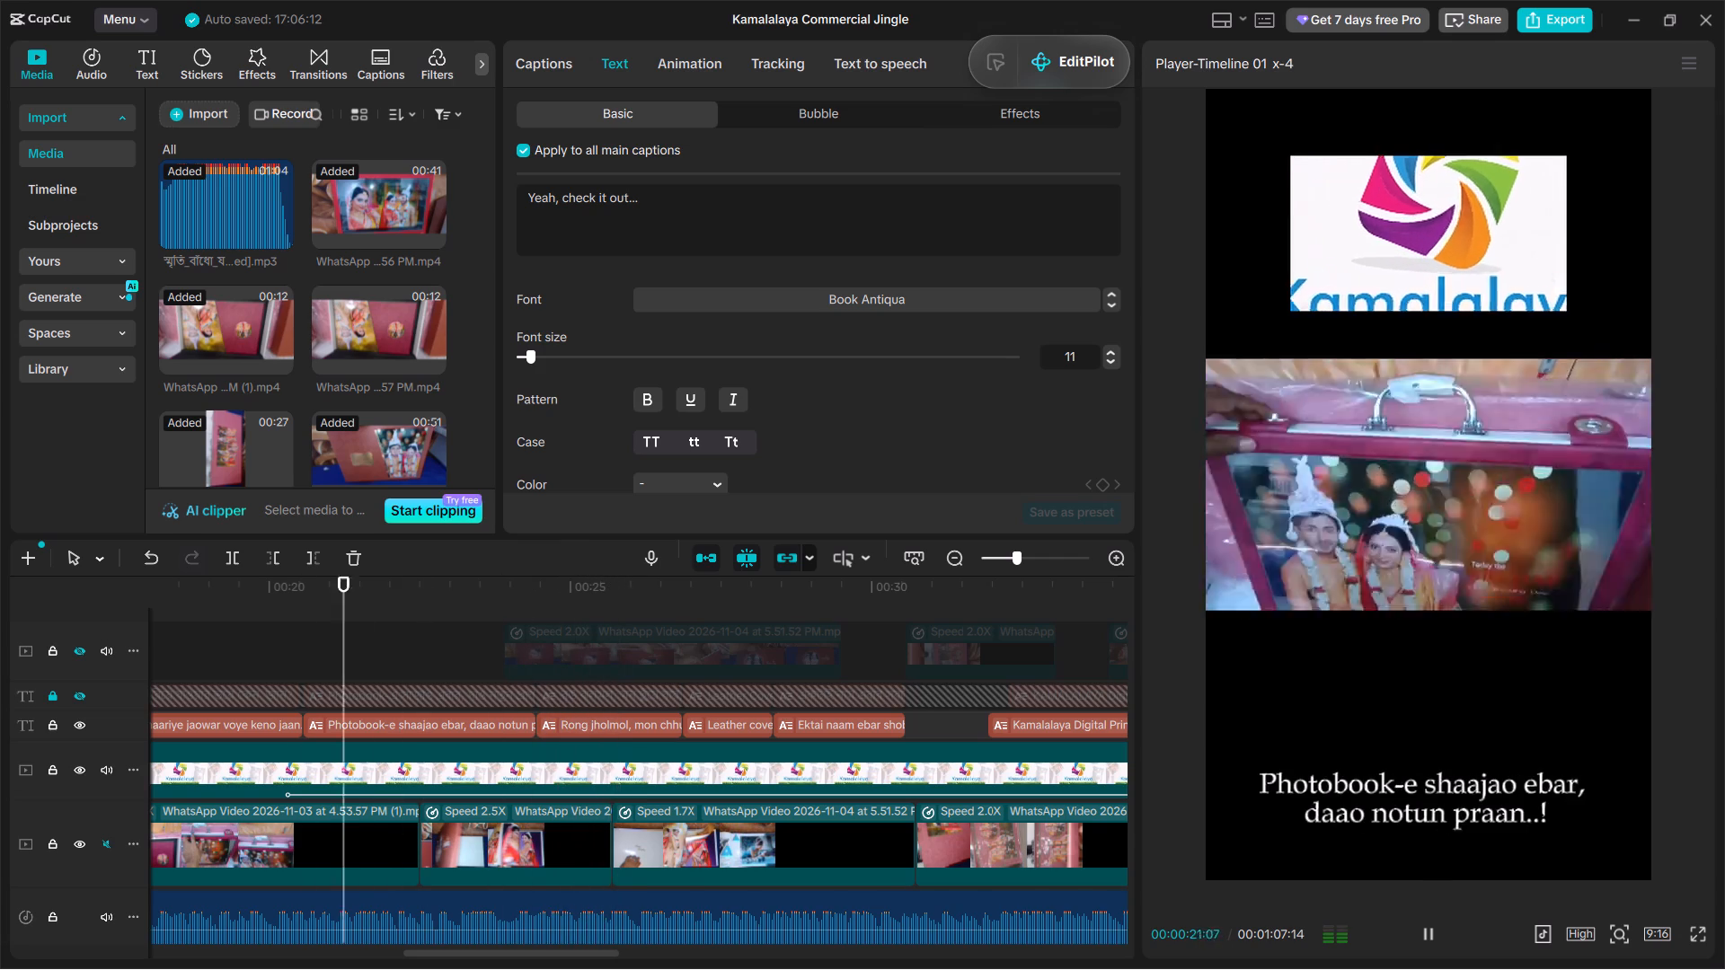
{"action": "key", "text": "space"}
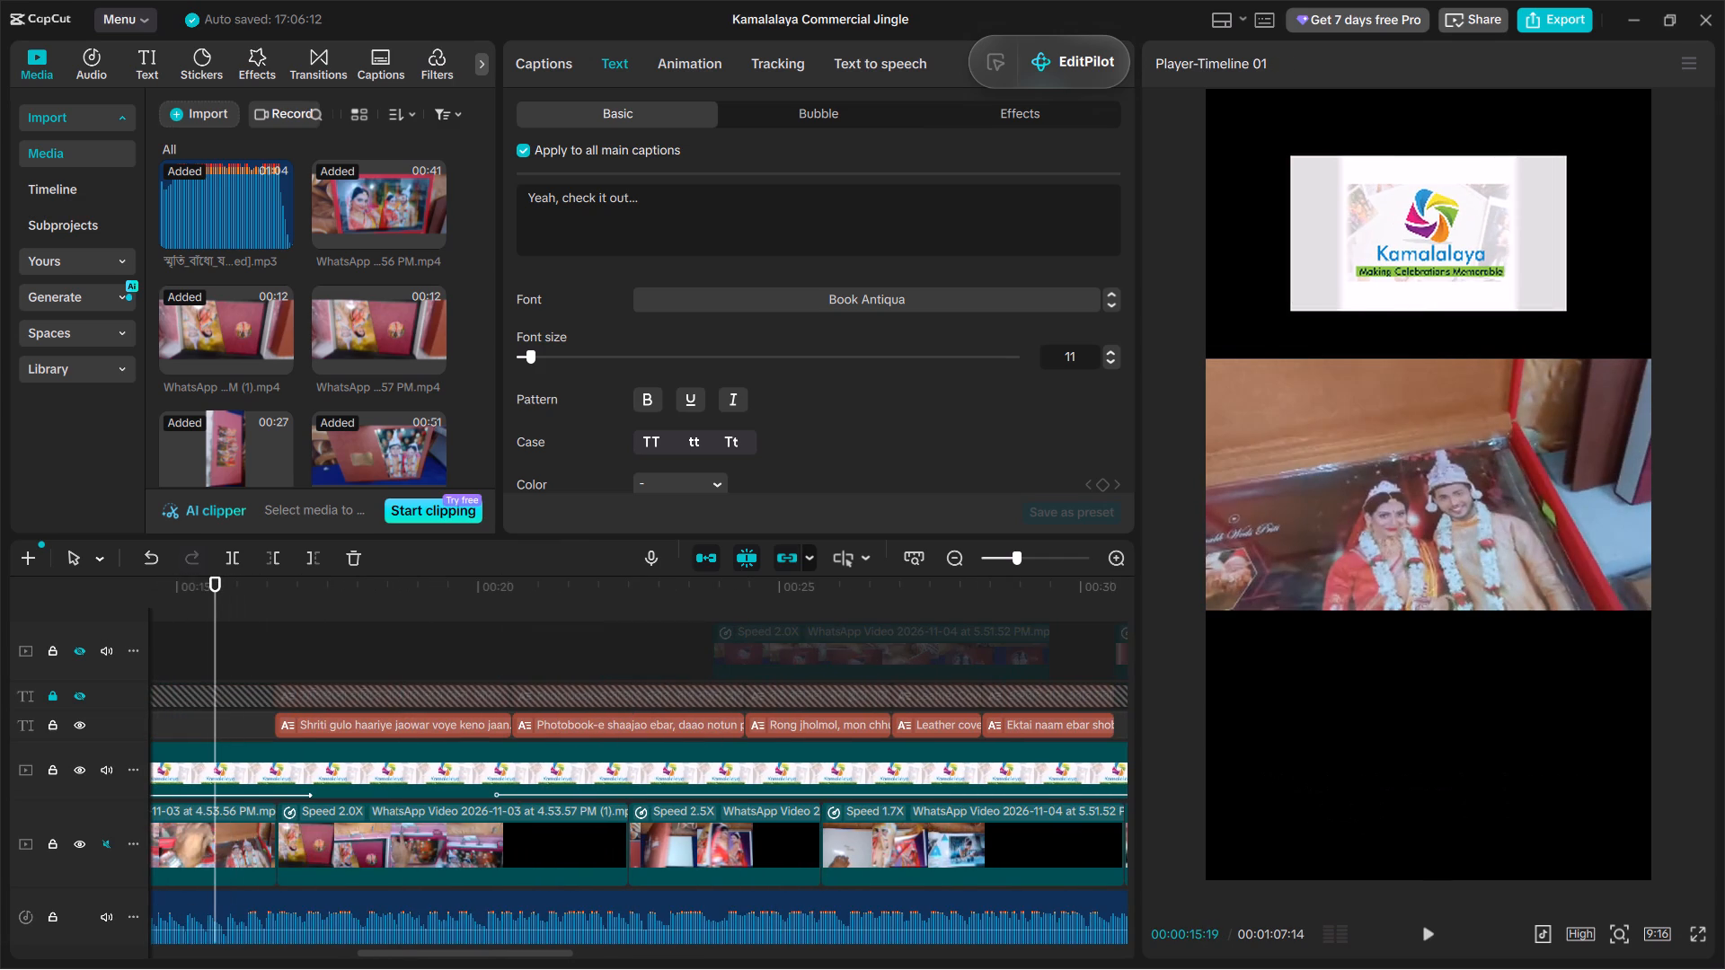
{"action": "type", "text": "jj"}
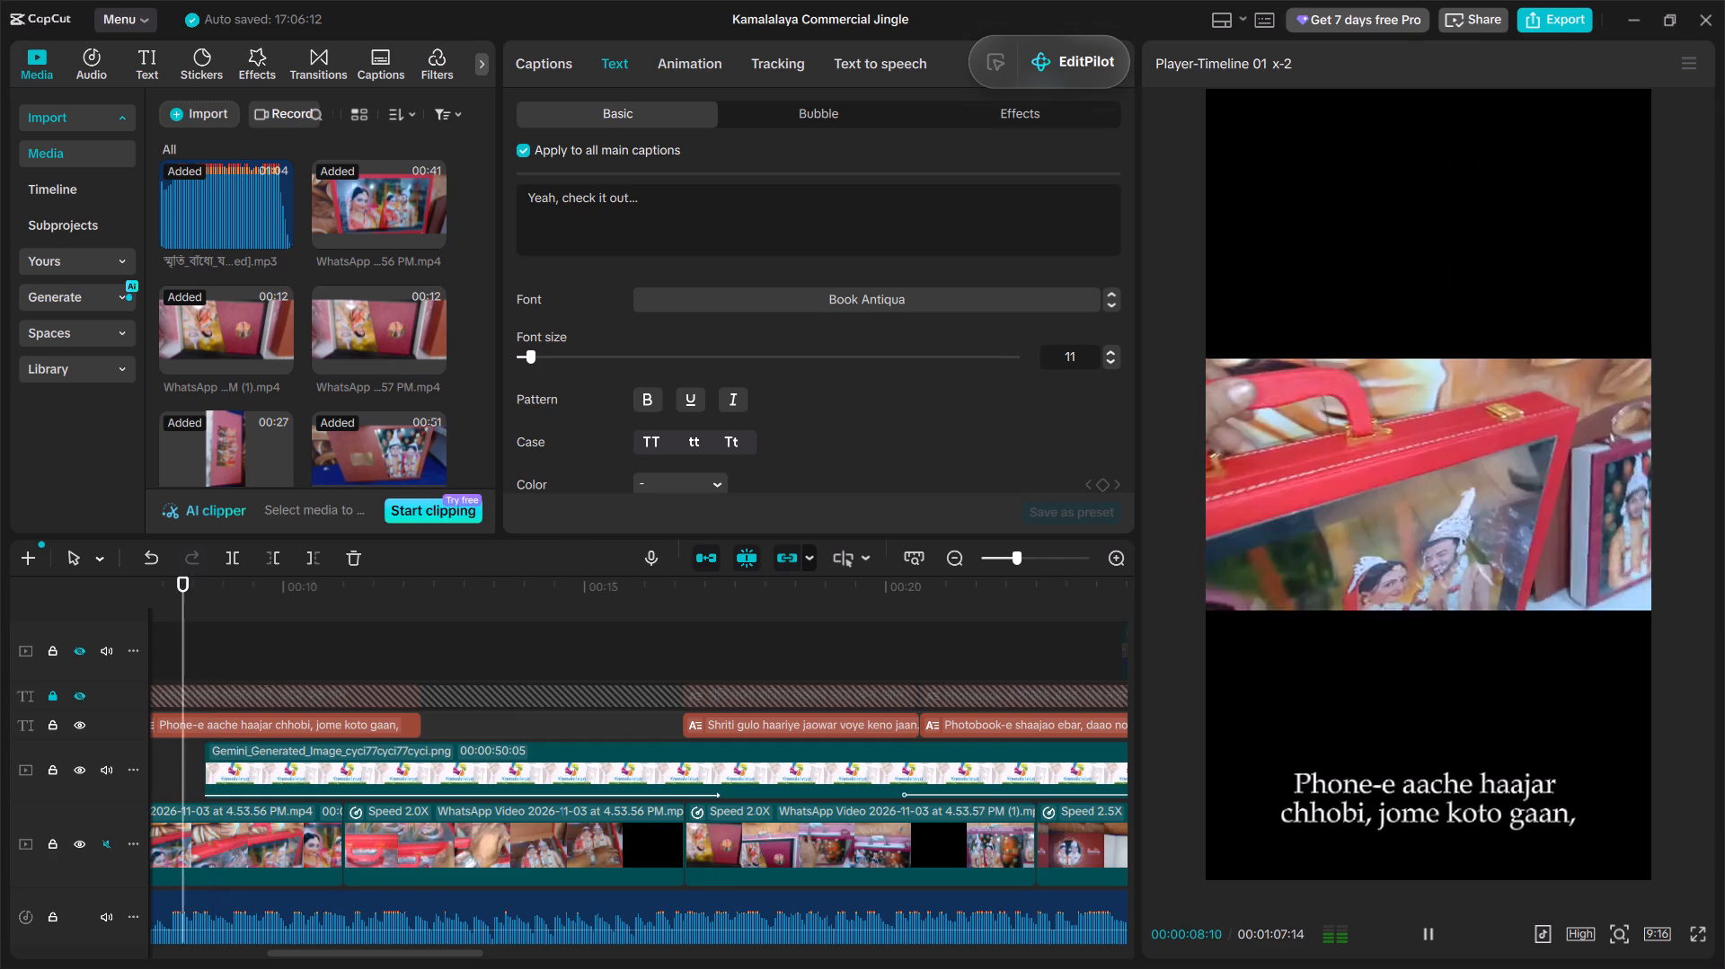
{"action": "key", "text": "space"}
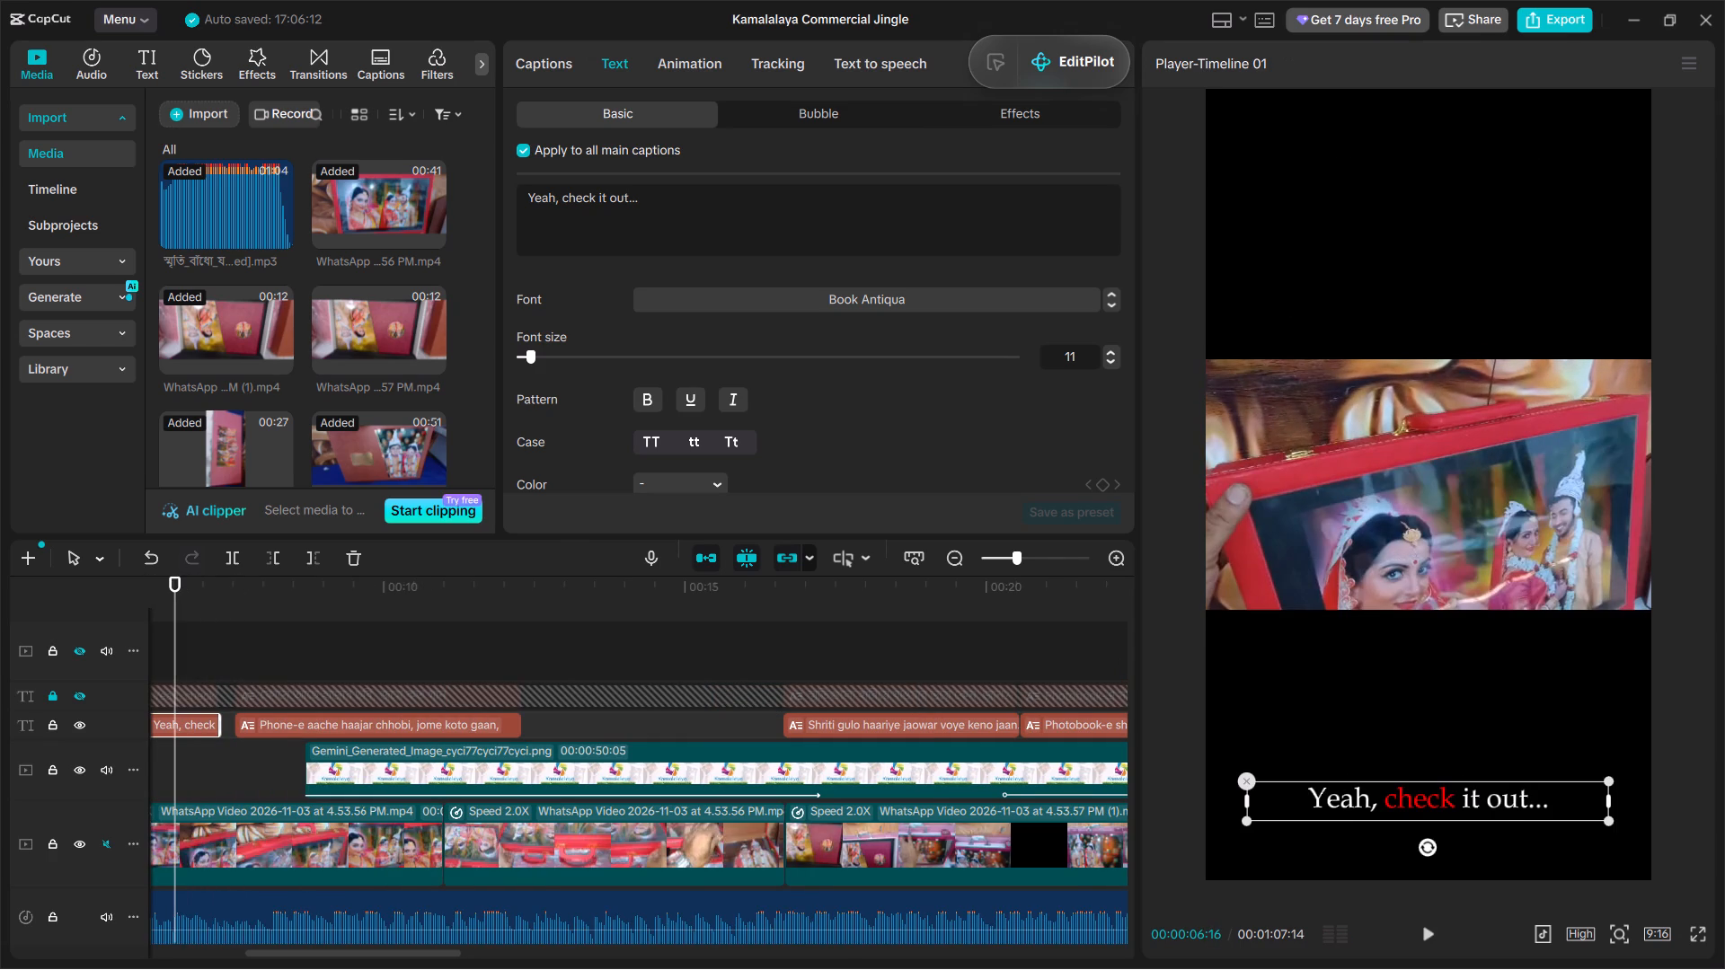
{"action": "key", "text": "space"}
{"action": "key", "text": "space"}
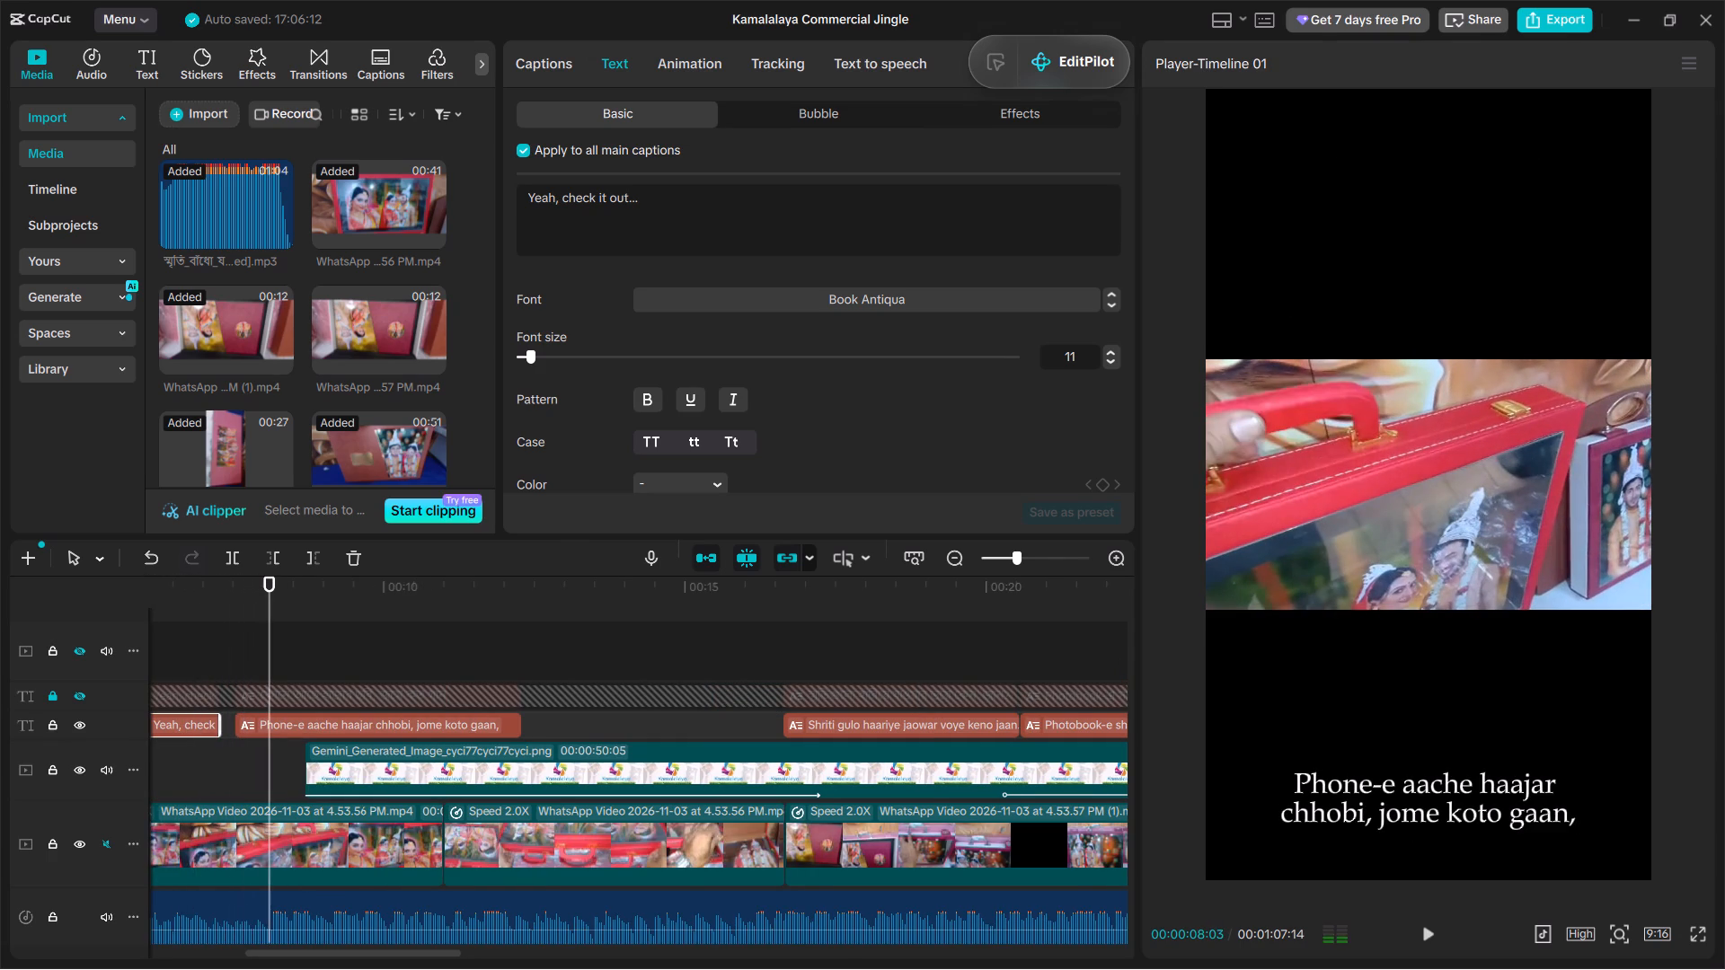
Color only the word "Phone-e" red (FF0000) in the "Phone-e aache haajar chhobi, jome koto gaan," caption.
{"action": "left_click", "coordinate": [400, 721]}
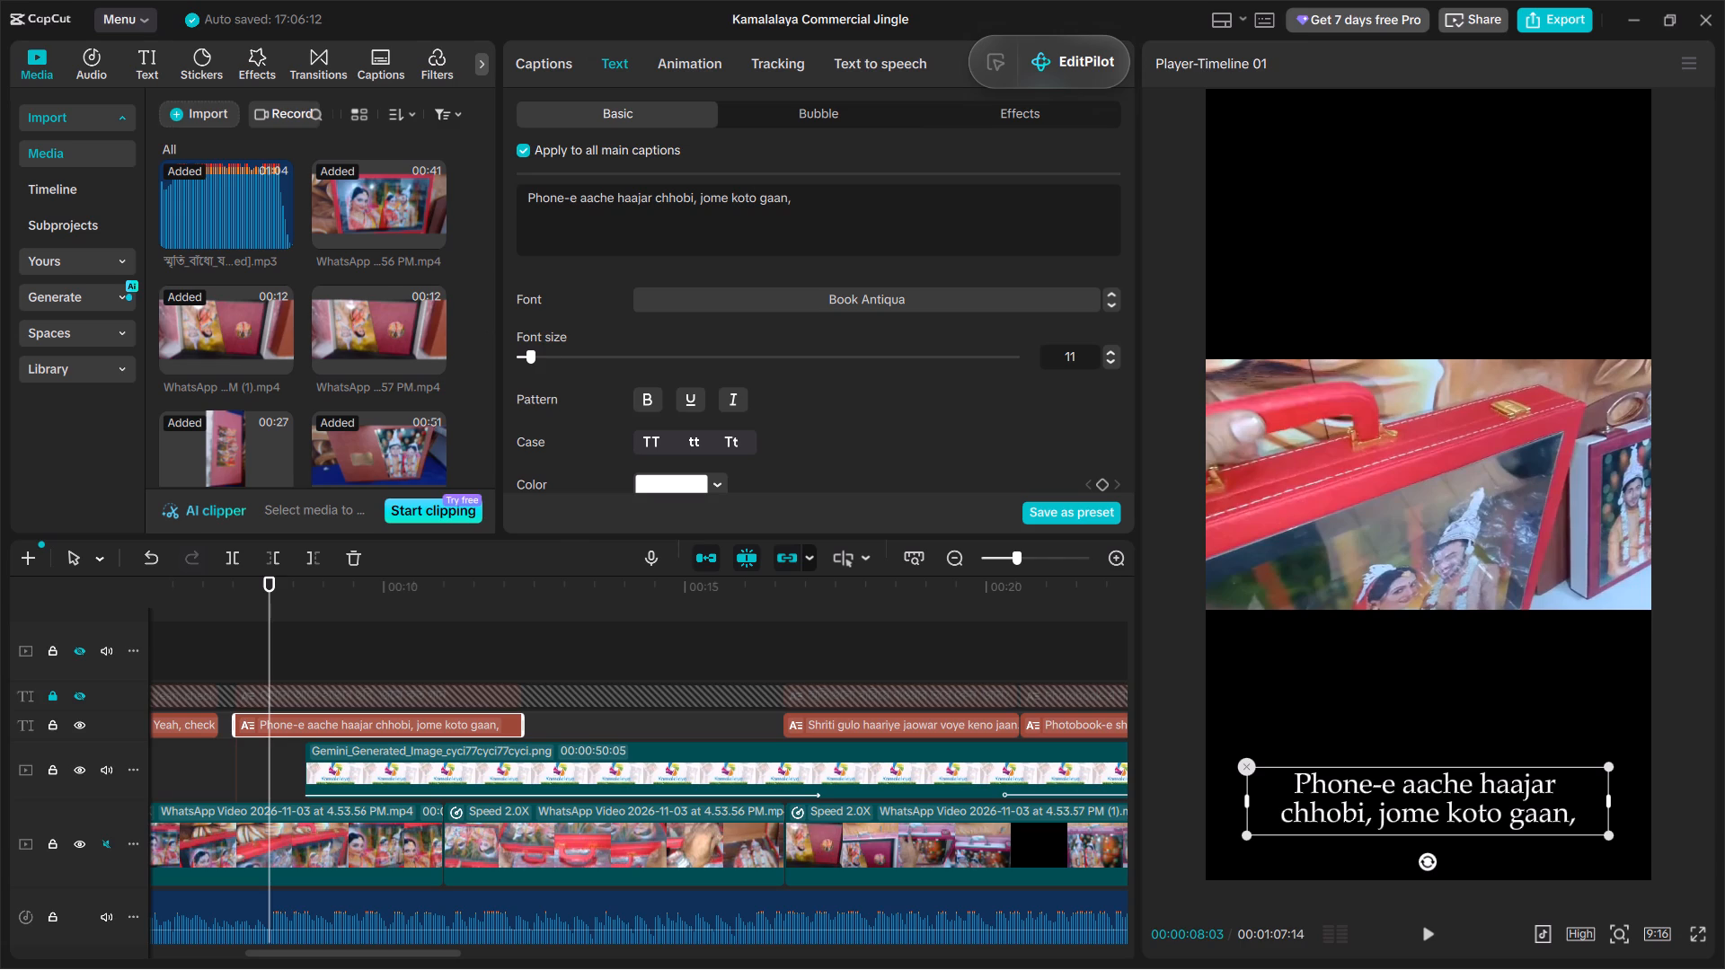
{"action": "left_click_drag", "start_coordinate": [526, 205], "coordinate": [582, 204]}
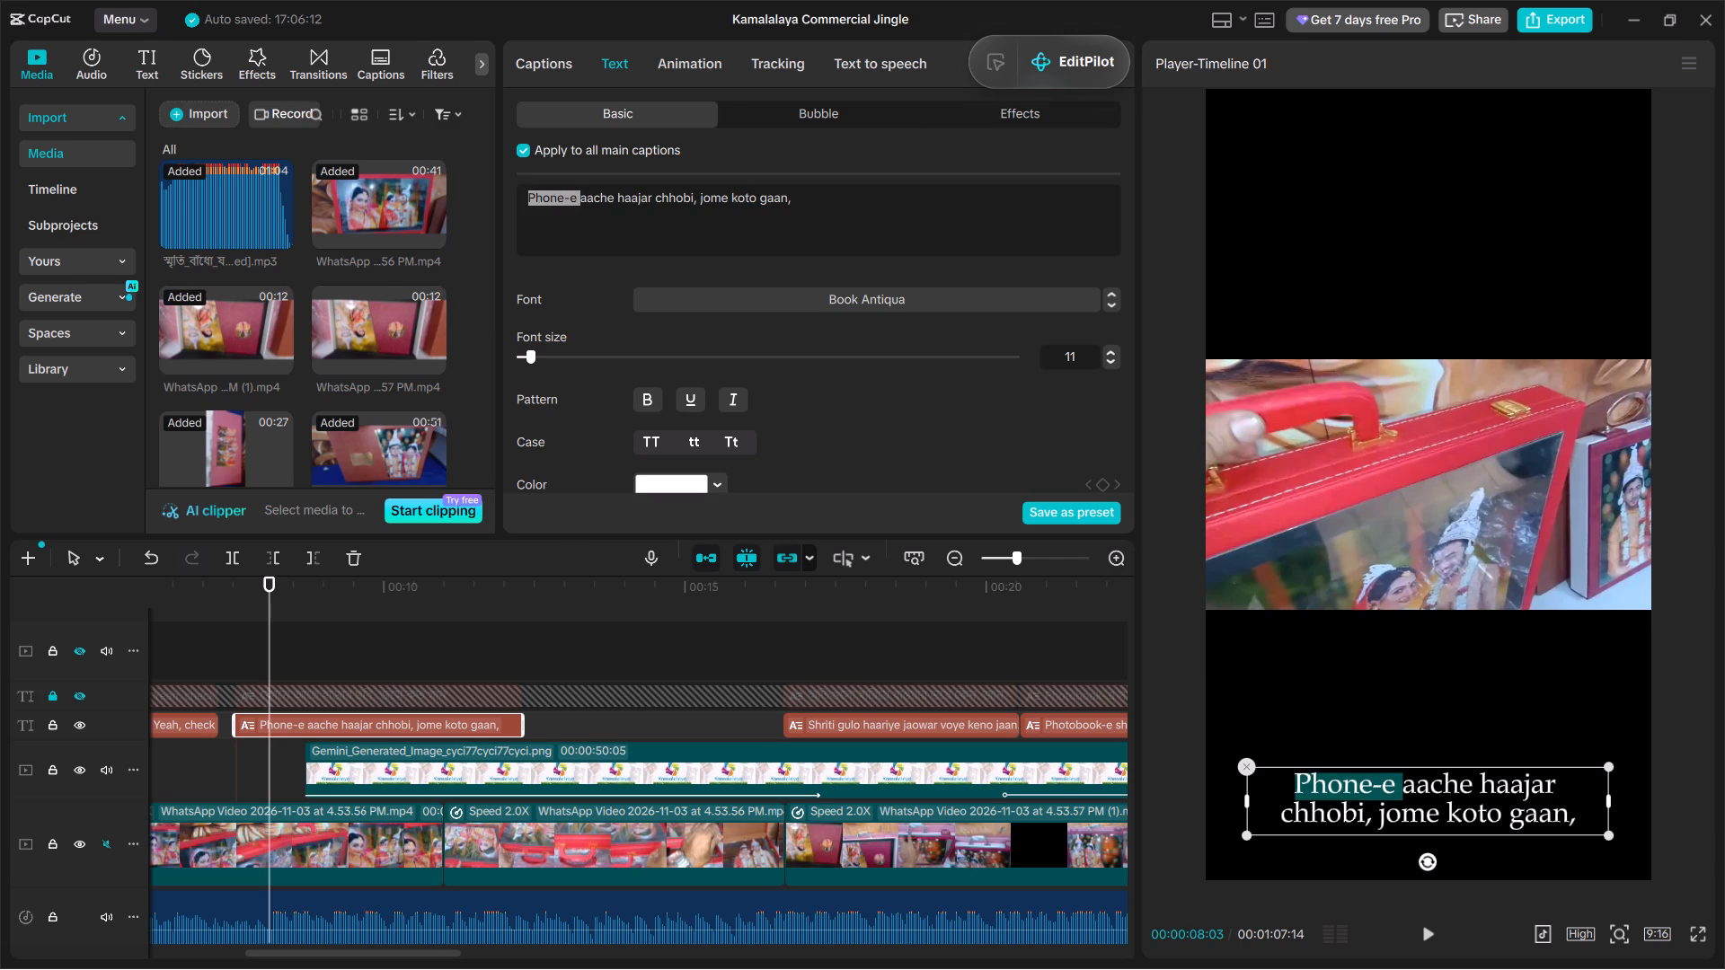
{"action": "left_click_drag", "start_coordinate": [582, 204], "coordinate": [584, 211]}
{"action": "key", "text": "shift+Left"}
{"action": "key", "text": "shift+Left"}
{"action": "key", "text": "shift+Left"}
{"action": "key", "text": "shift+Left"}
{"action": "key", "text": "shift+Left"}
{"action": "key", "text": "shift+Left"}
{"action": "key", "text": "shift+Left"}
{"action": "key", "text": "shift+Left"}
{"action": "key", "text": "shift+Left"}
{"action": "key", "text": "shift+Left"}
{"action": "key", "text": "shift+Left"}
{"action": "key", "text": "shift+Left"}
{"action": "key", "text": "shift+Left"}
{"action": "key", "text": "shift+Left"}
{"action": "key", "text": "shift+Left"}
{"action": "key", "text": "shift+Left"}
{"action": "key", "text": "shift+Left"}
{"action": "key", "text": "shift+Left"}
{"action": "key", "text": "shift+Left"}
{"action": "key", "text": "shift+Left"}
{"action": "left_click", "coordinate": [689, 481]}
{"action": "left_click_drag", "start_coordinate": [783, 531], "coordinate": [935, 412]}
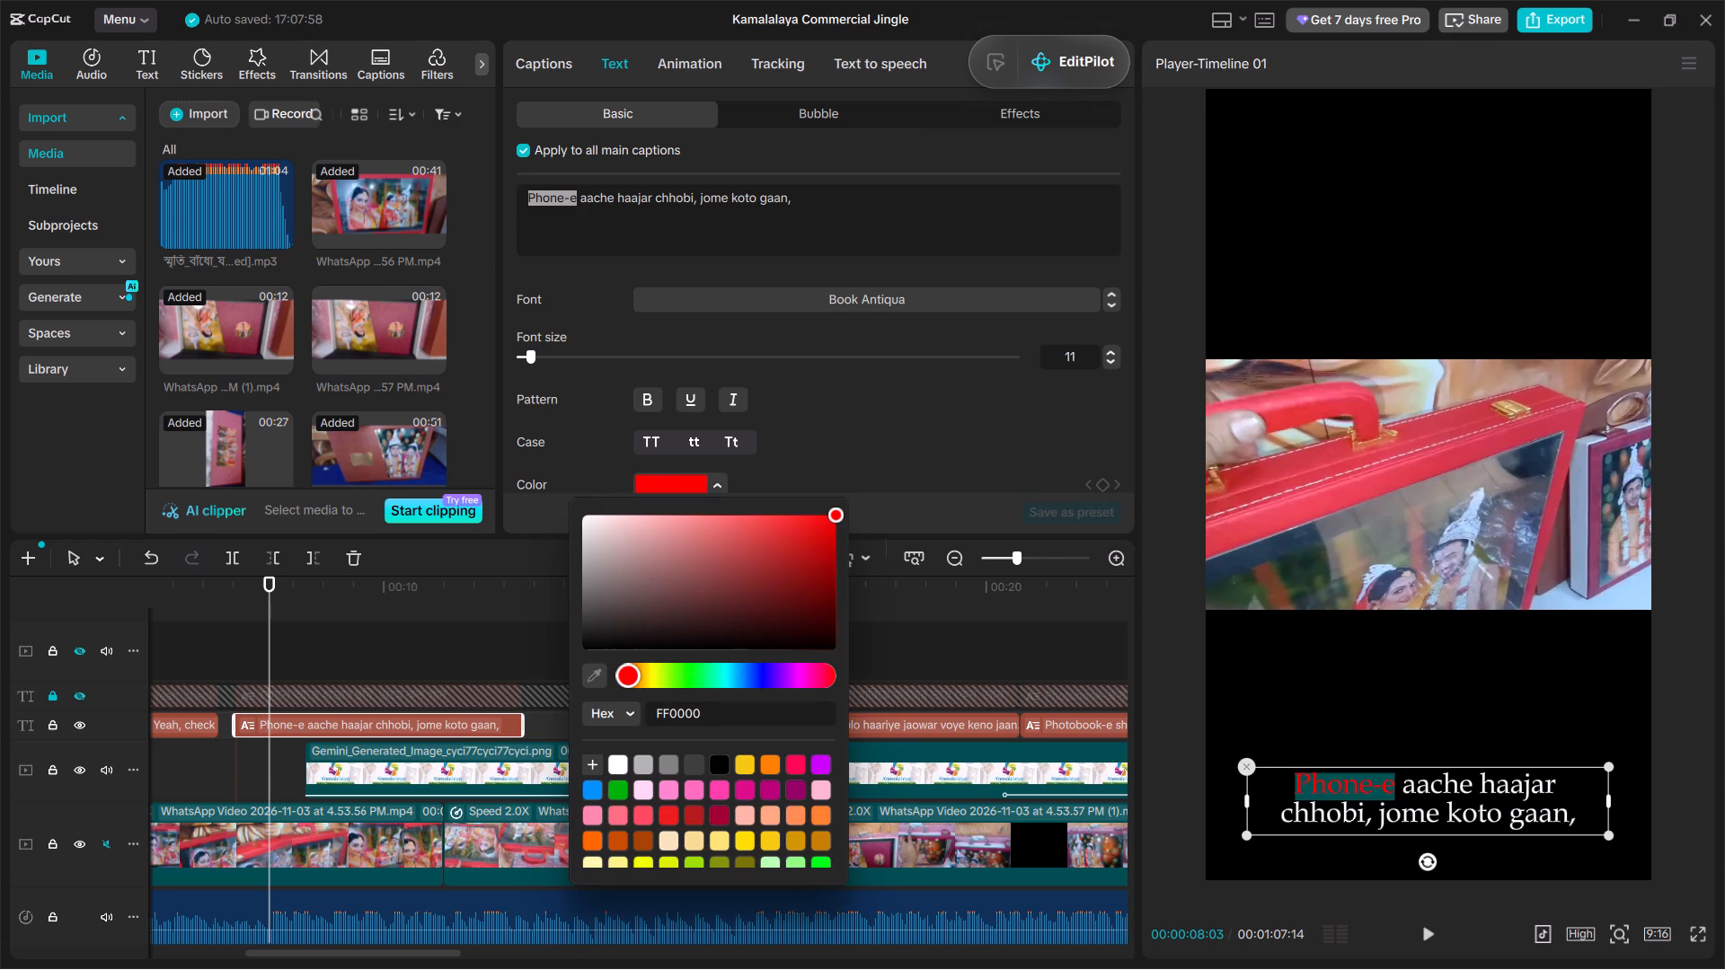
Color the words "haajar chhobi" red (FF0000) in the same caption, leaving out the comma after them.
{"action": "left_click", "coordinate": [617, 197]}
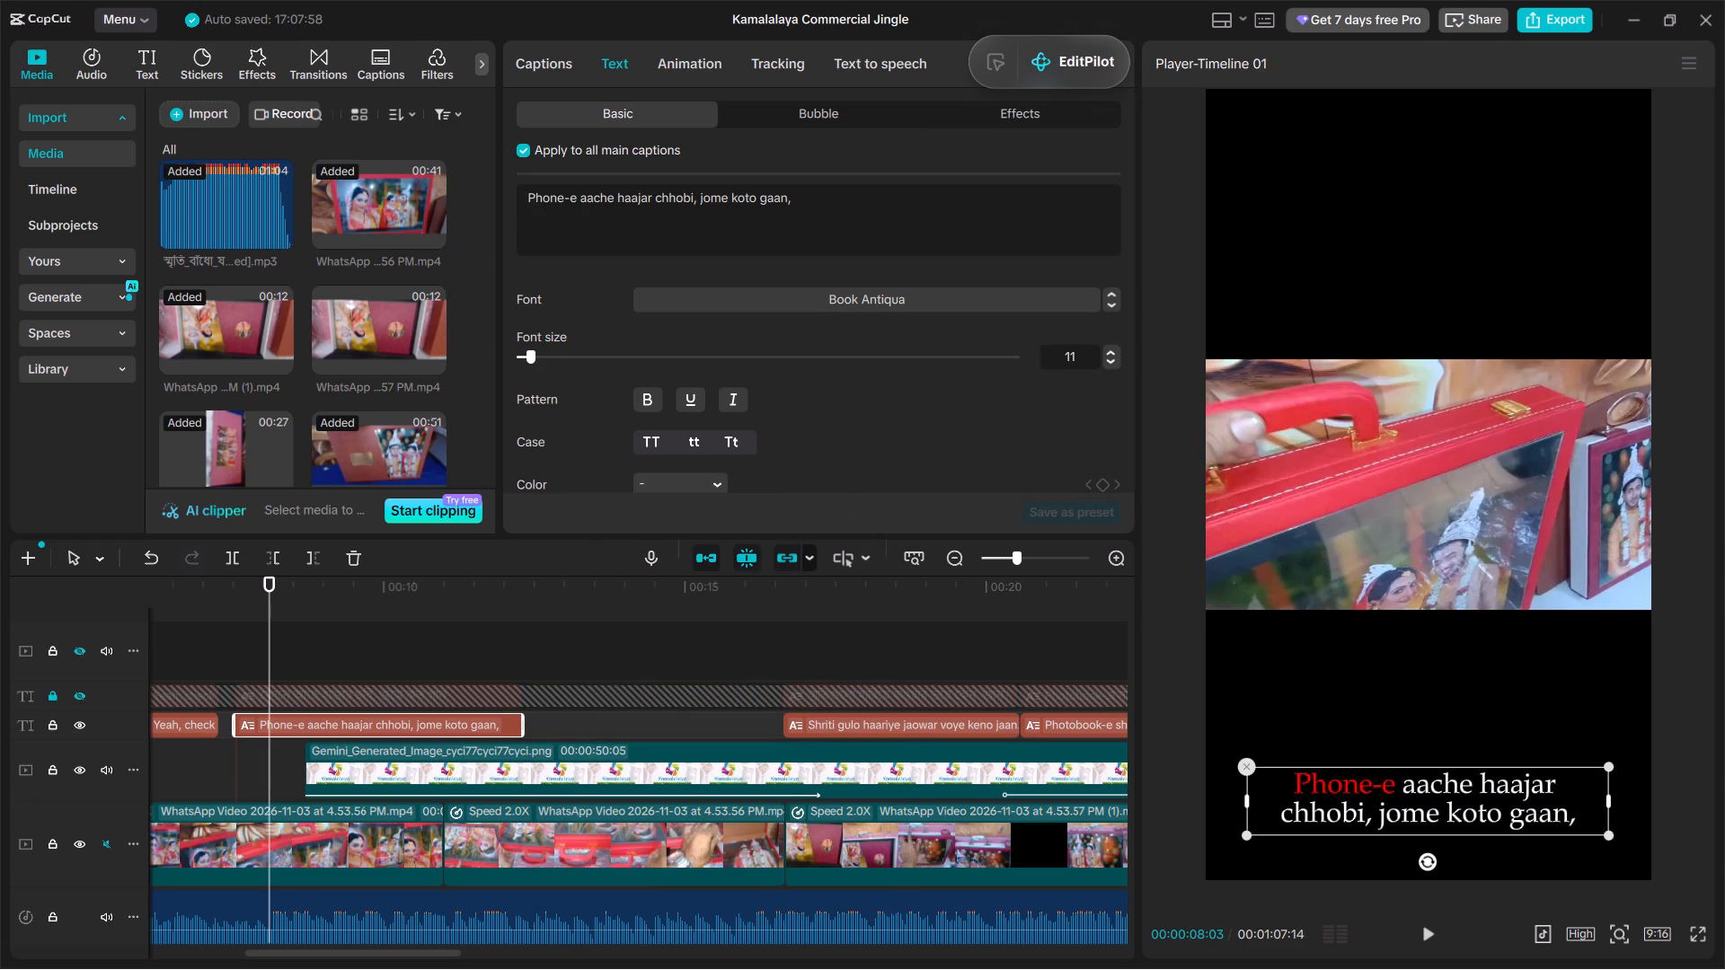
{"action": "key", "text": "shift+Right"}
{"action": "key", "text": "shift+Right"}
{"action": "key", "text": "shift+Right"}
{"action": "key", "text": "shift+Right"}
{"action": "key", "text": "shift+Right"}
{"action": "key", "text": "shift+Right"}
{"action": "key", "text": "shift+Right"}
{"action": "key", "text": "shift+Right"}
{"action": "key", "text": "shift+Right"}
{"action": "key", "text": "shift+Right"}
{"action": "key", "text": "shift+Right"}
{"action": "key", "text": "shift+Right"}
{"action": "key", "text": "shift+Right"}
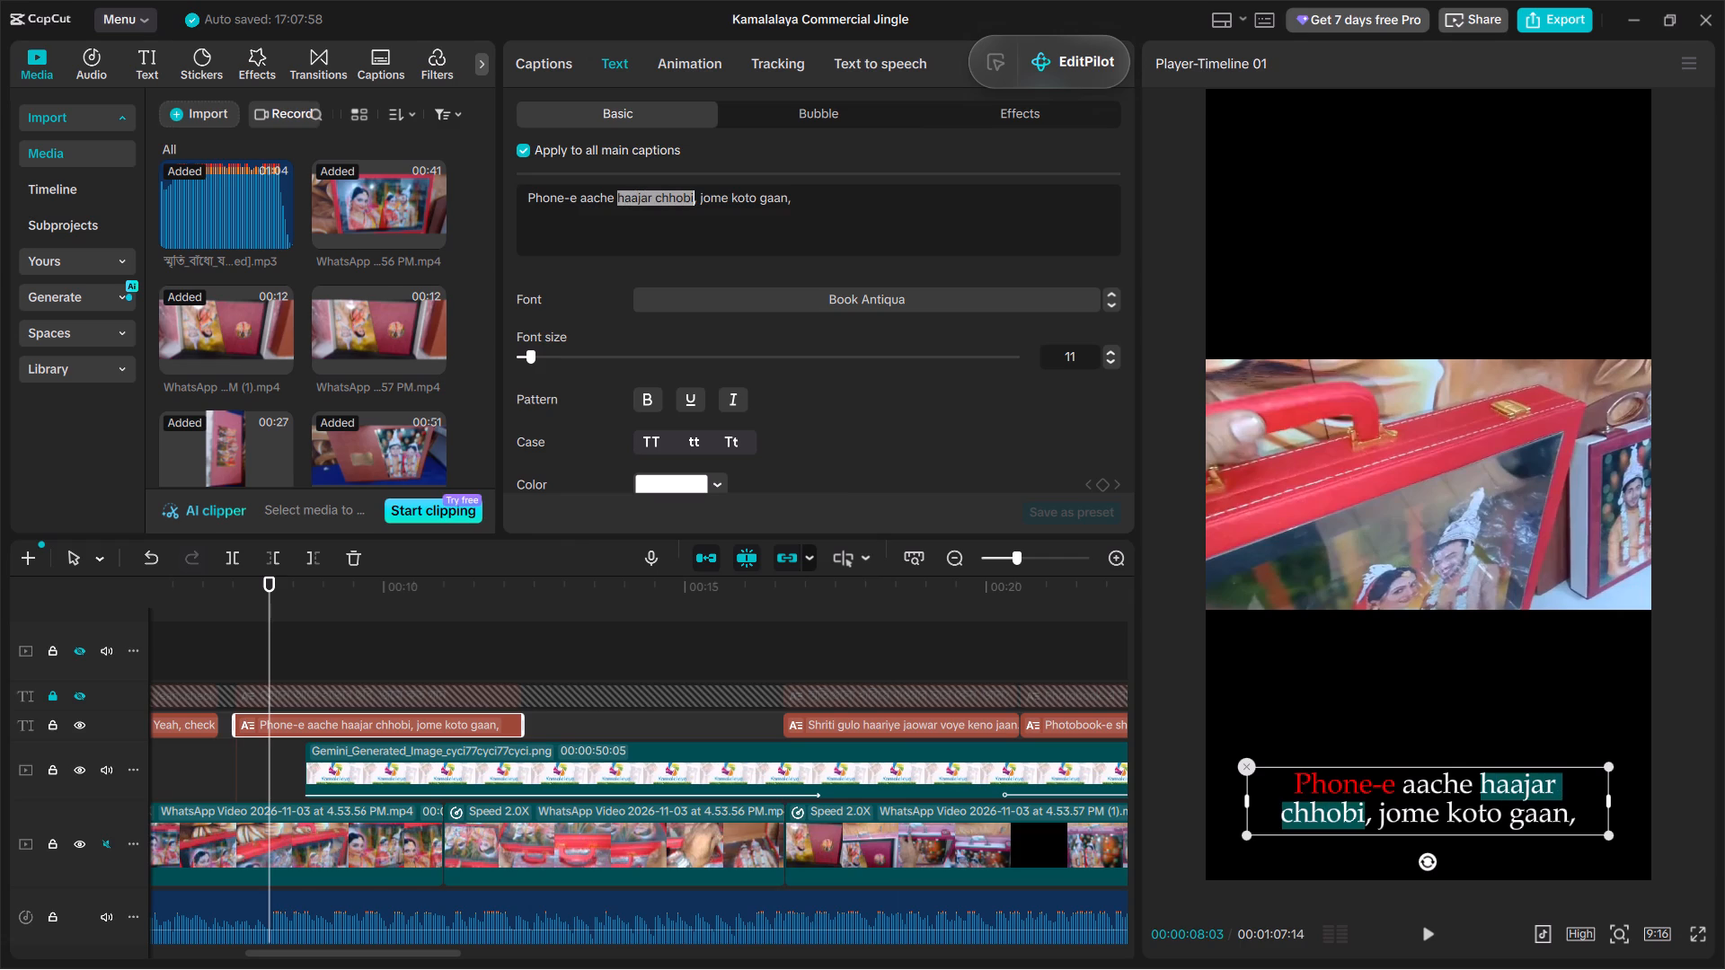
{"action": "left_click", "coordinate": [685, 480]}
{"action": "left_click_drag", "start_coordinate": [730, 552], "coordinate": [1092, 418]}
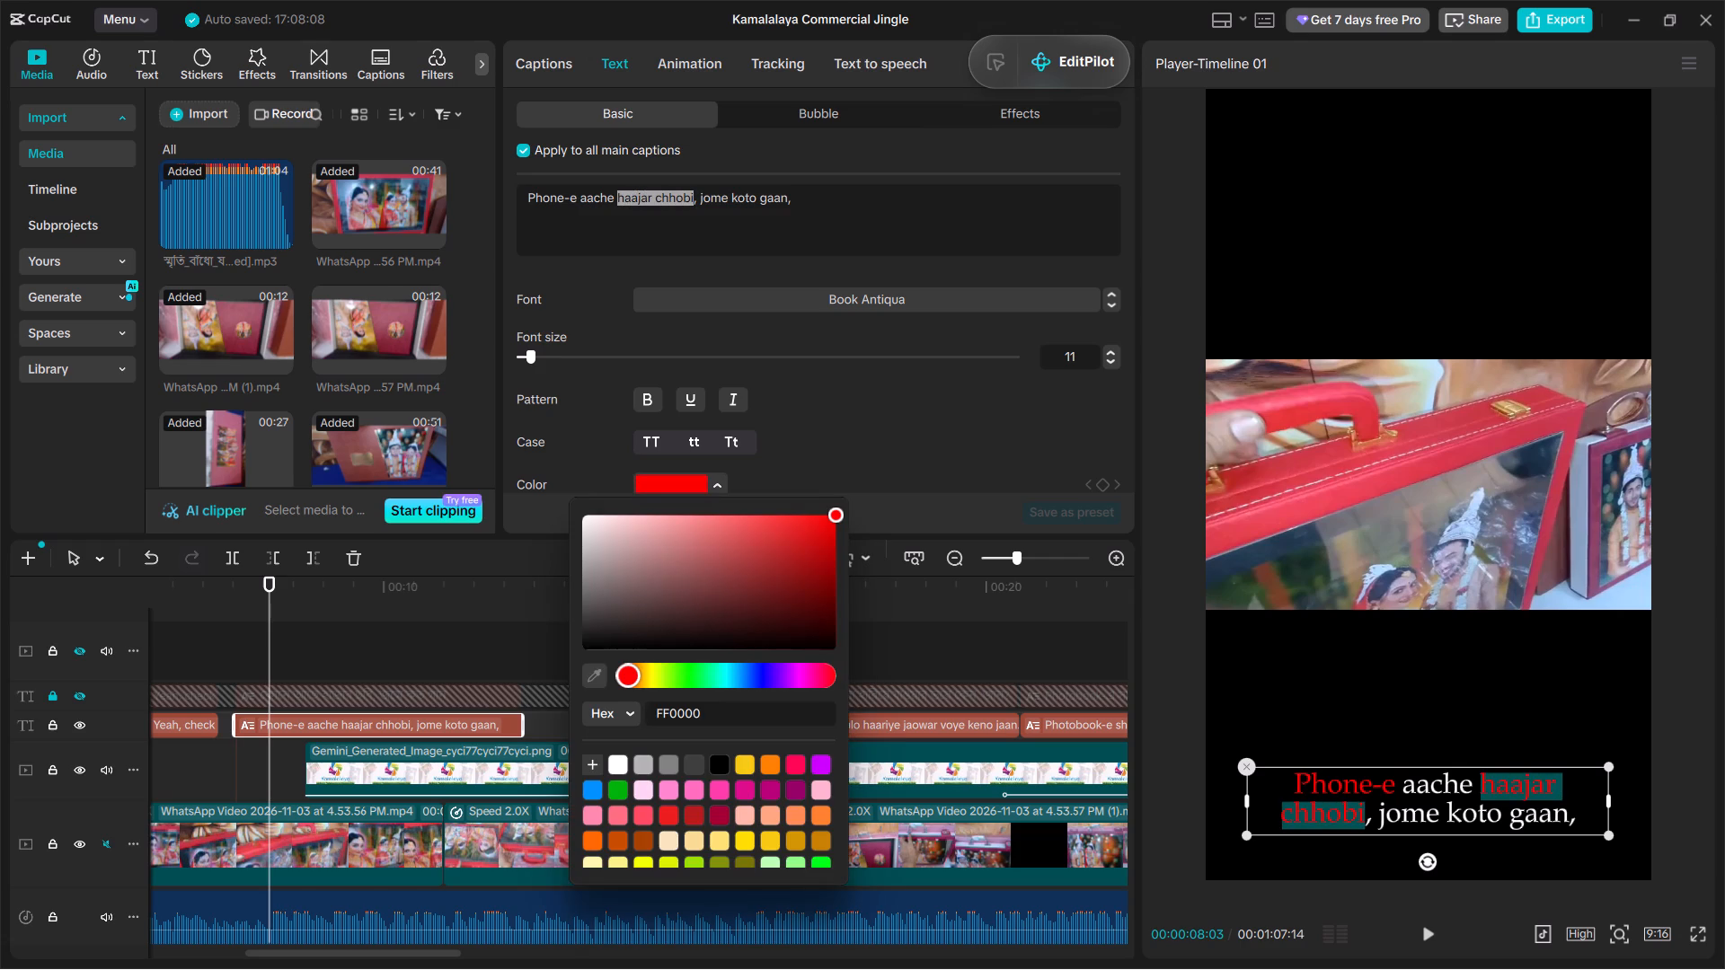
{"action": "left_click", "coordinate": [805, 216]}
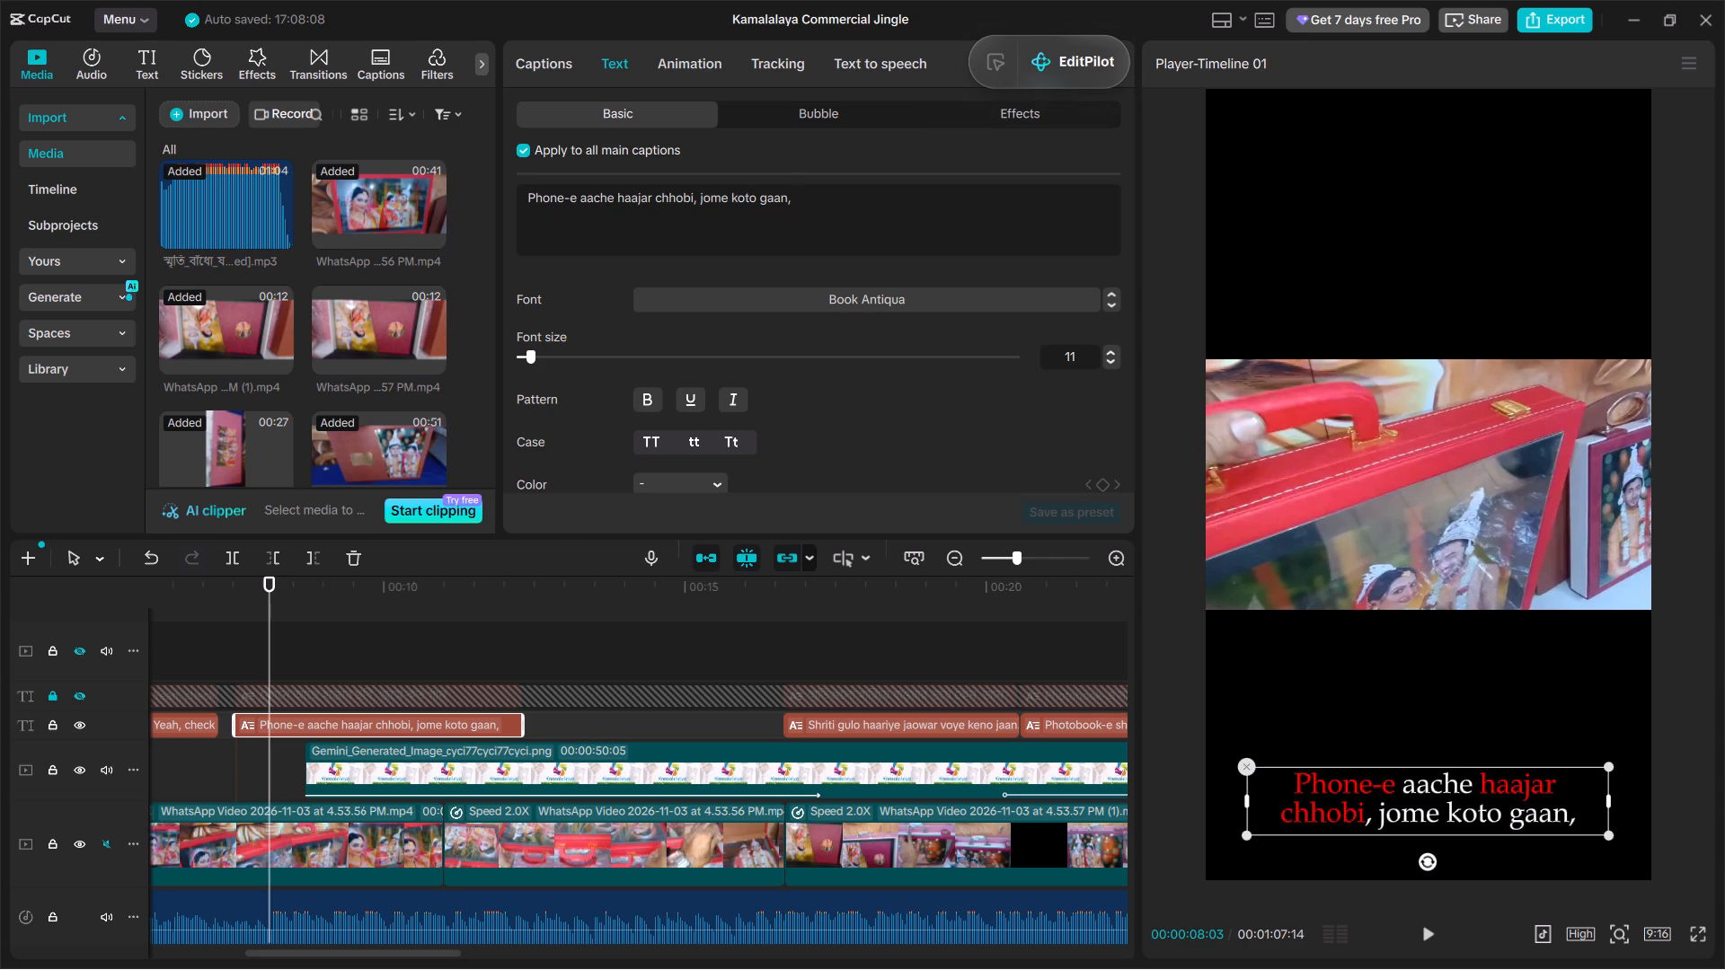
{"action": "left_click", "coordinate": [852, 463]}
Color only the word "Shriti" red (FF0000) in the "Shriti gulo haariye jaowar voye keno jaan..?" caption.
{"action": "key", "text": "space"}
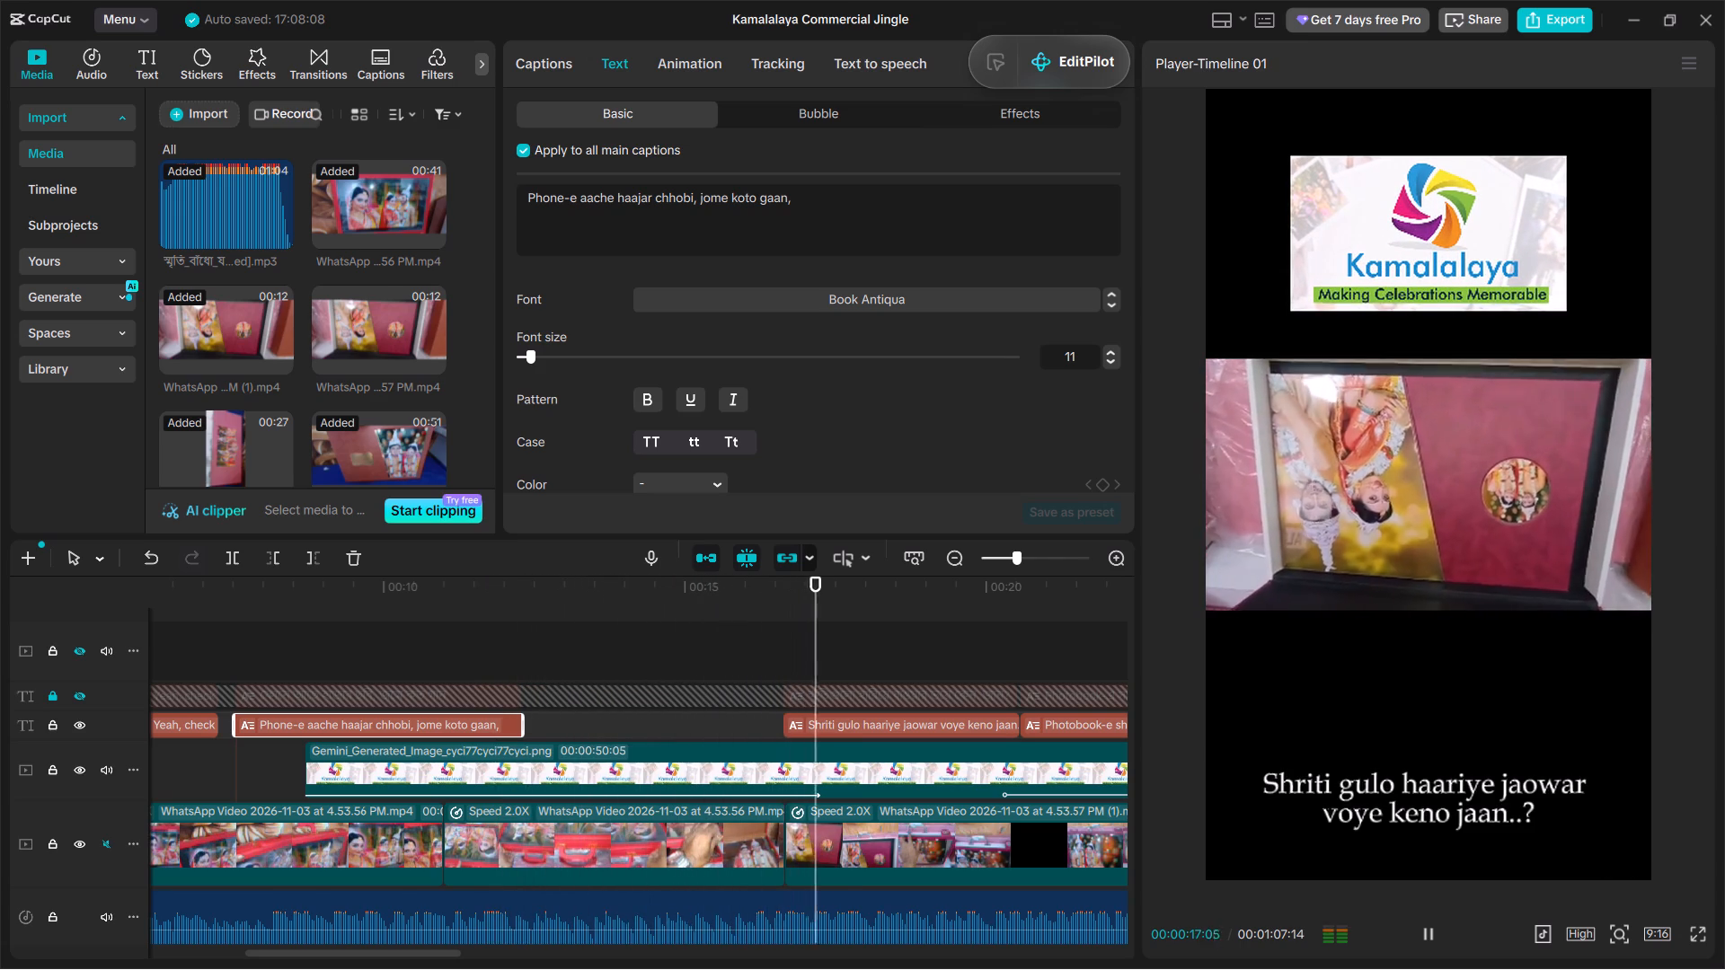
{"action": "key", "text": "space"}
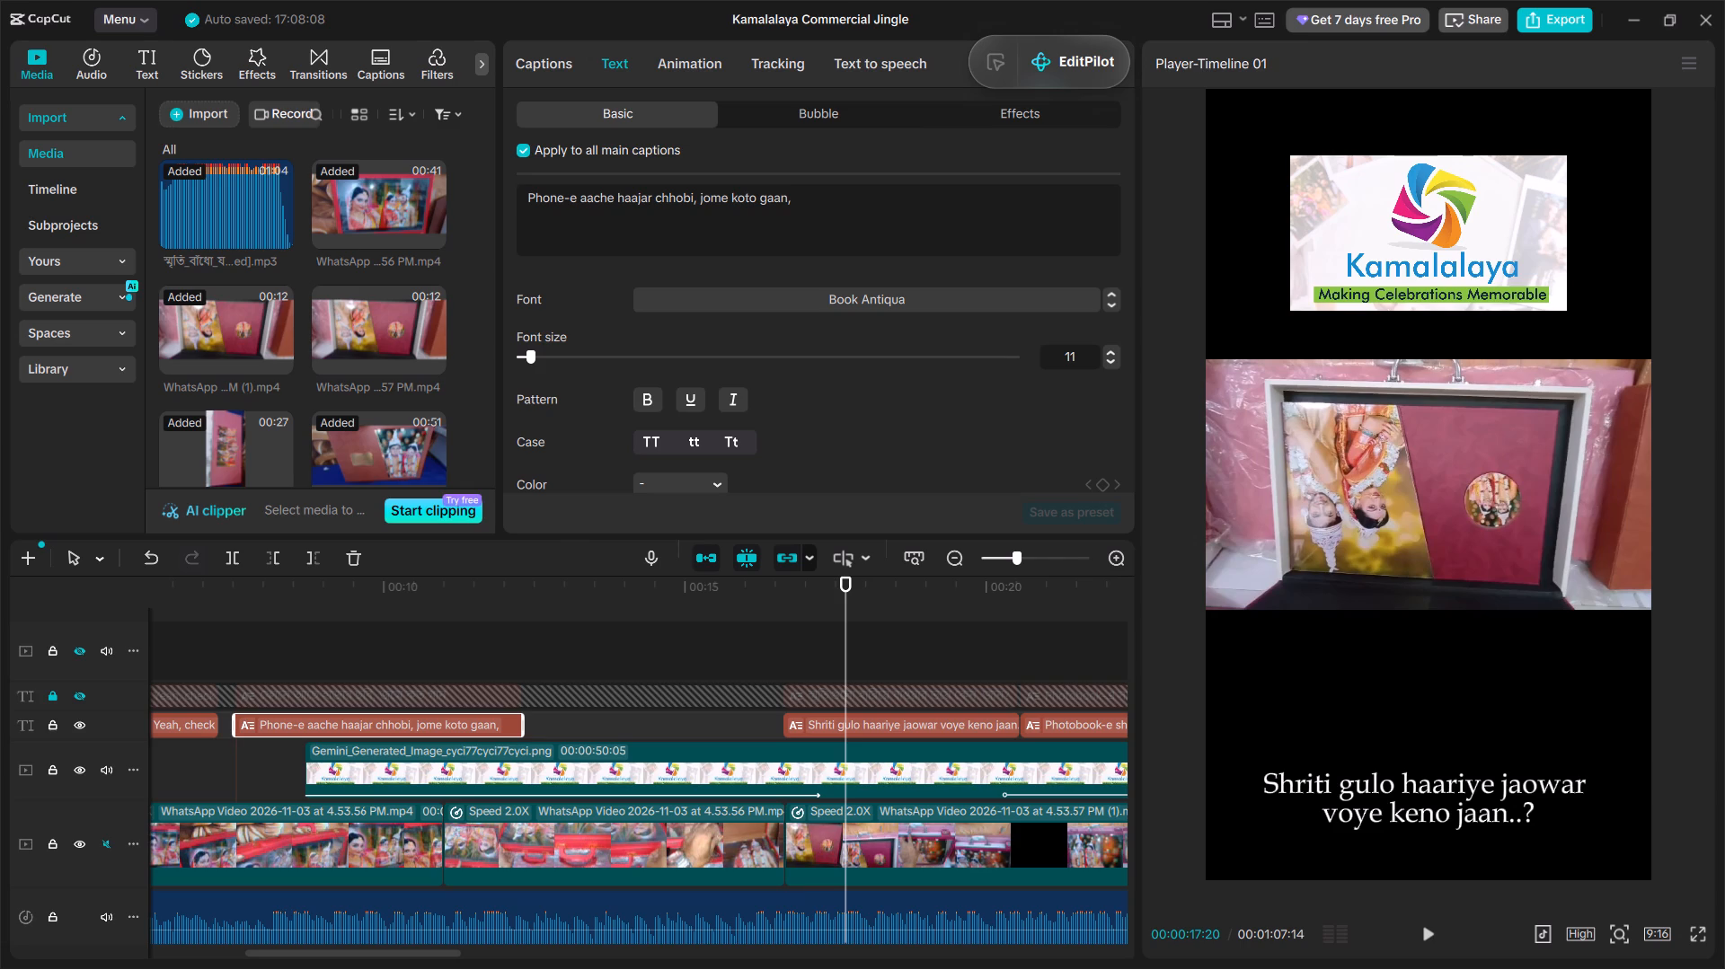
{"action": "left_click", "coordinate": [928, 724]}
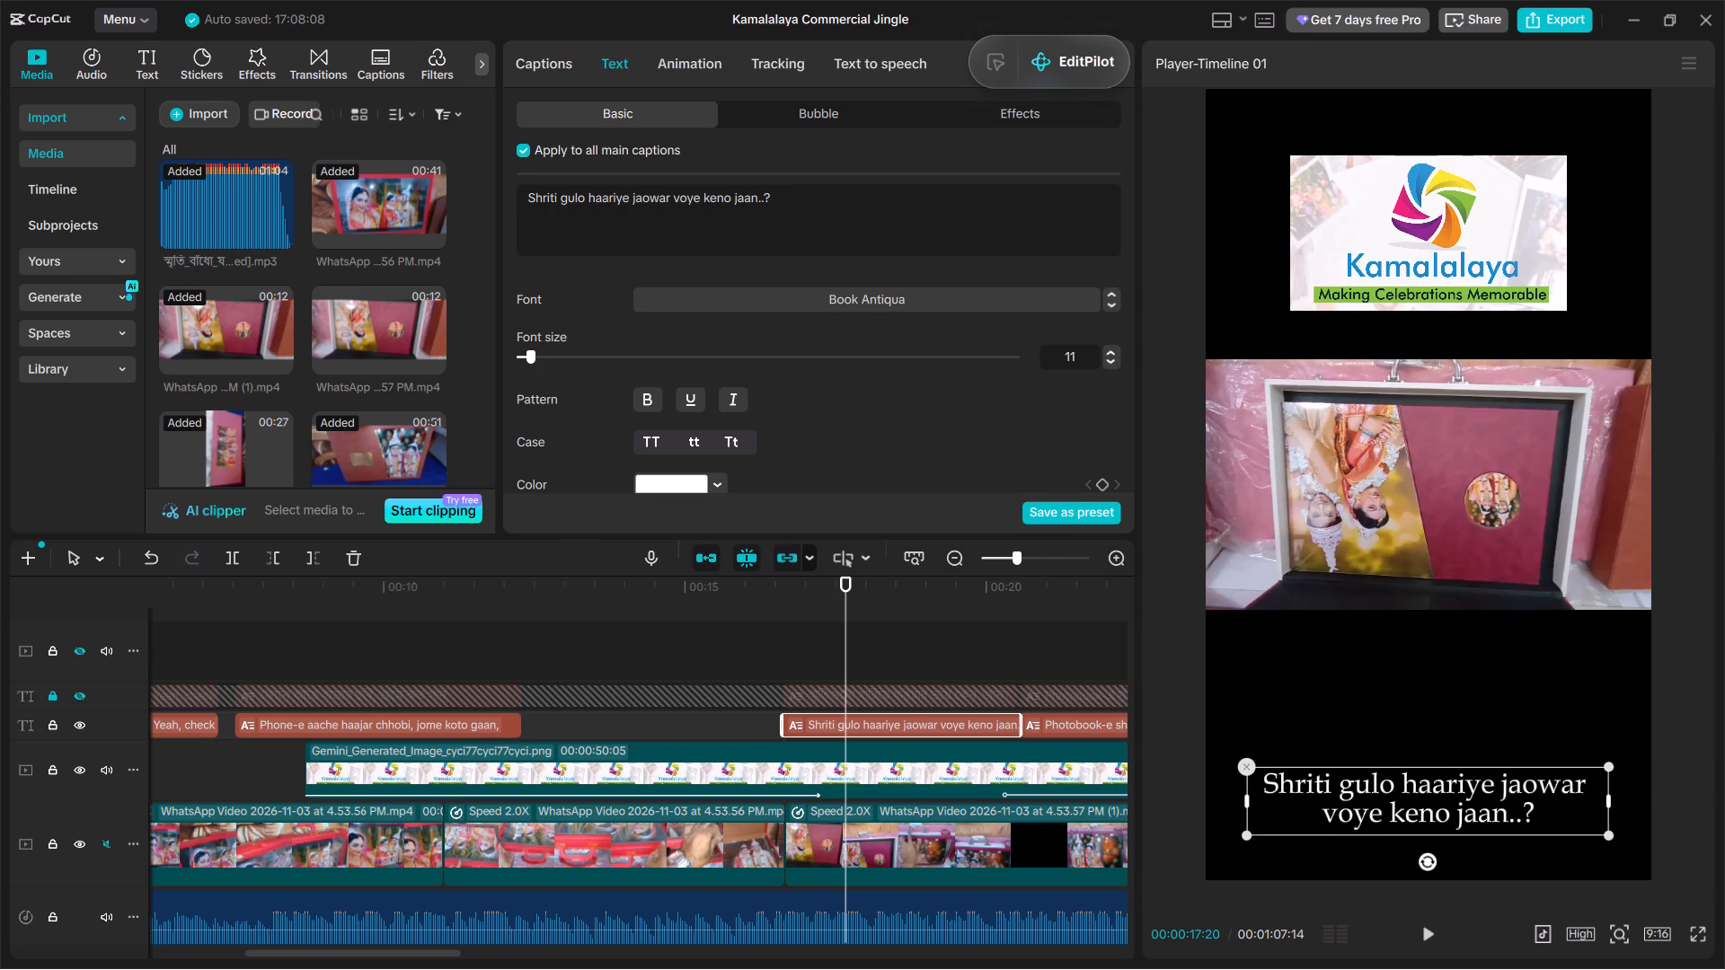
{"action": "left_click", "coordinate": [565, 197]}
{"action": "key", "text": "Left"}
{"action": "key", "text": "Left"}
{"action": "key", "text": "Left"}
{"action": "key", "text": "Left"}
{"action": "key", "text": "Left"}
{"action": "key", "text": "Left"}
{"action": "key", "text": "Left"}
{"action": "key", "text": "Left"}
{"action": "key", "text": "Left"}
{"action": "key", "text": "Left"}
{"action": "key", "text": "Left"}
{"action": "key", "text": "Left"}
{"action": "key", "text": "Left"}
{"action": "key", "text": "Left"}
{"action": "key", "text": "Left"}
{"action": "key", "text": "shift+Right"}
{"action": "key", "text": "shift+Right"}
{"action": "key", "text": "shift+Right"}
{"action": "key", "text": "shift+Right"}
{"action": "key", "text": "shift+Right"}
{"action": "key", "text": "shift+Right"}
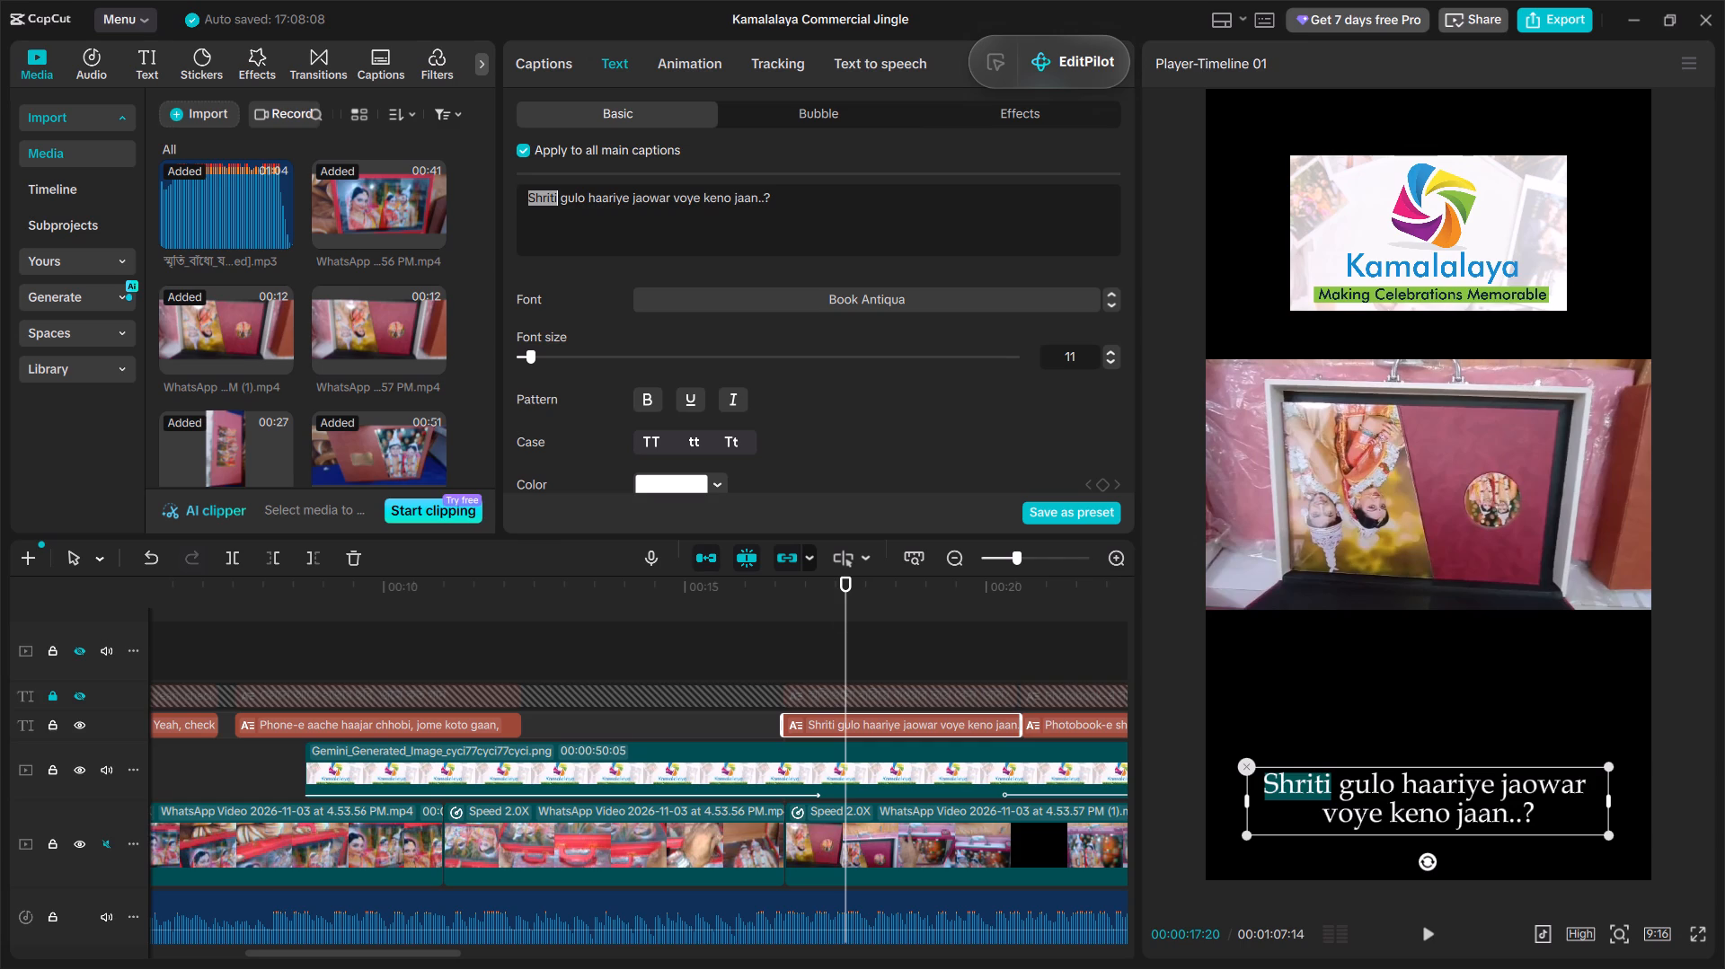
{"action": "left_click", "coordinate": [685, 481]}
{"action": "left_click_drag", "start_coordinate": [786, 563], "coordinate": [951, 413]}
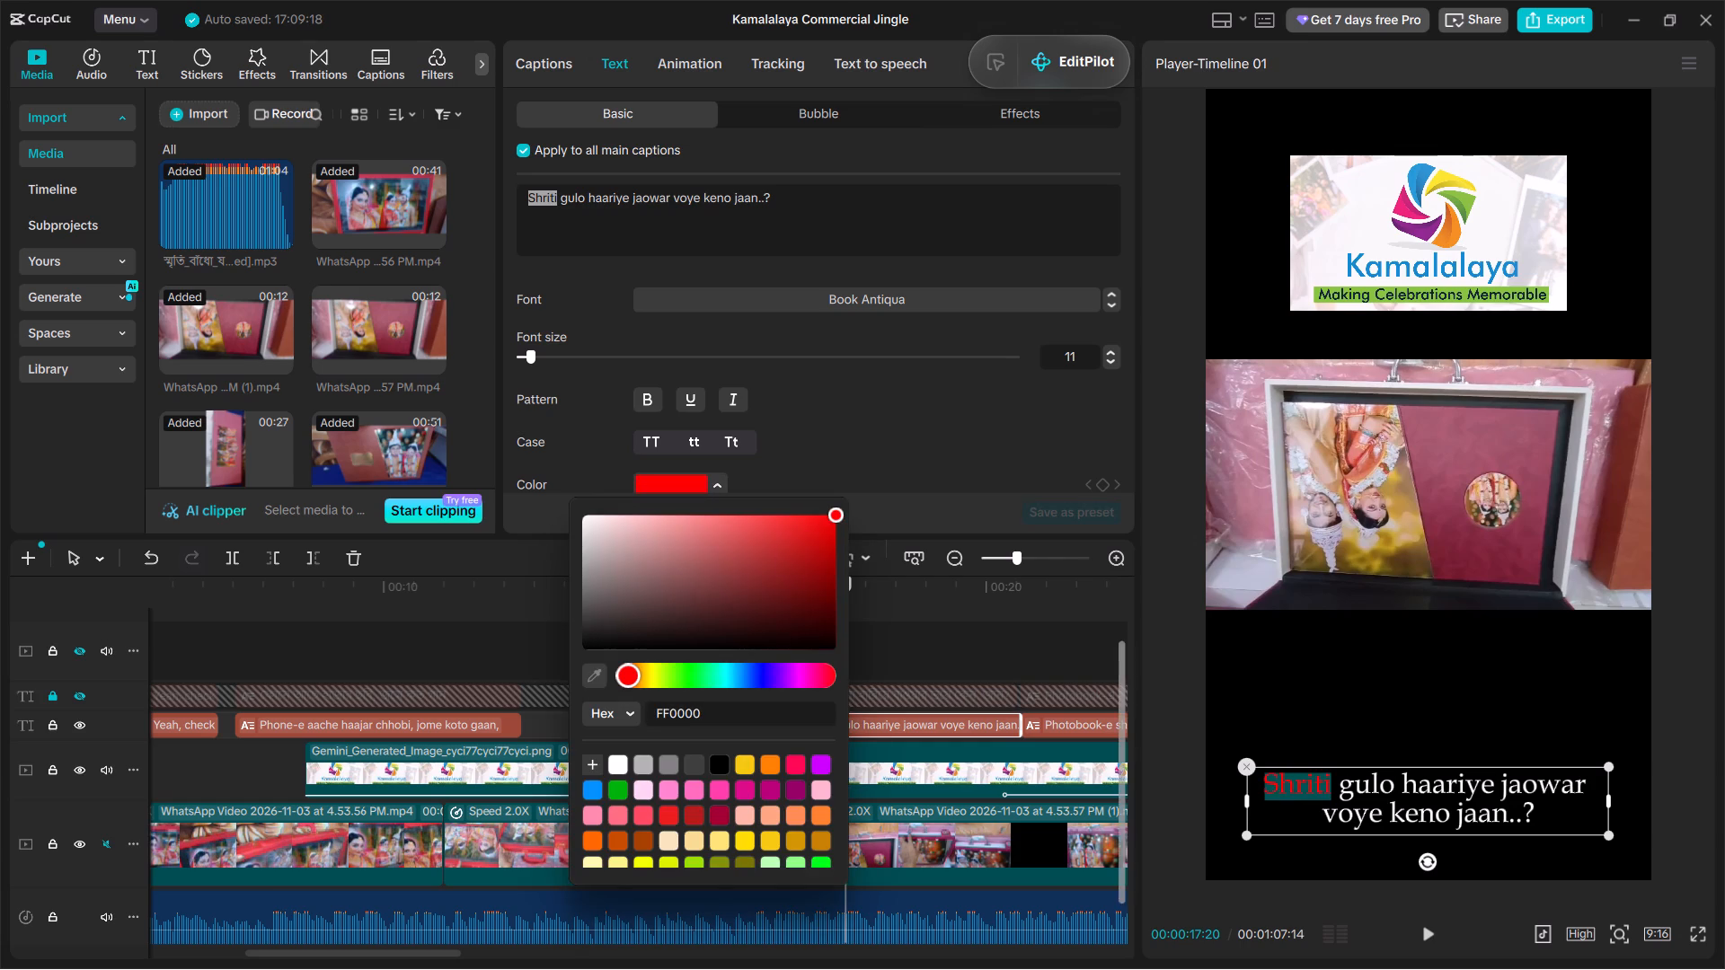
{"action": "left_click", "coordinate": [1407, 778]}
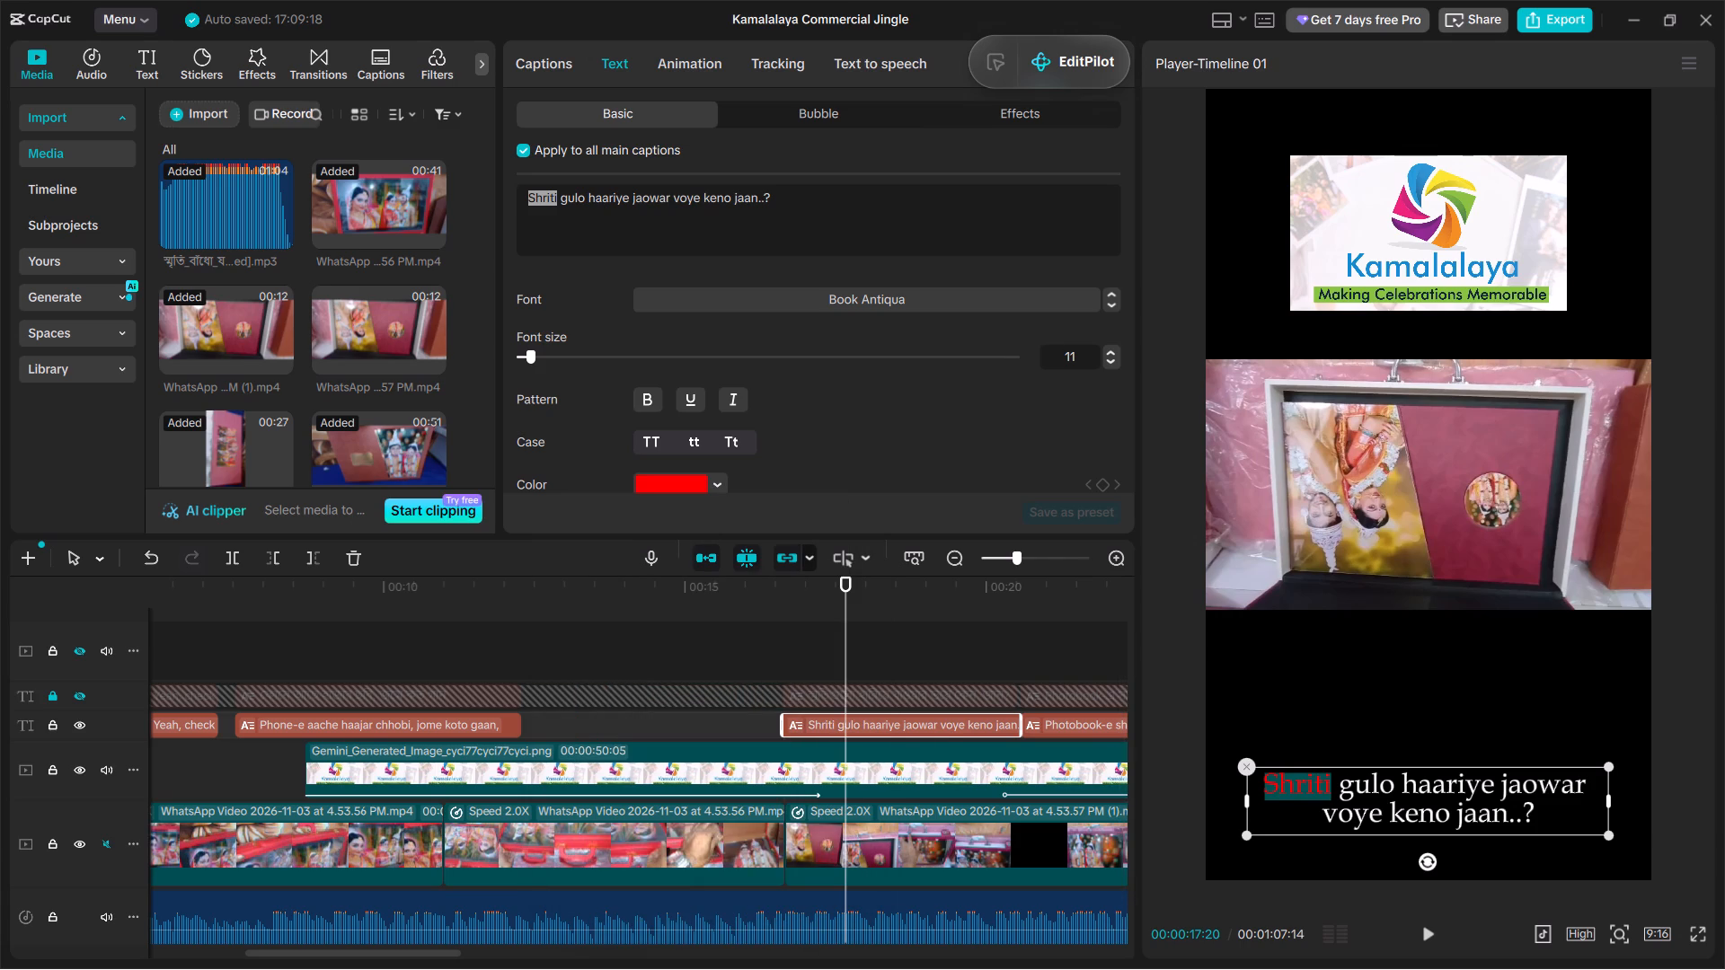
Color the words "haariye jaowar voye" red (FF0000) in the same caption, leaving "gulo" and "keno jaan..?" white.
{"action": "left_click_drag", "start_coordinate": [630, 196], "coordinate": [655, 200]}
{"action": "left_click", "coordinate": [632, 201]}
{"action": "left_click_drag", "start_coordinate": [632, 201], "coordinate": [641, 198]}
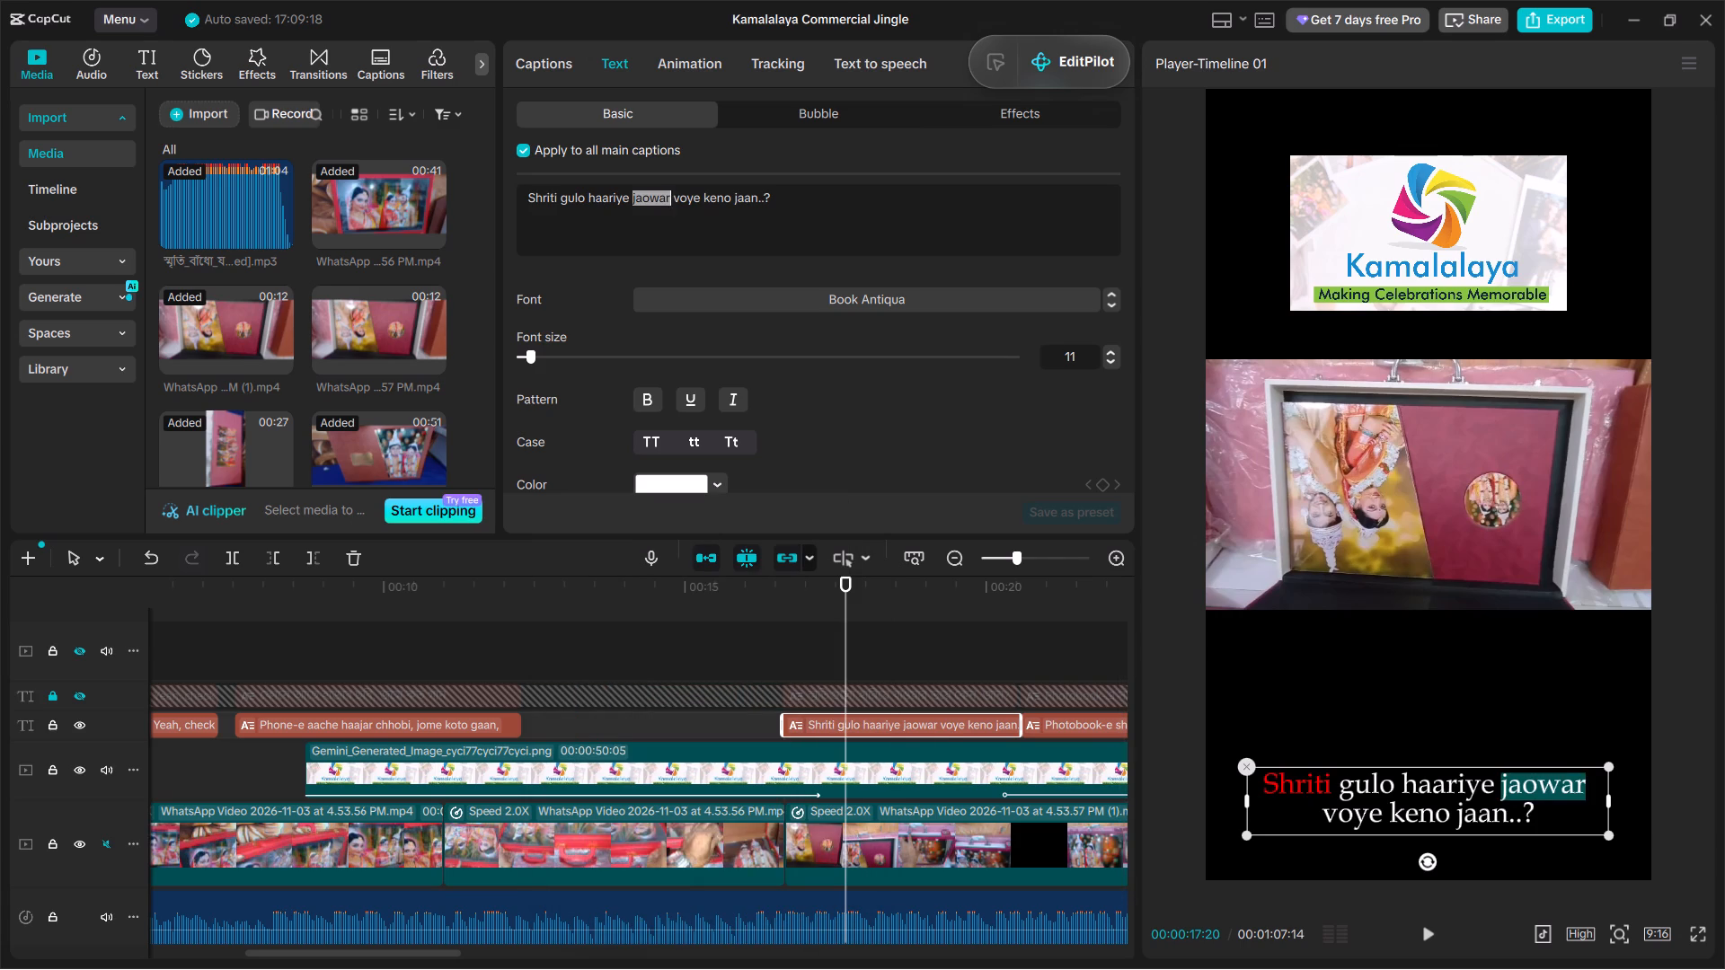
{"action": "left_click_drag", "start_coordinate": [641, 198], "coordinate": [677, 198]}
{"action": "left_click", "coordinate": [590, 202]}
{"action": "left_click_drag", "start_coordinate": [590, 202], "coordinate": [675, 201]}
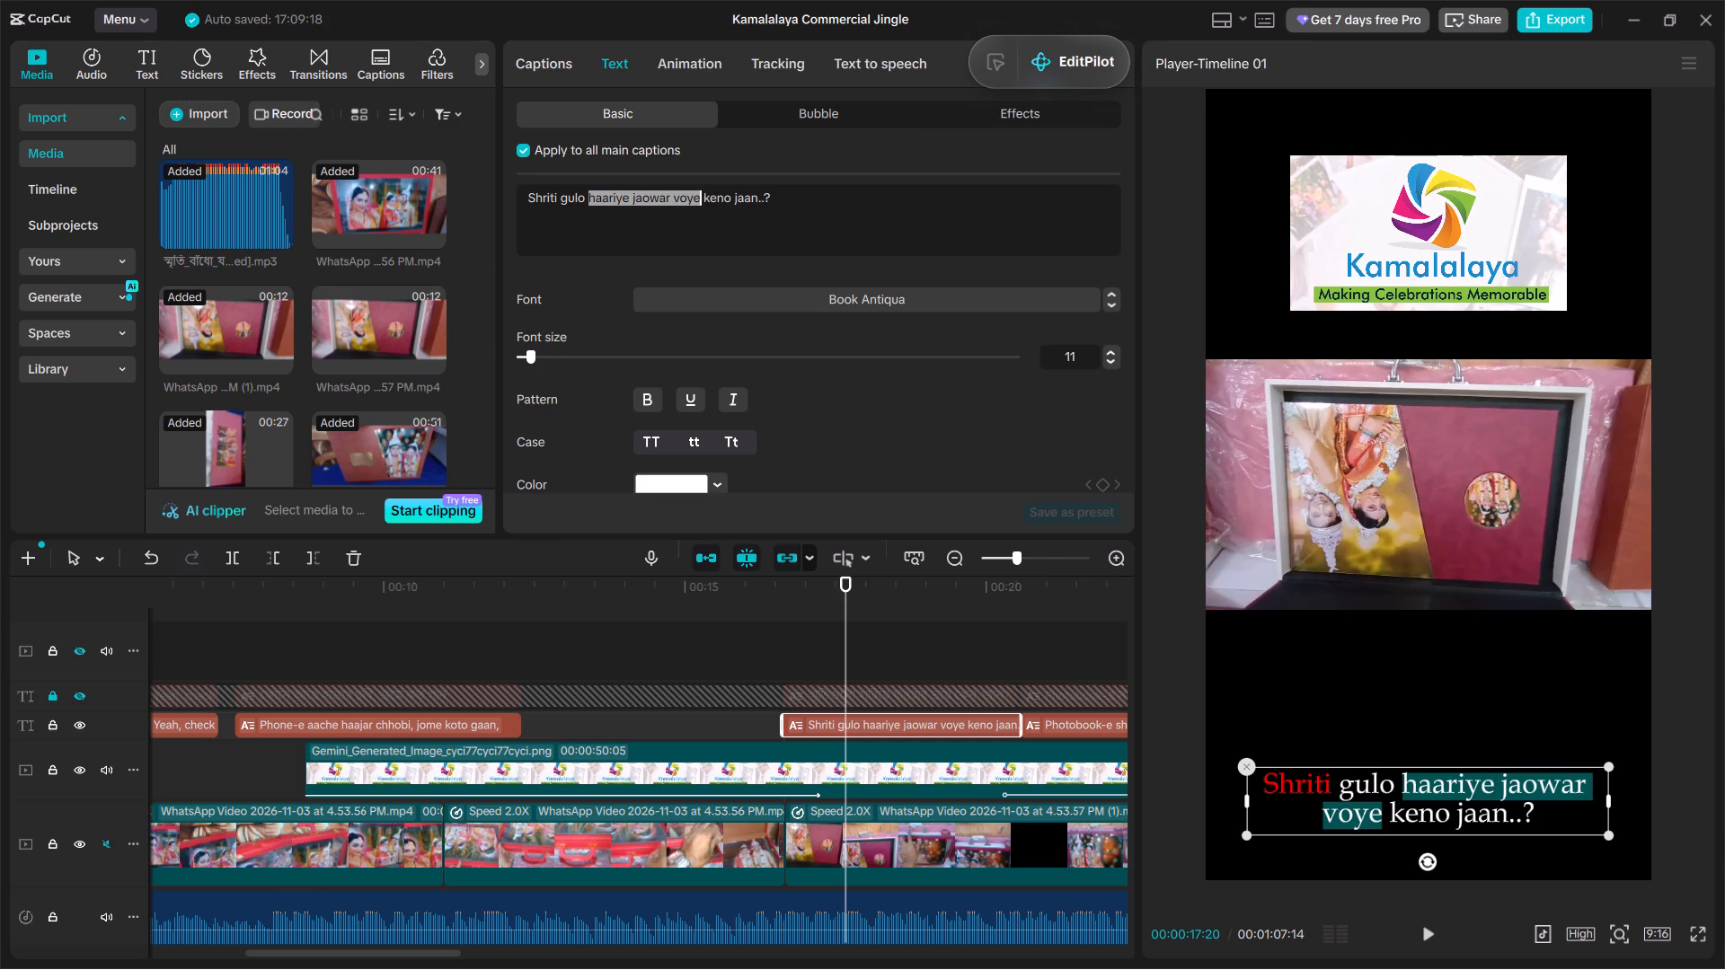
{"action": "left_click", "coordinate": [679, 482]}
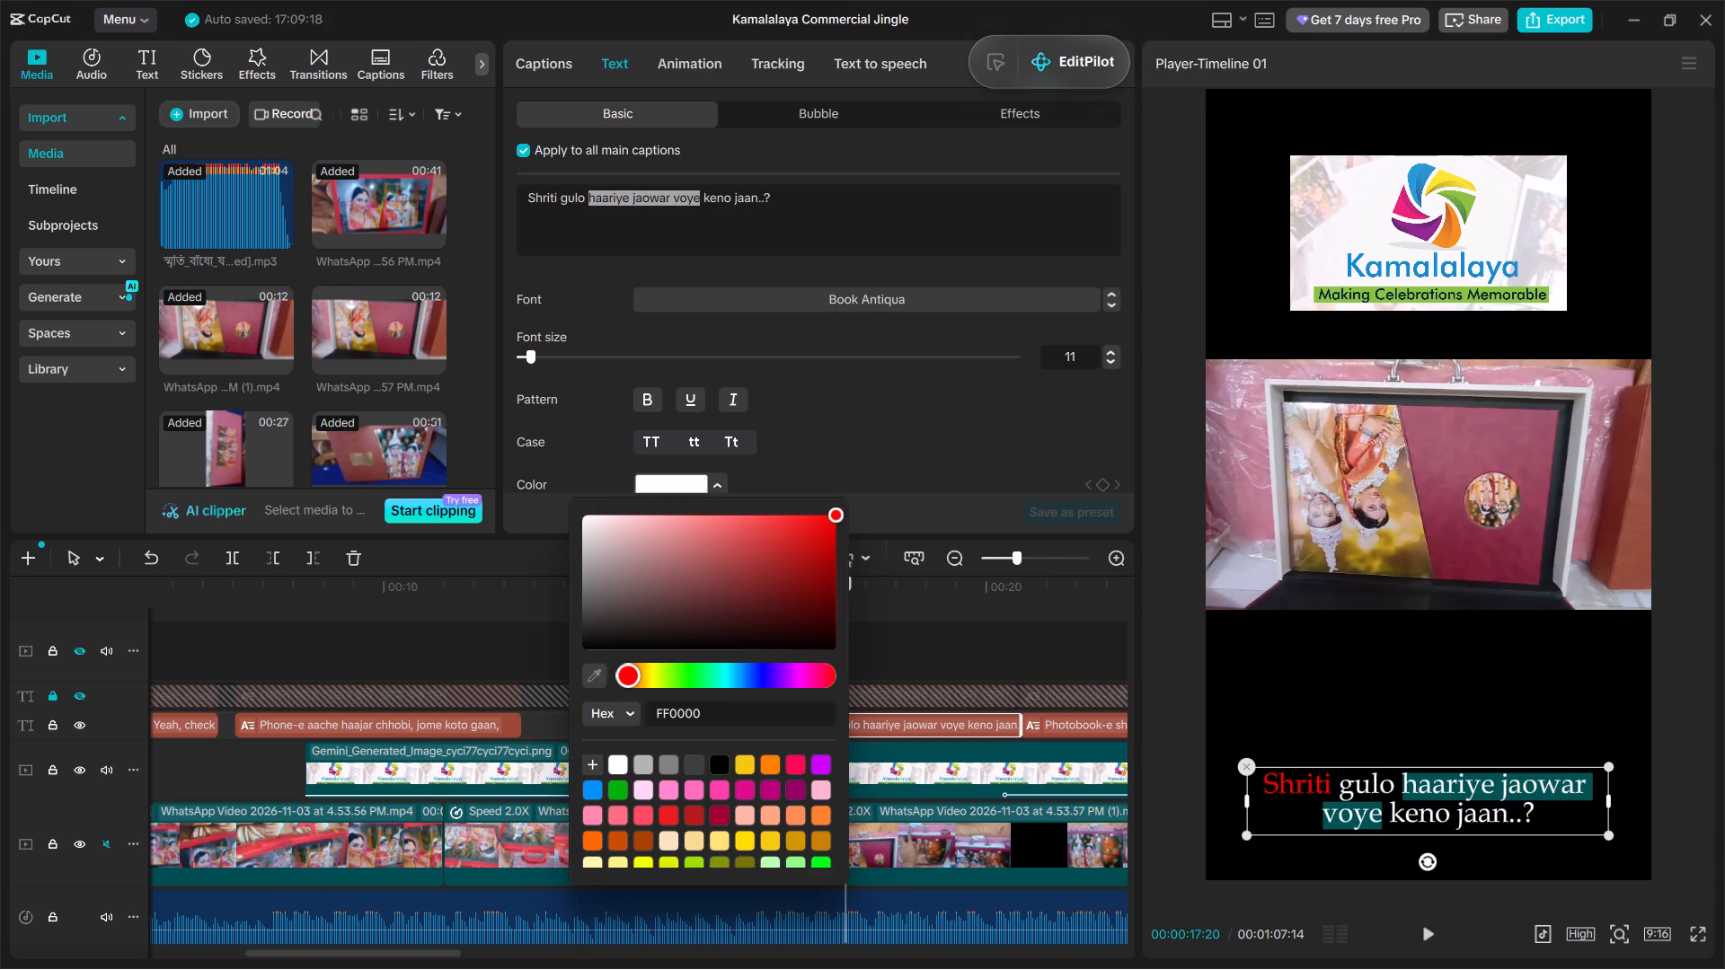
{"action": "left_click_drag", "start_coordinate": [735, 542], "coordinate": [968, 453]}
{"action": "left_click", "coordinate": [905, 264]}
{"action": "left_click", "coordinate": [905, 264]}
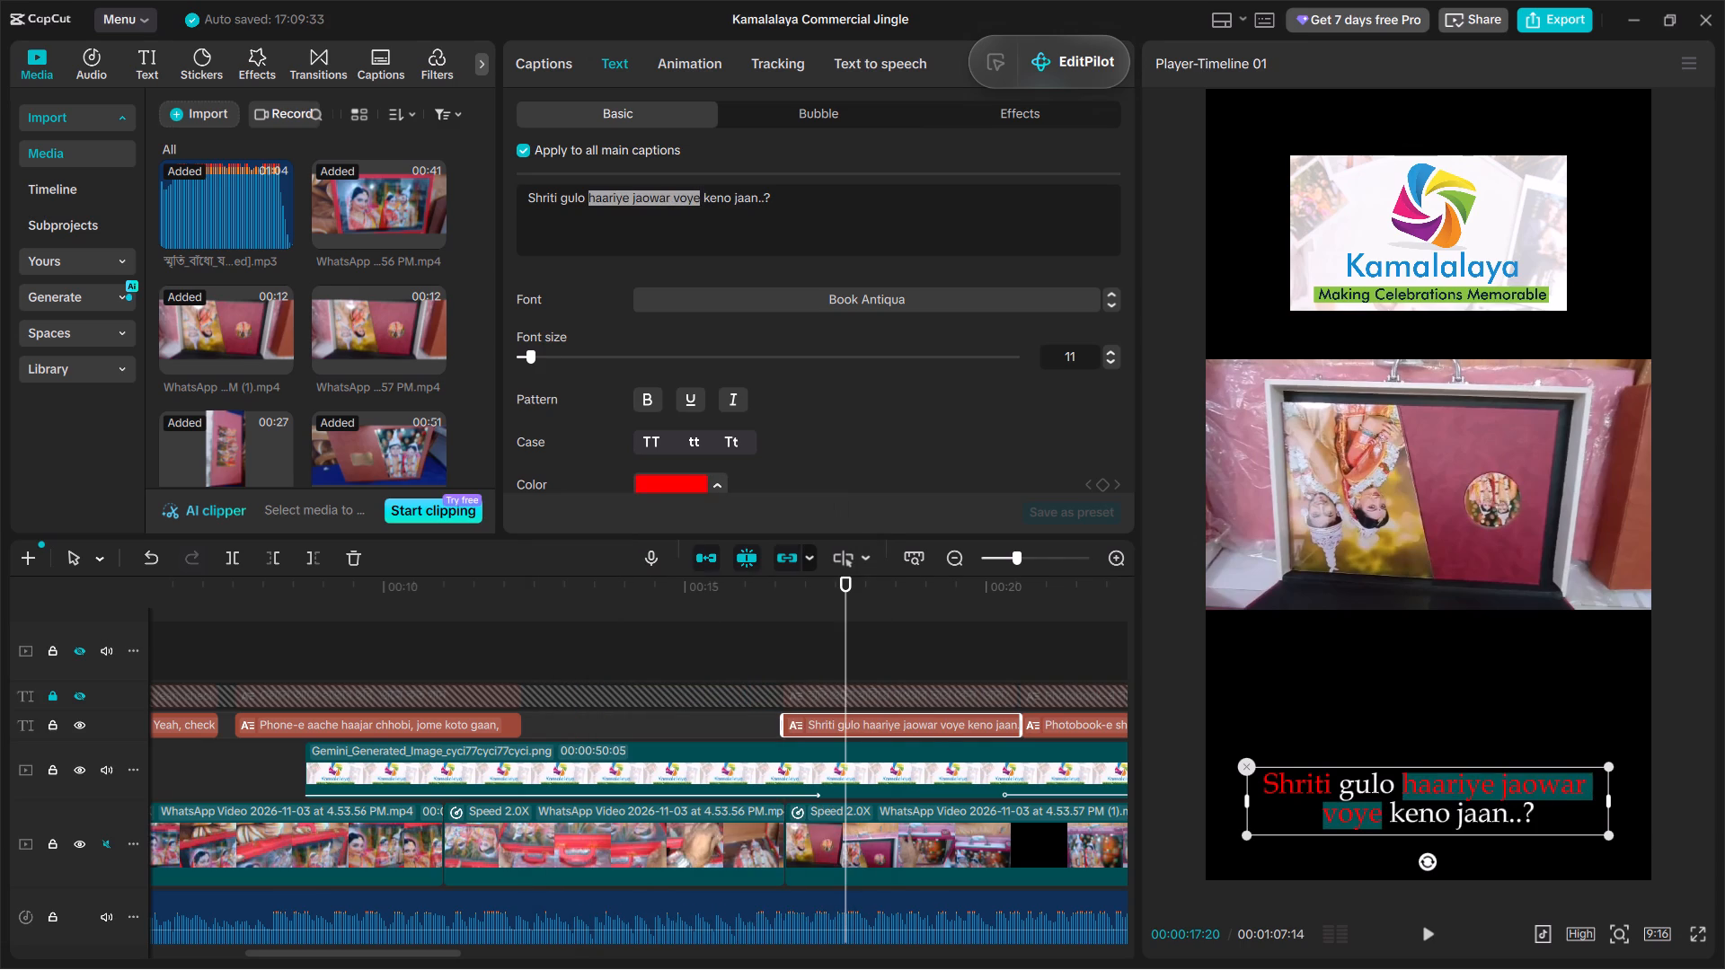
{"action": "left_click", "coordinate": [905, 256]}
{"action": "left_click", "coordinate": [915, 241]}
{"action": "left_click", "coordinate": [963, 270]}
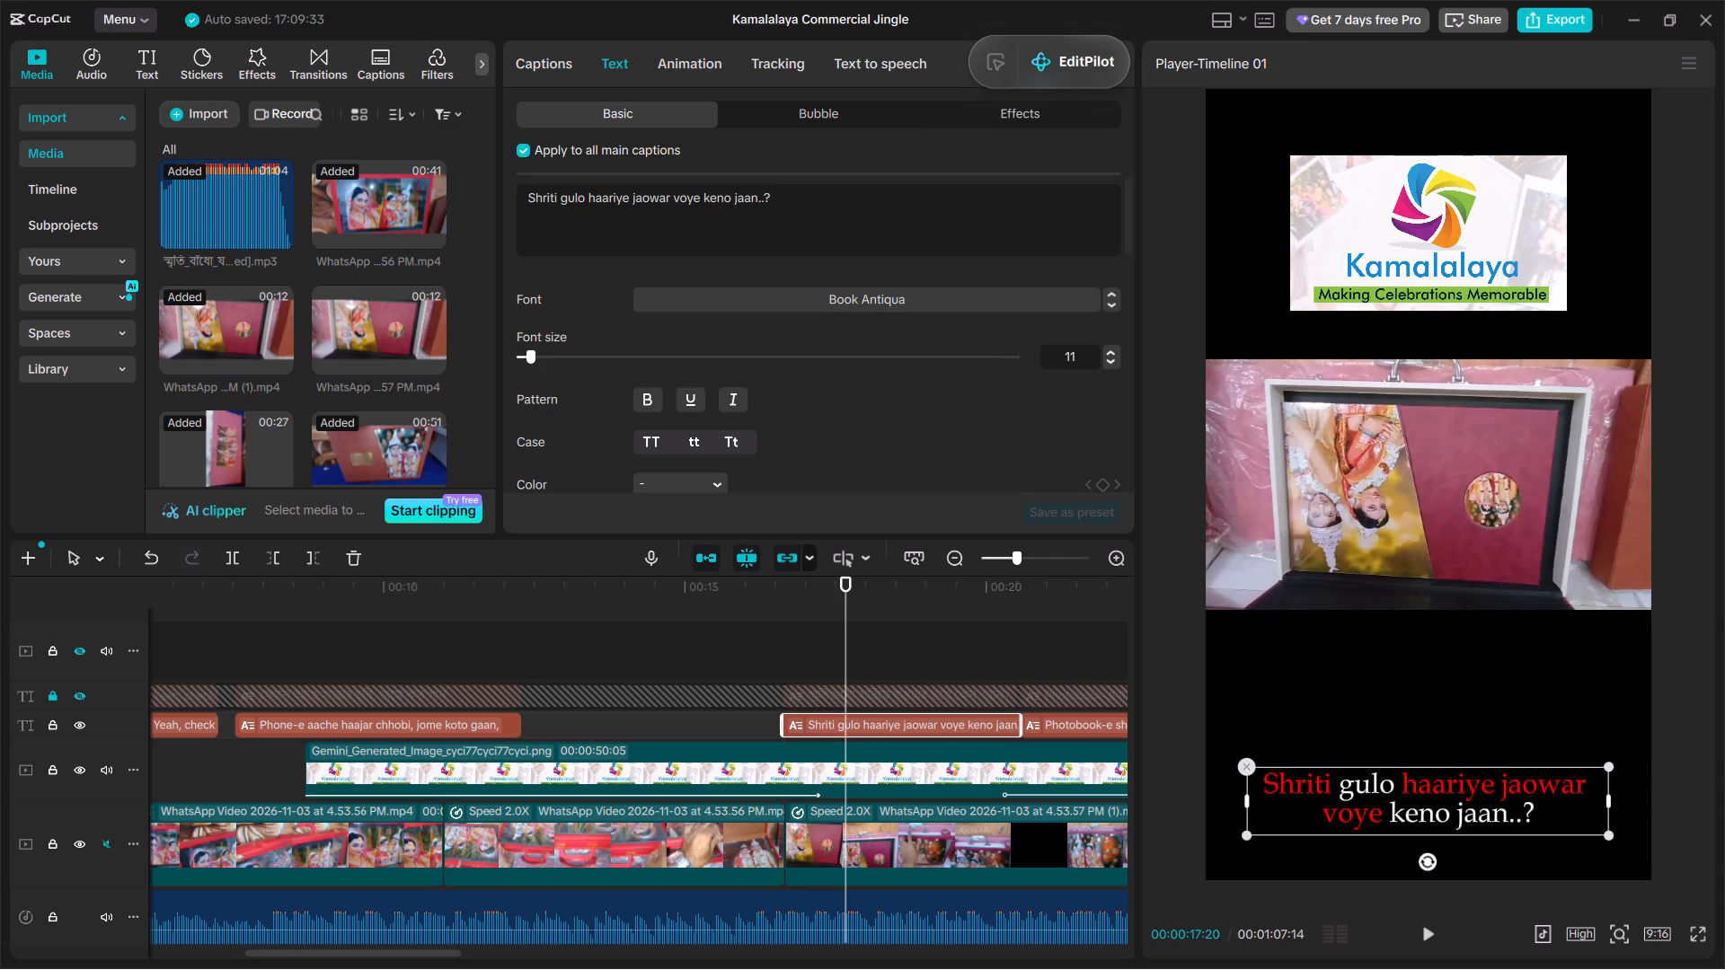
Play on to the "Photobook-e shaajao ebar, daao notun praan..!" caption and color only the word "Photobook-e" red (FF0000).
{"action": "key", "text": "space"}
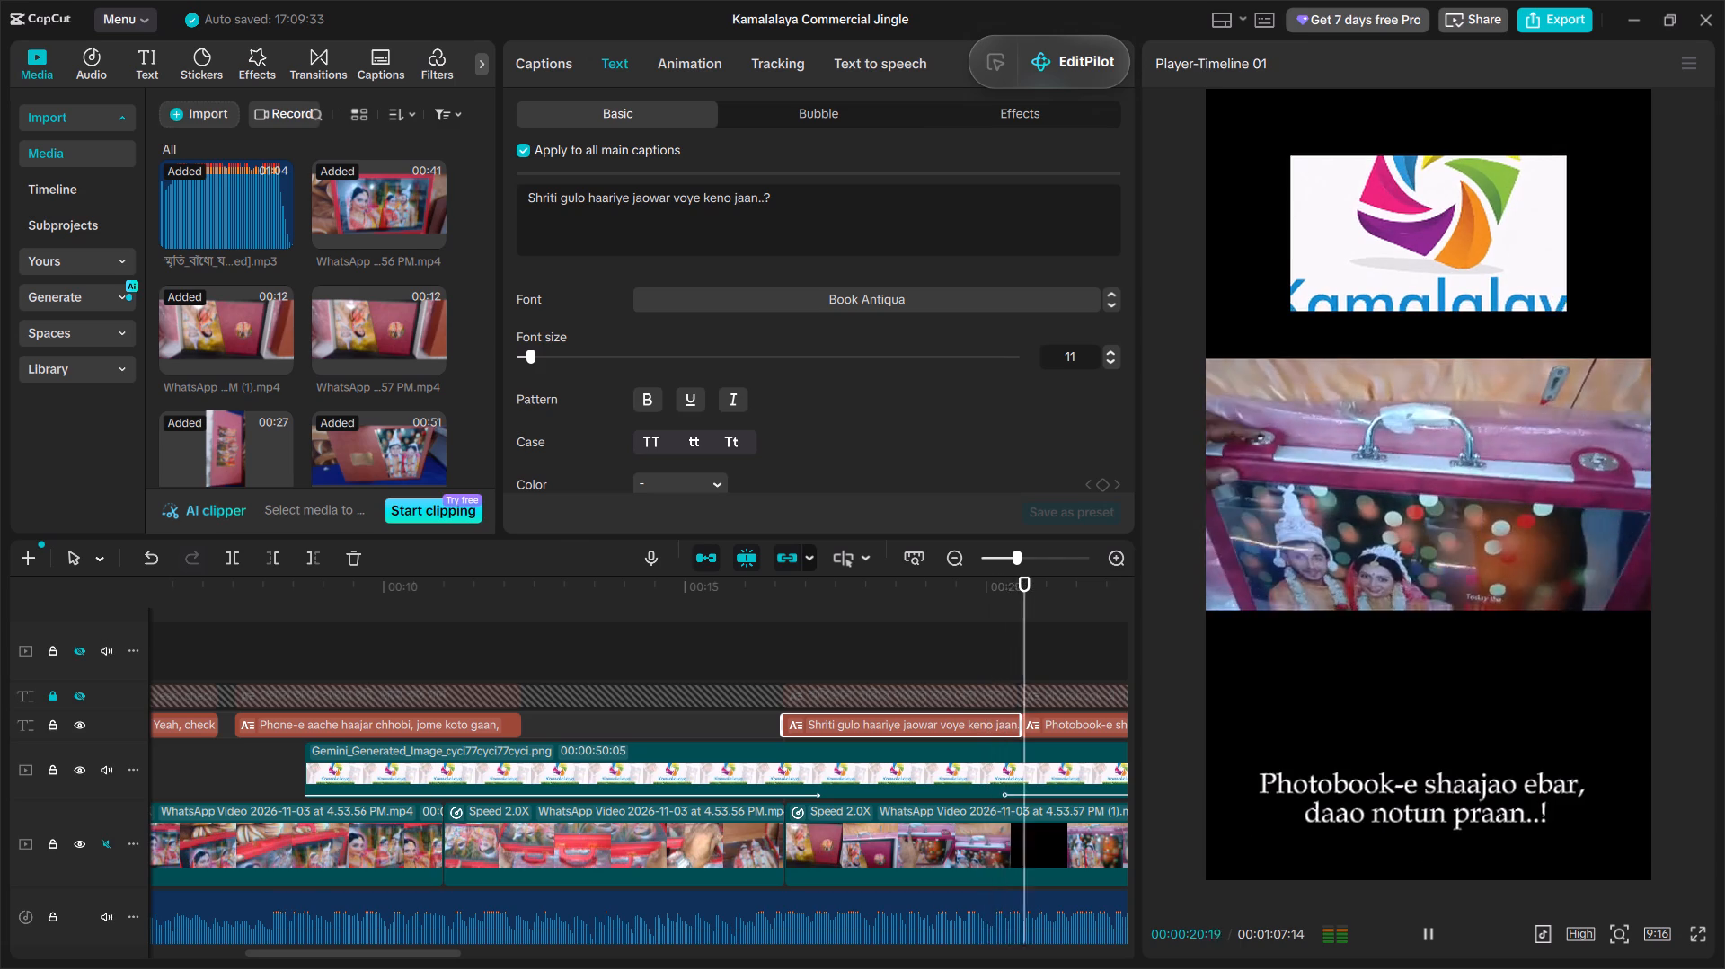
{"action": "key", "text": "space"}
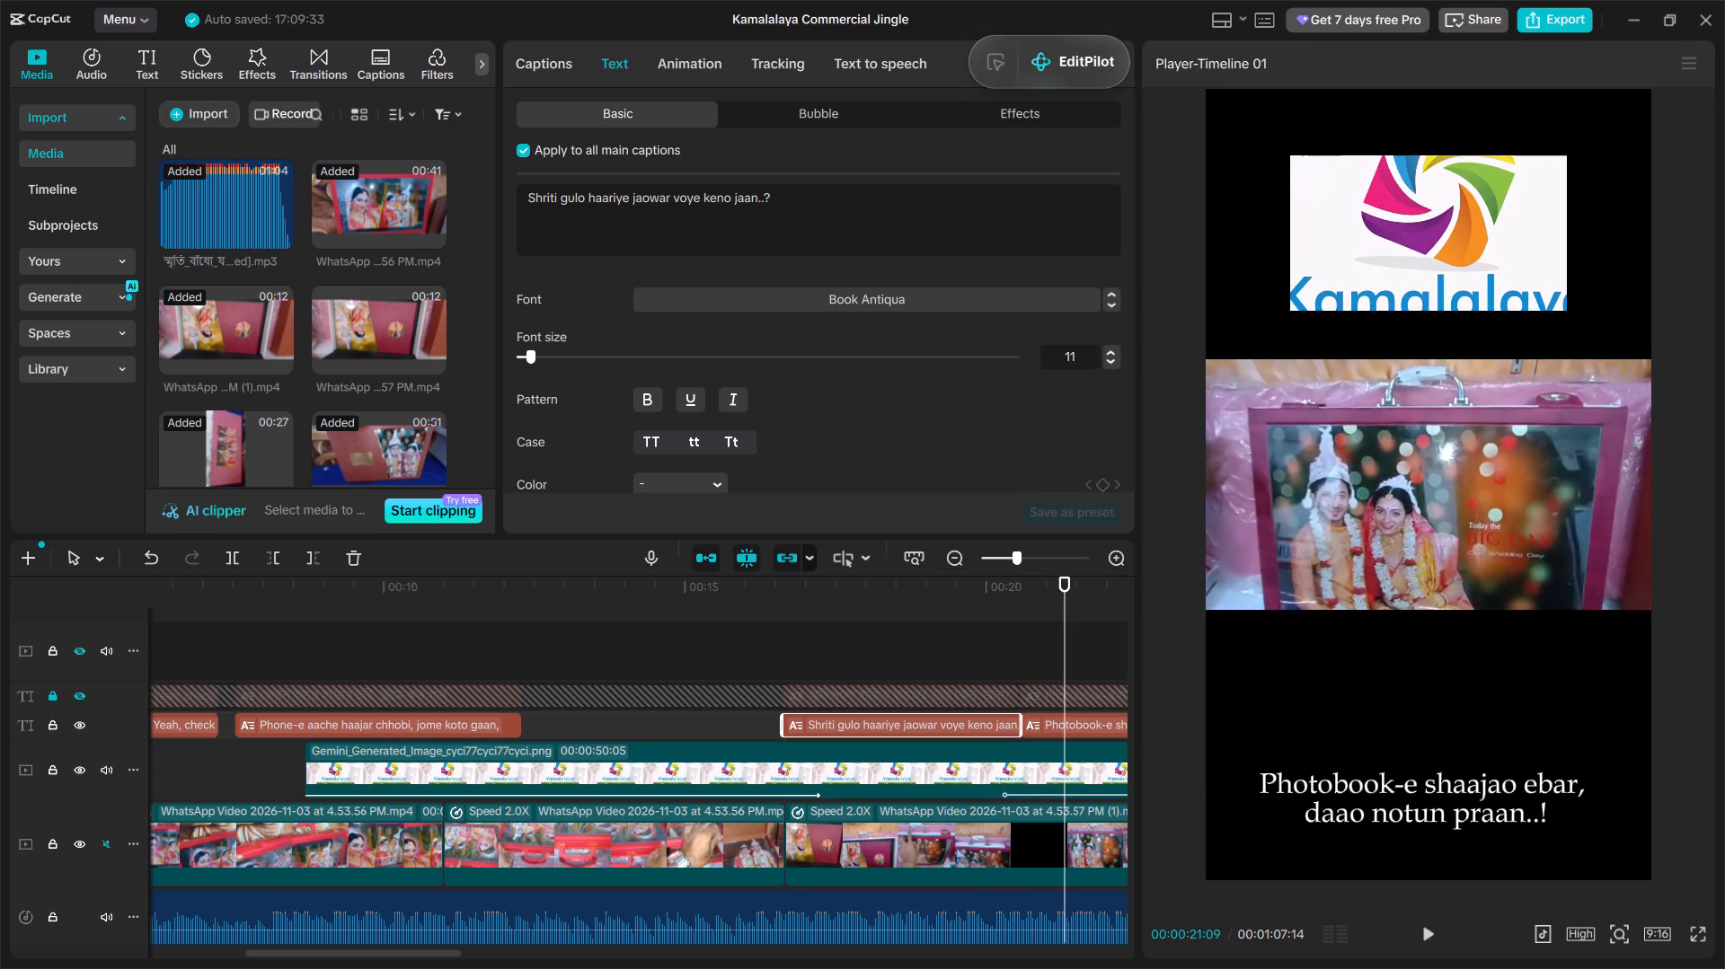
{"action": "left_click", "coordinate": [1048, 725]}
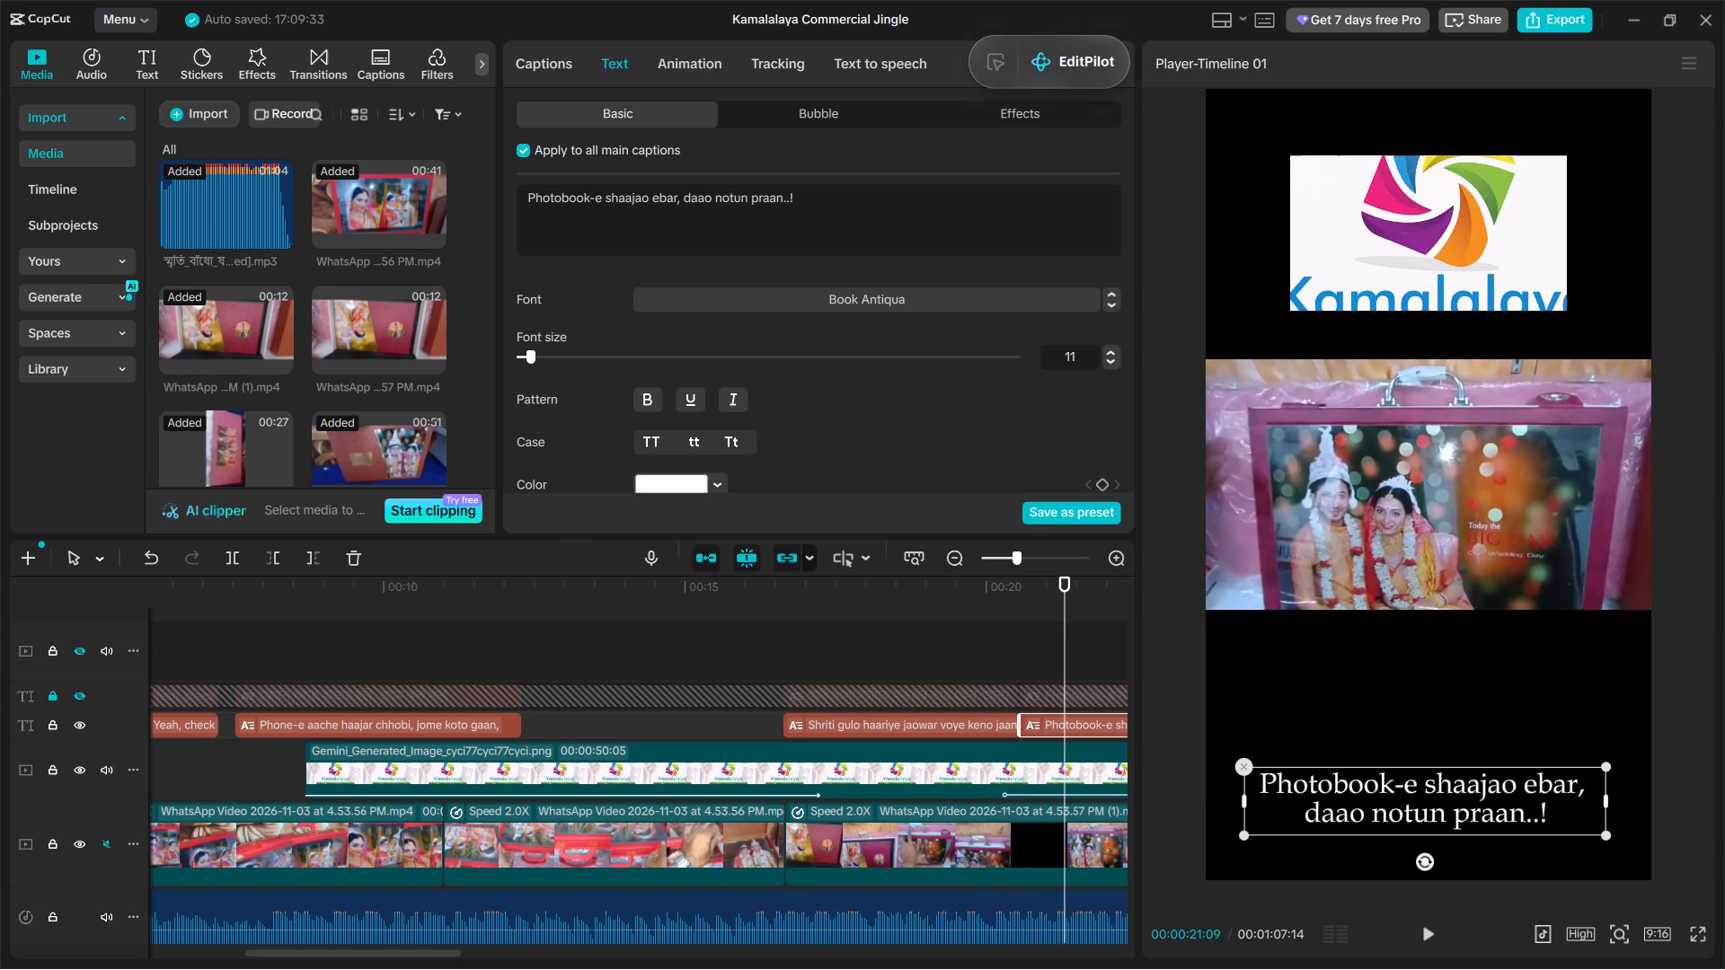
{"action": "left_click", "coordinate": [535, 200]}
{"action": "left_click_drag", "start_coordinate": [535, 200], "coordinate": [600, 192]}
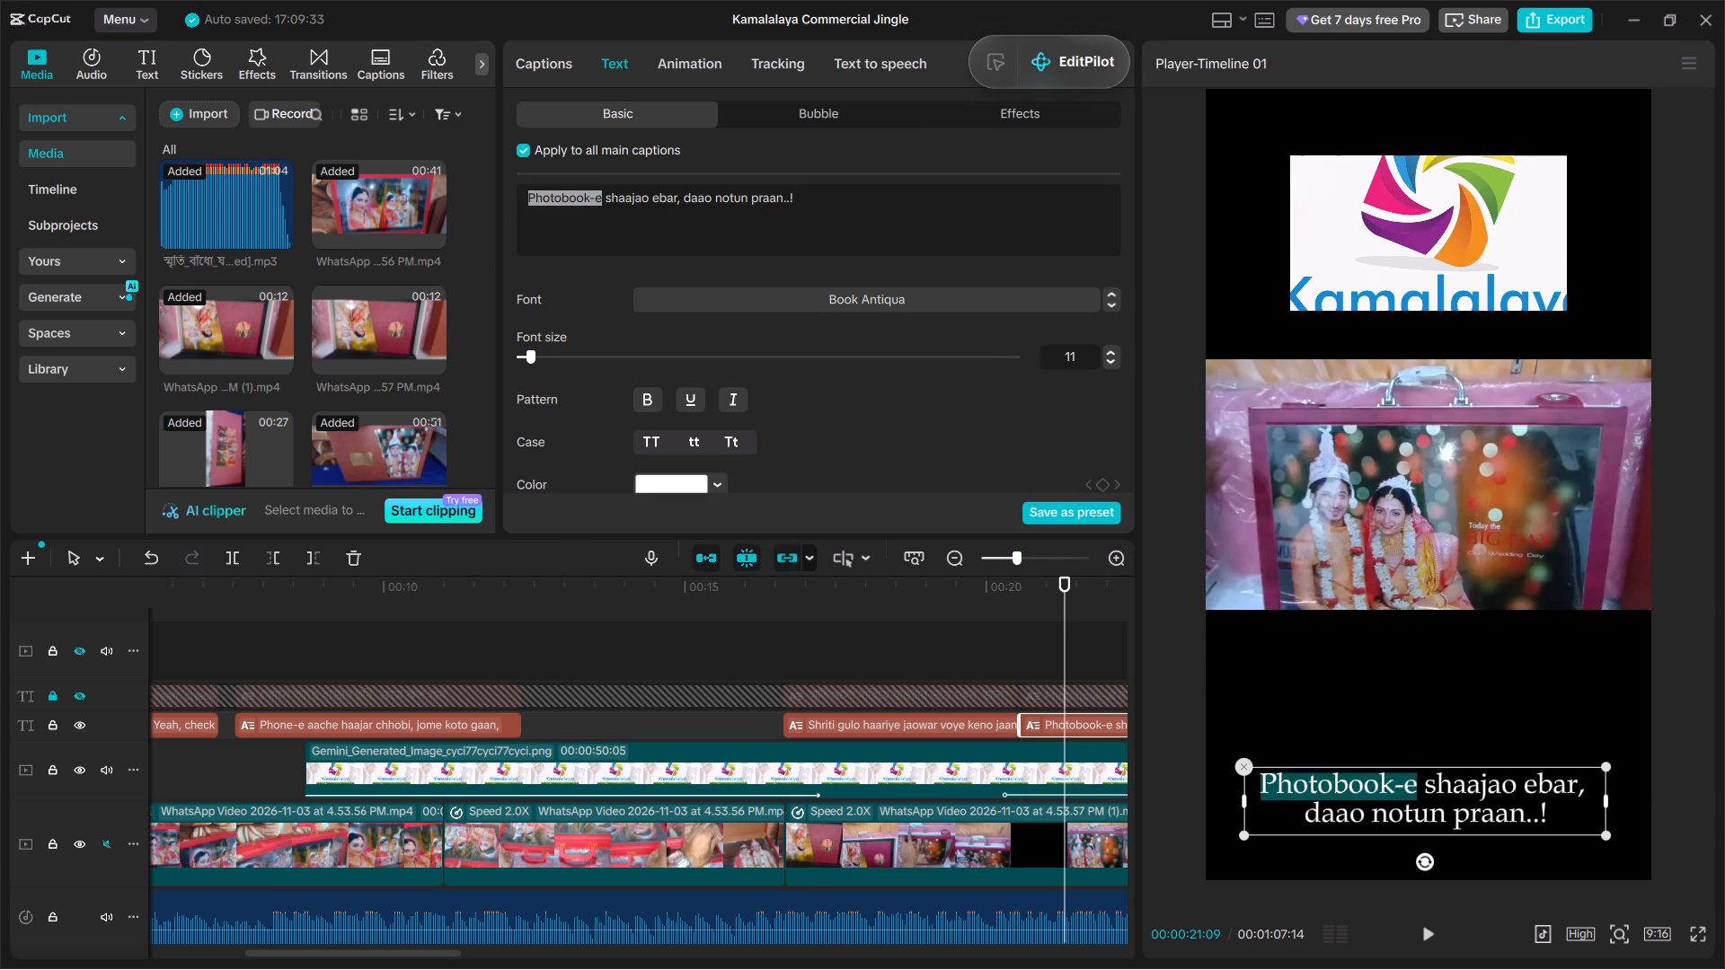
{"action": "left_click", "coordinate": [689, 488]}
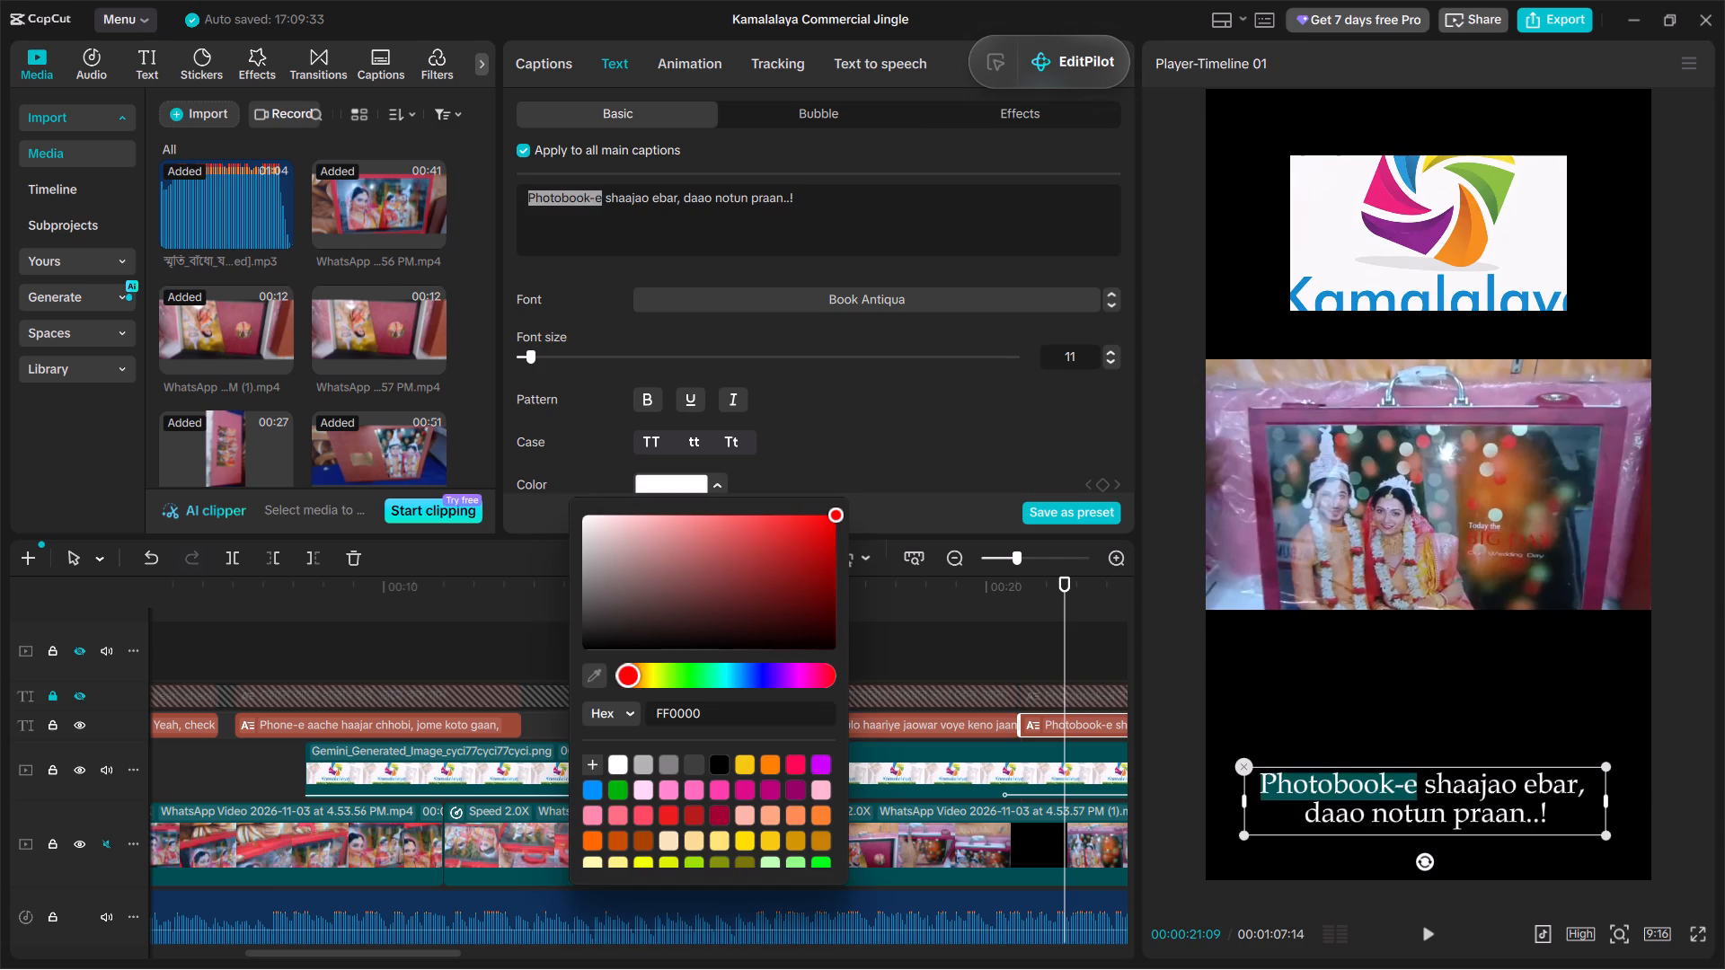
{"action": "left_click_drag", "start_coordinate": [756, 536], "coordinate": [959, 483]}
{"action": "left_click", "coordinate": [769, 219]}
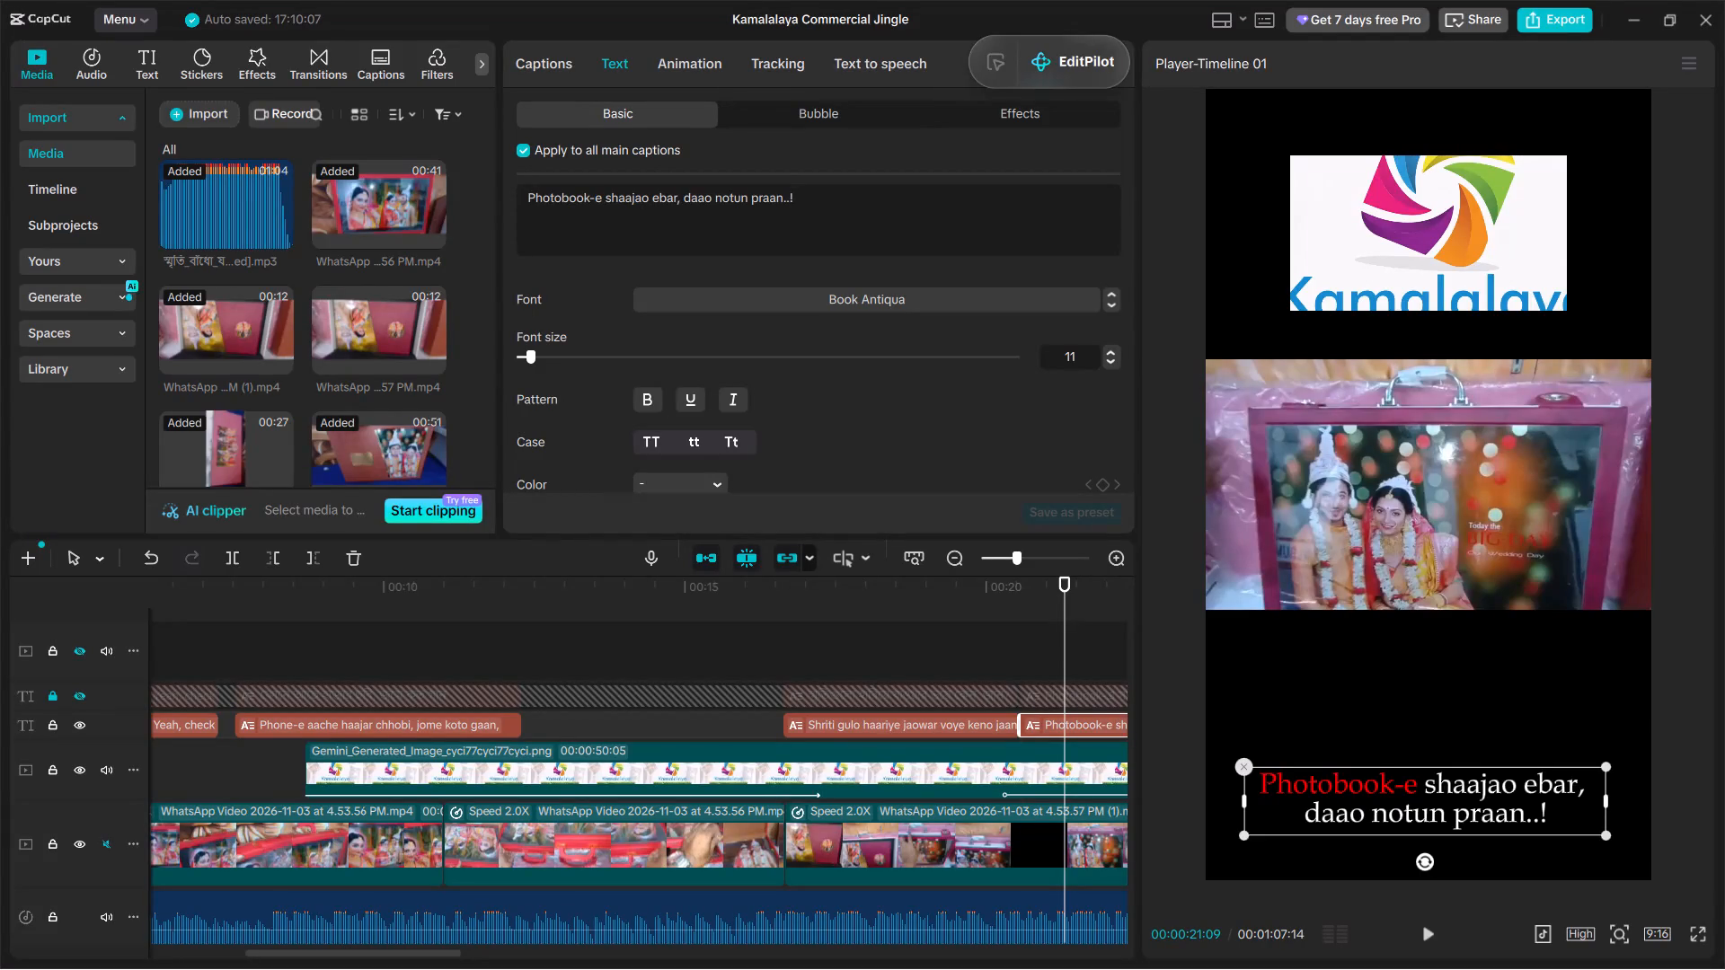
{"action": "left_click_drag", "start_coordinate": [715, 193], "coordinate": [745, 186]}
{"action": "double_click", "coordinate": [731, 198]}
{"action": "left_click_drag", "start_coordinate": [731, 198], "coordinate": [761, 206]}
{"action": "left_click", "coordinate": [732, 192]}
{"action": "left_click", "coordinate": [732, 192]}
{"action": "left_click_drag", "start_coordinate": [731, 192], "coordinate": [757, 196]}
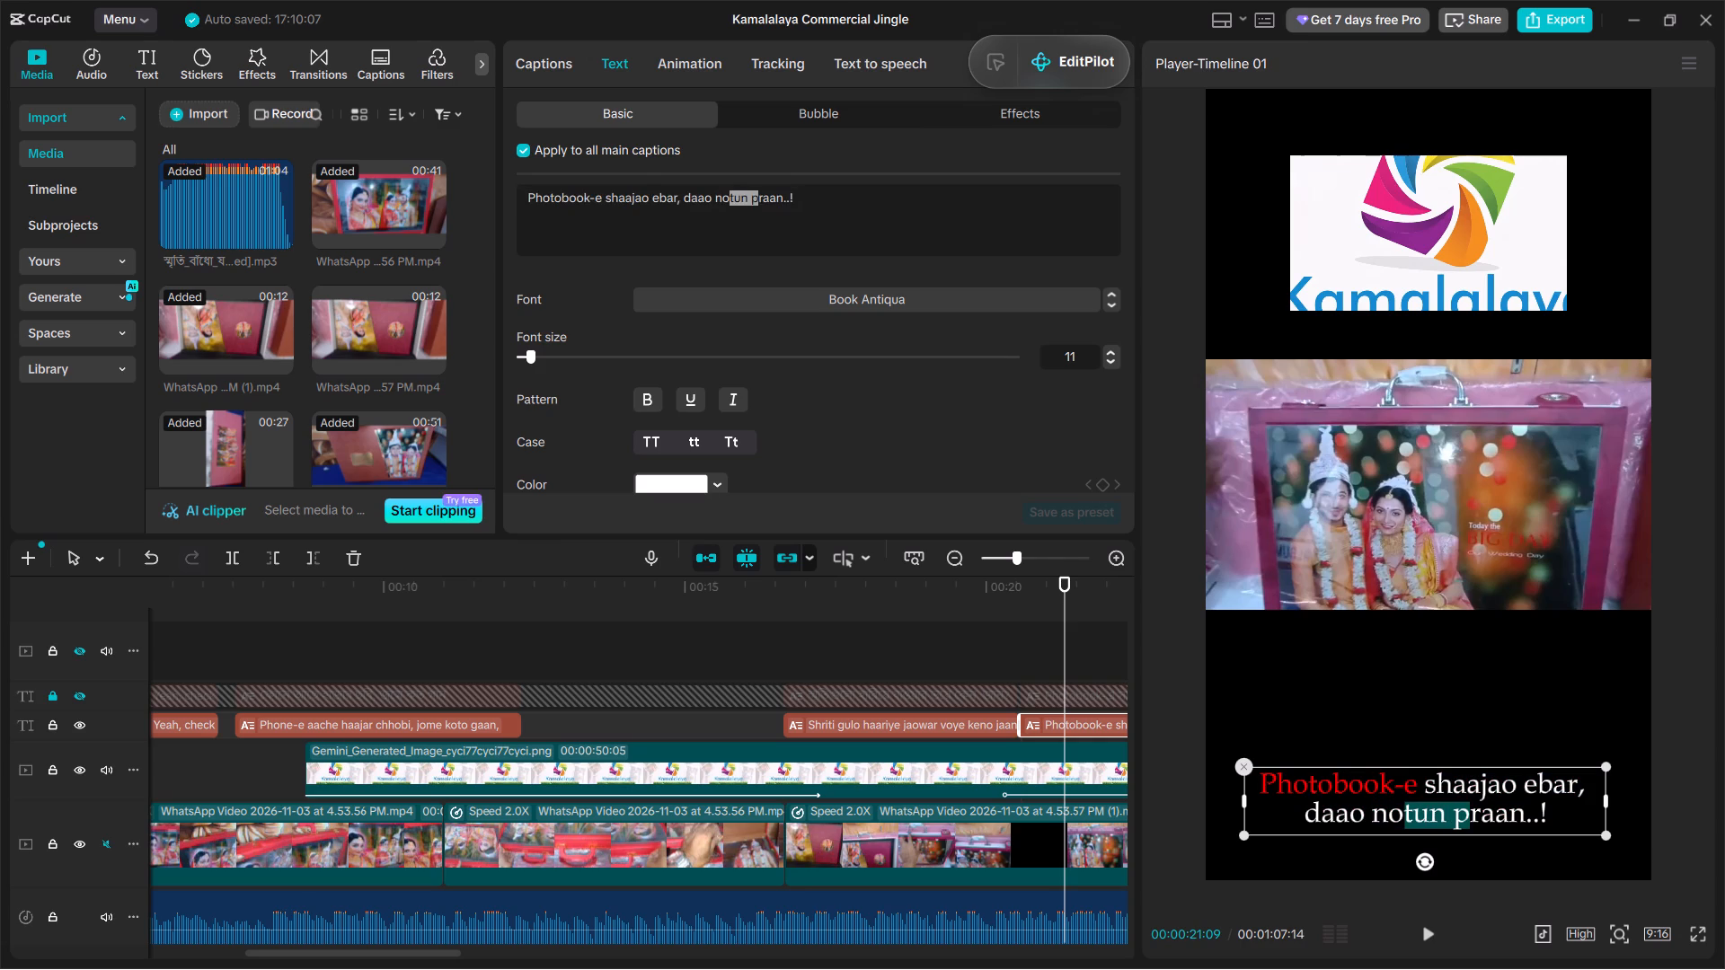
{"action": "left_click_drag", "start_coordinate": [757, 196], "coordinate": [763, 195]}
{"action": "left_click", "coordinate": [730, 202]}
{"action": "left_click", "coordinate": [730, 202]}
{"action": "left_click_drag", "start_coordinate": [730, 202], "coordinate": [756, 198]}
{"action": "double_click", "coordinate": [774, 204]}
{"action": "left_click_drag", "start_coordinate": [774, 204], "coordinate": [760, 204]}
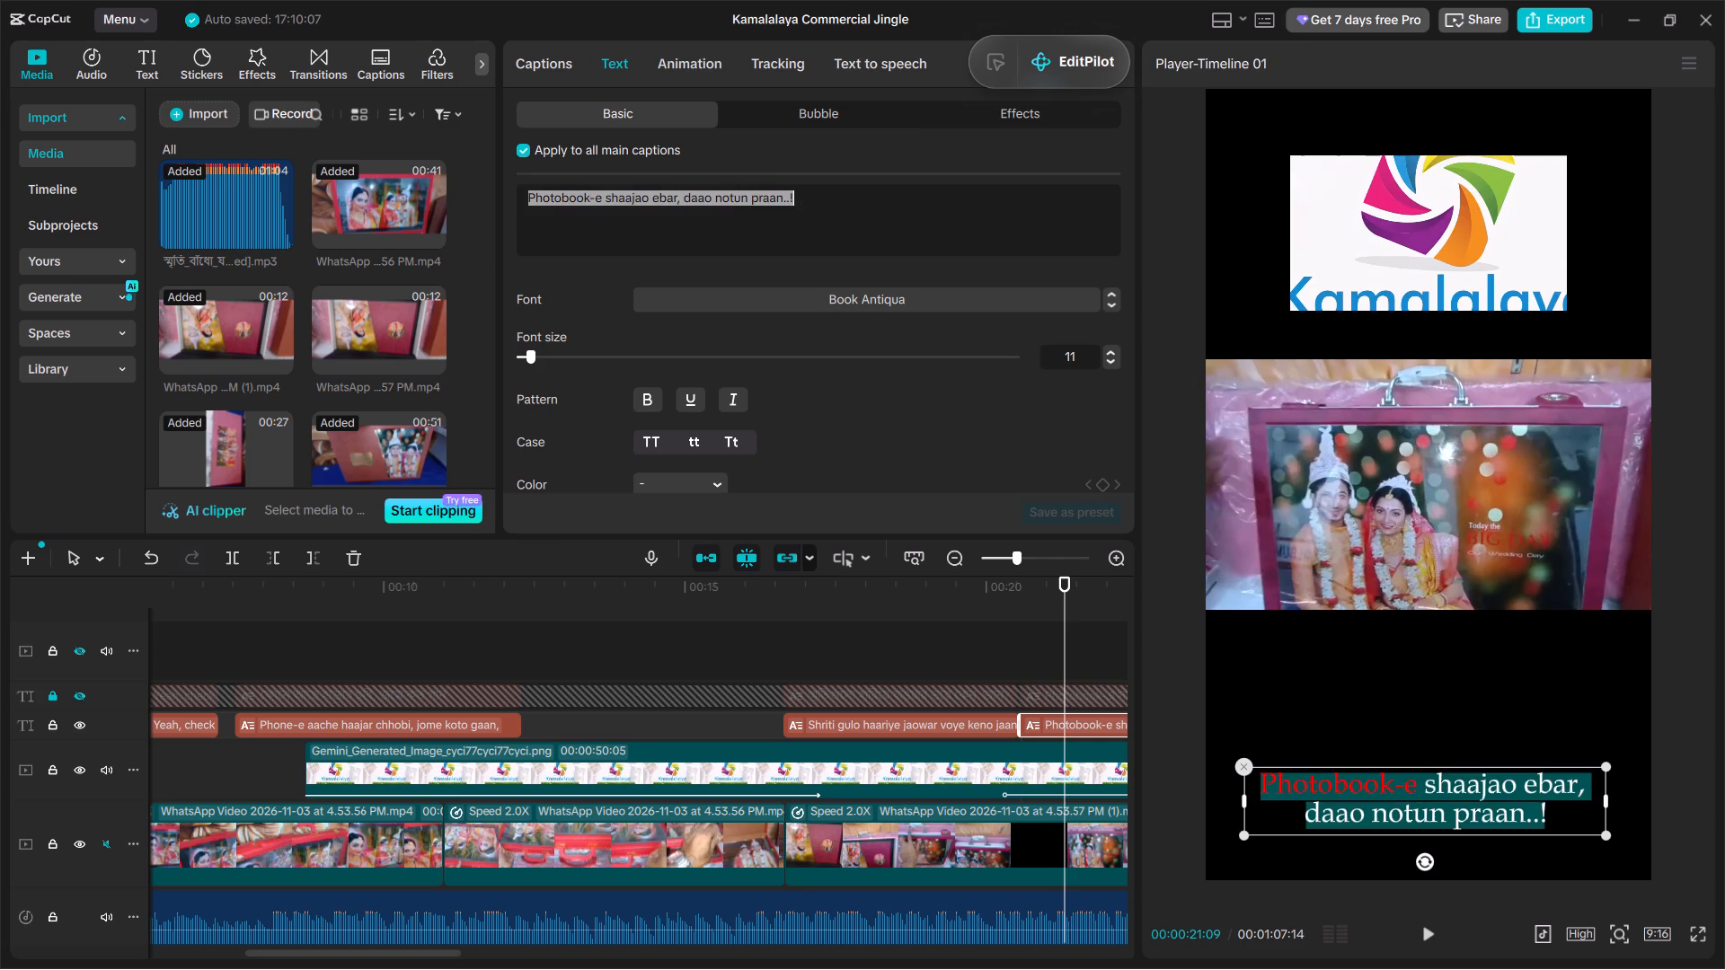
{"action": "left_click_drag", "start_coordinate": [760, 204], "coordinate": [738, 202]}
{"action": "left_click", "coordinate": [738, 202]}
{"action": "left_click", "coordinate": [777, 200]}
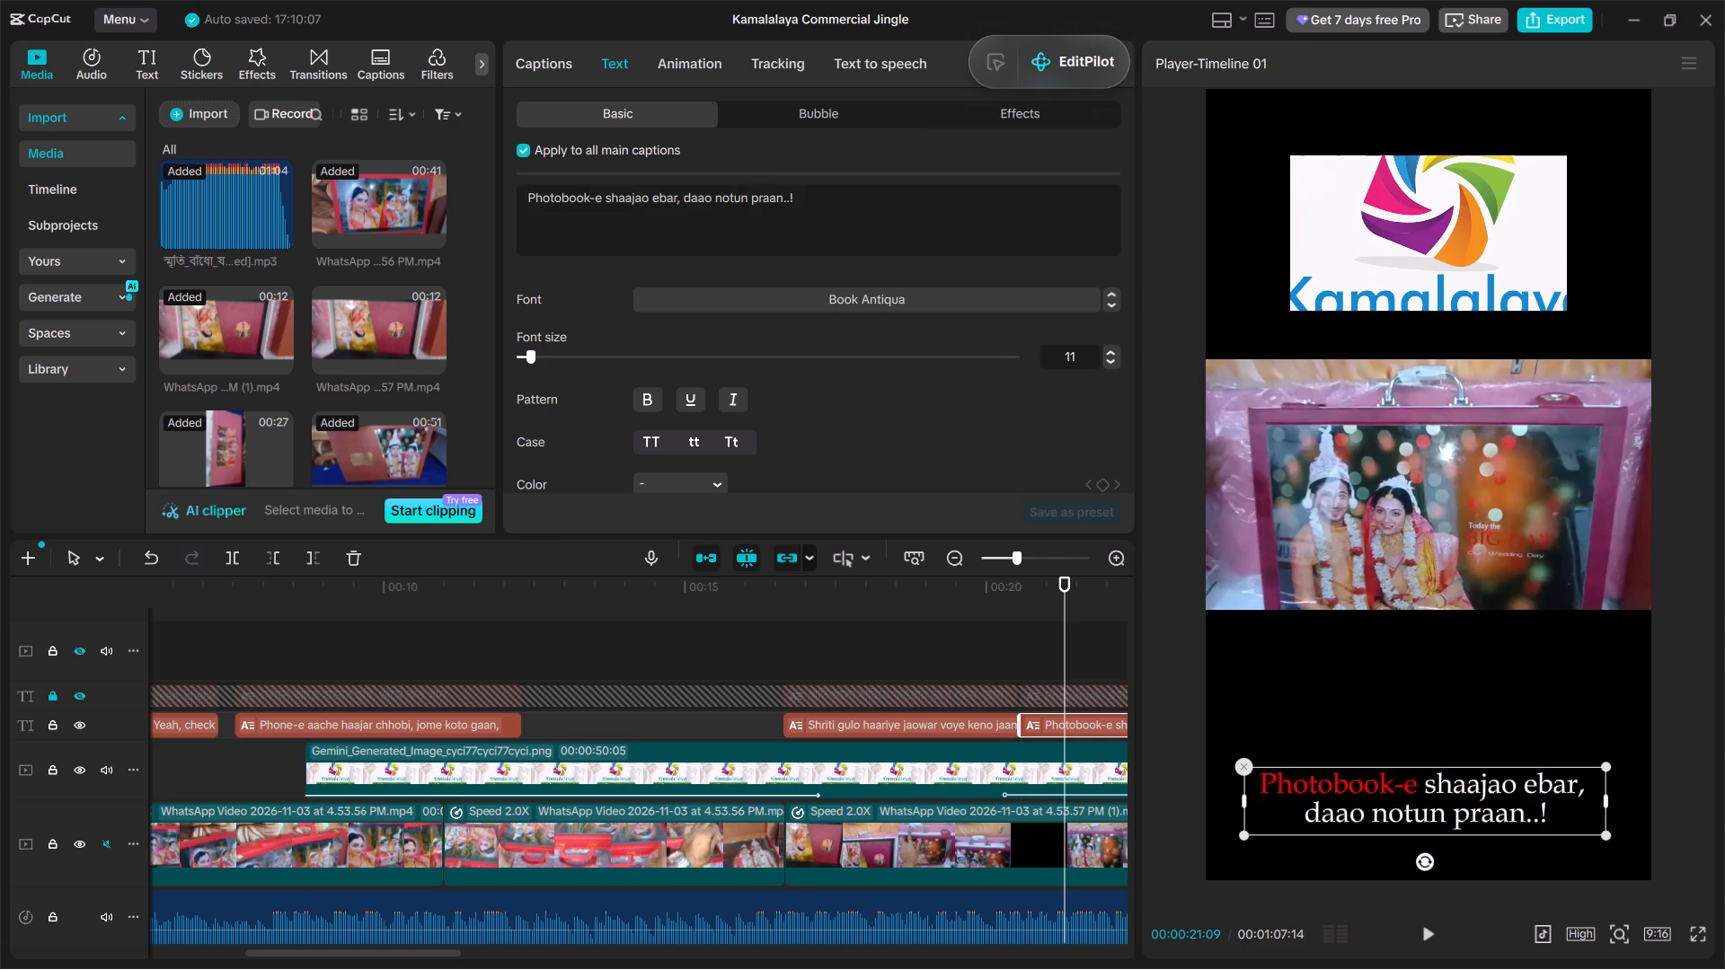
Color the words "notun praan" red (FF0000) in the same caption, leaving out the closing "..!" punctuation.
{"action": "left_click_drag", "start_coordinate": [781, 200], "coordinate": [801, 221]}
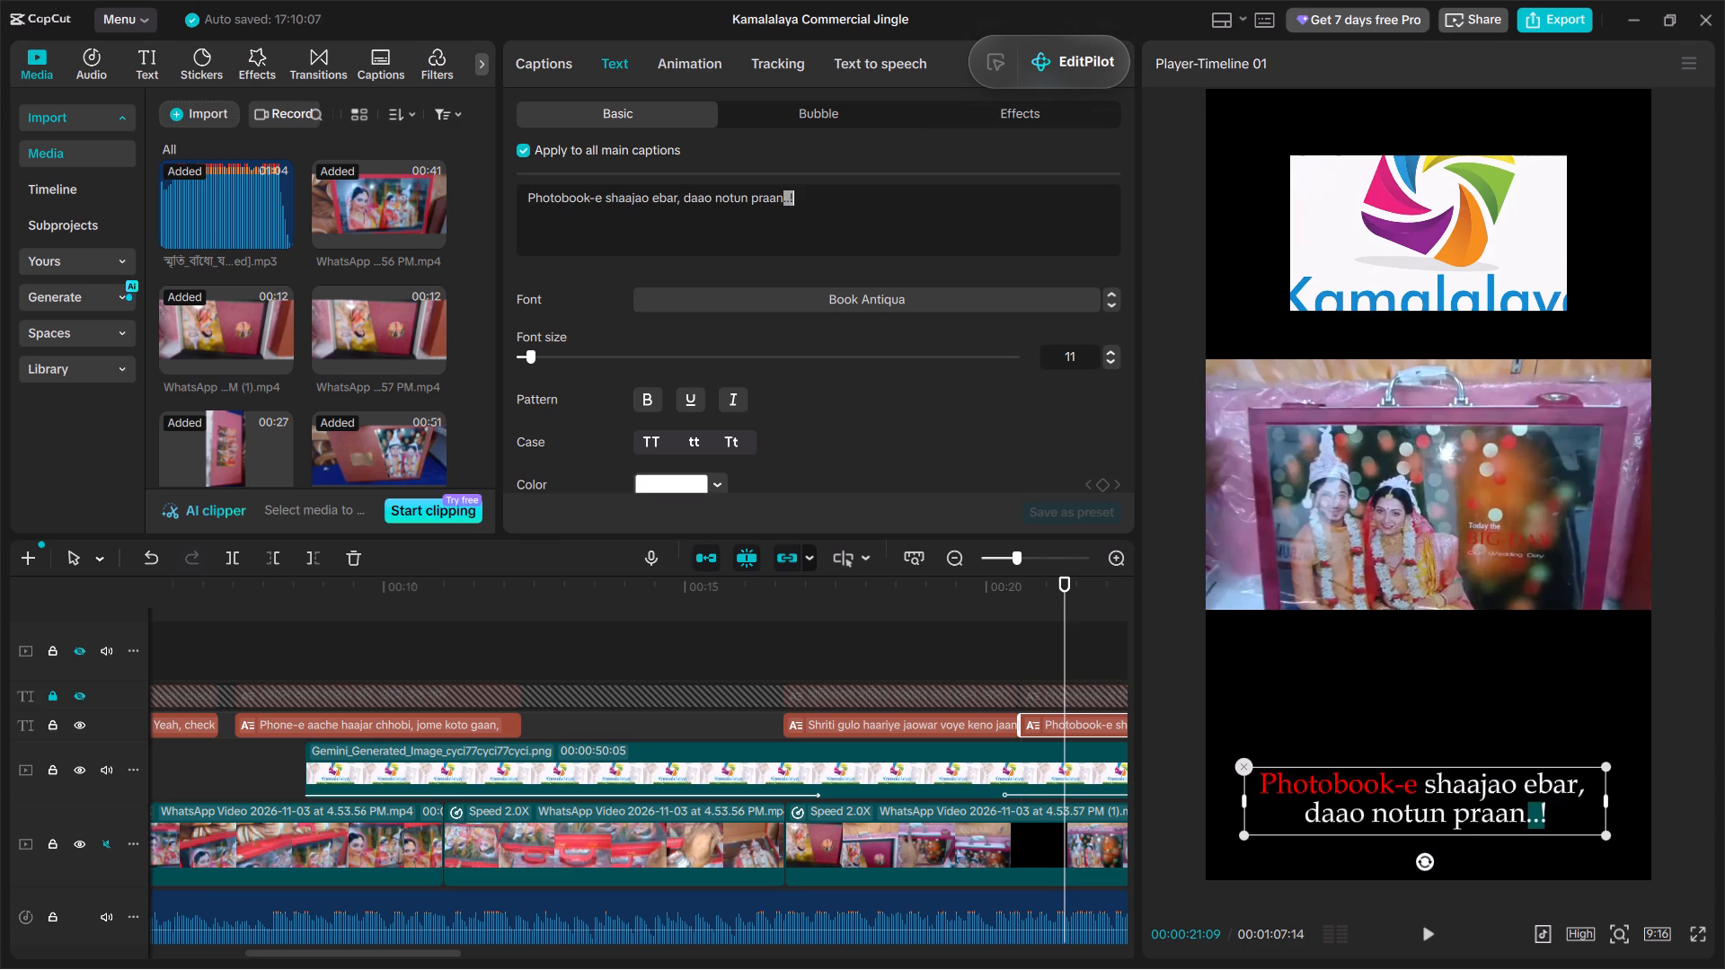
{"action": "key", "text": "Left"}
{"action": "key", "text": "shift+Left"}
{"action": "key", "text": "shift+Left"}
{"action": "key", "text": "shift+Left"}
{"action": "key", "text": "shift+Left"}
{"action": "key", "text": "shift+Left"}
{"action": "key", "text": "shift+Left"}
{"action": "key", "text": "shift+Left"}
{"action": "key", "text": "shift+Left"}
{"action": "key", "text": "shift+Left"}
{"action": "key", "text": "shift+Left"}
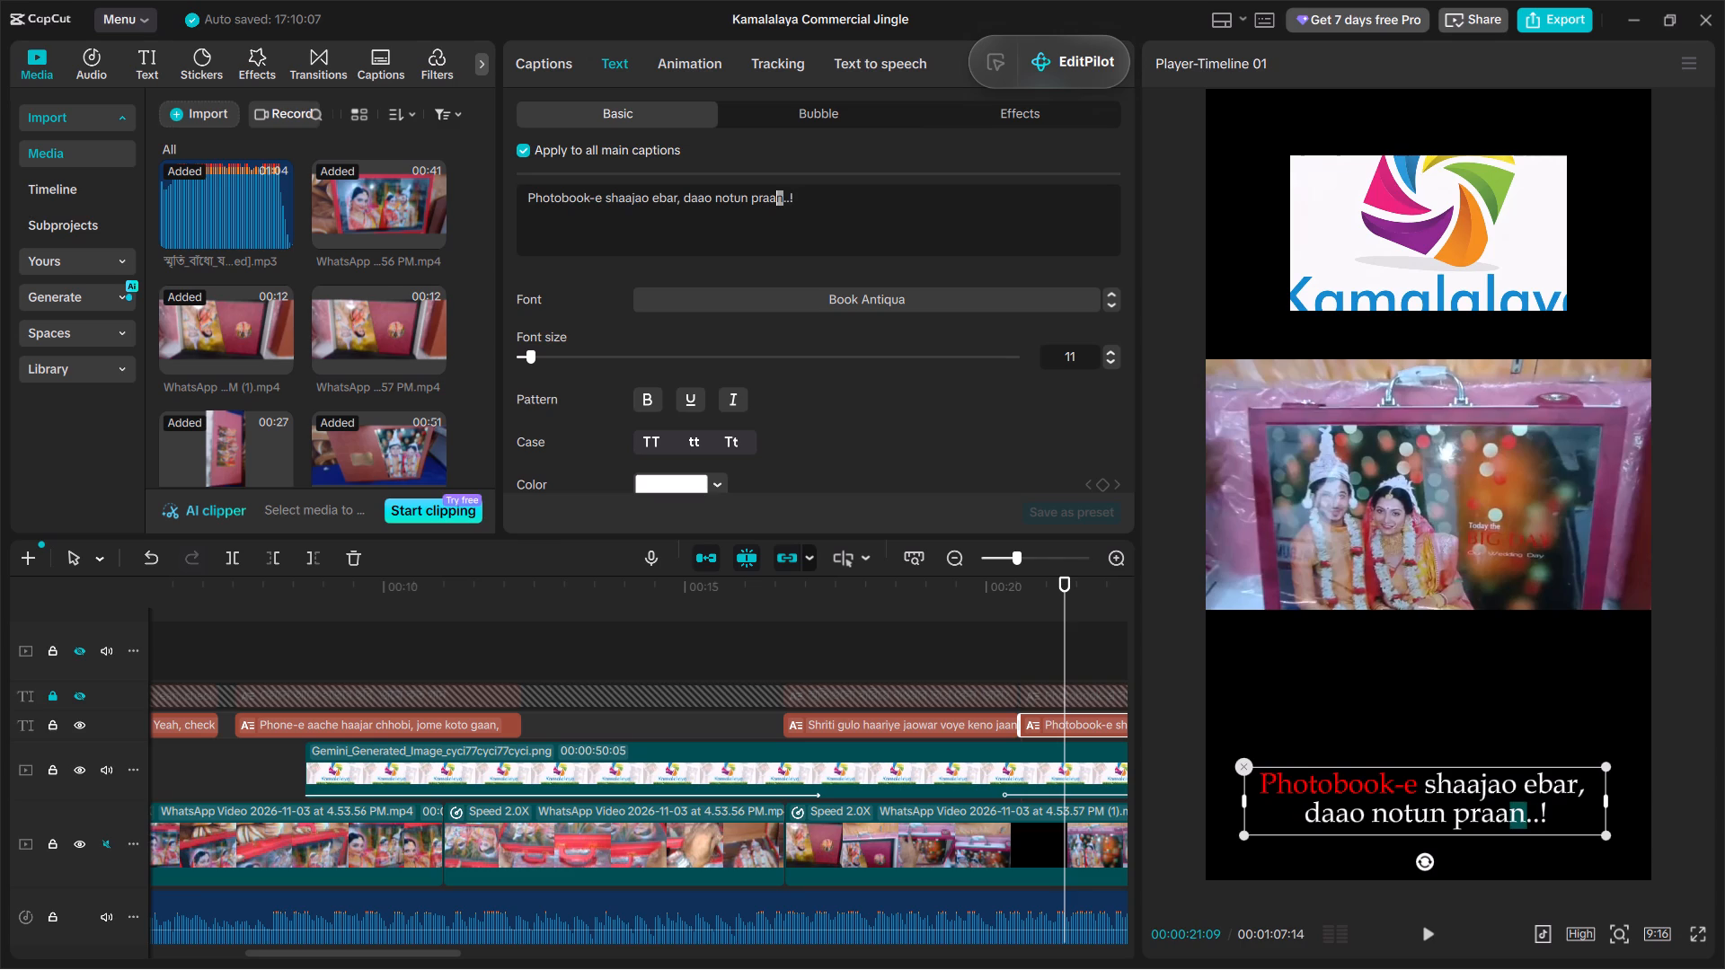
{"action": "key", "text": "shift+Left"}
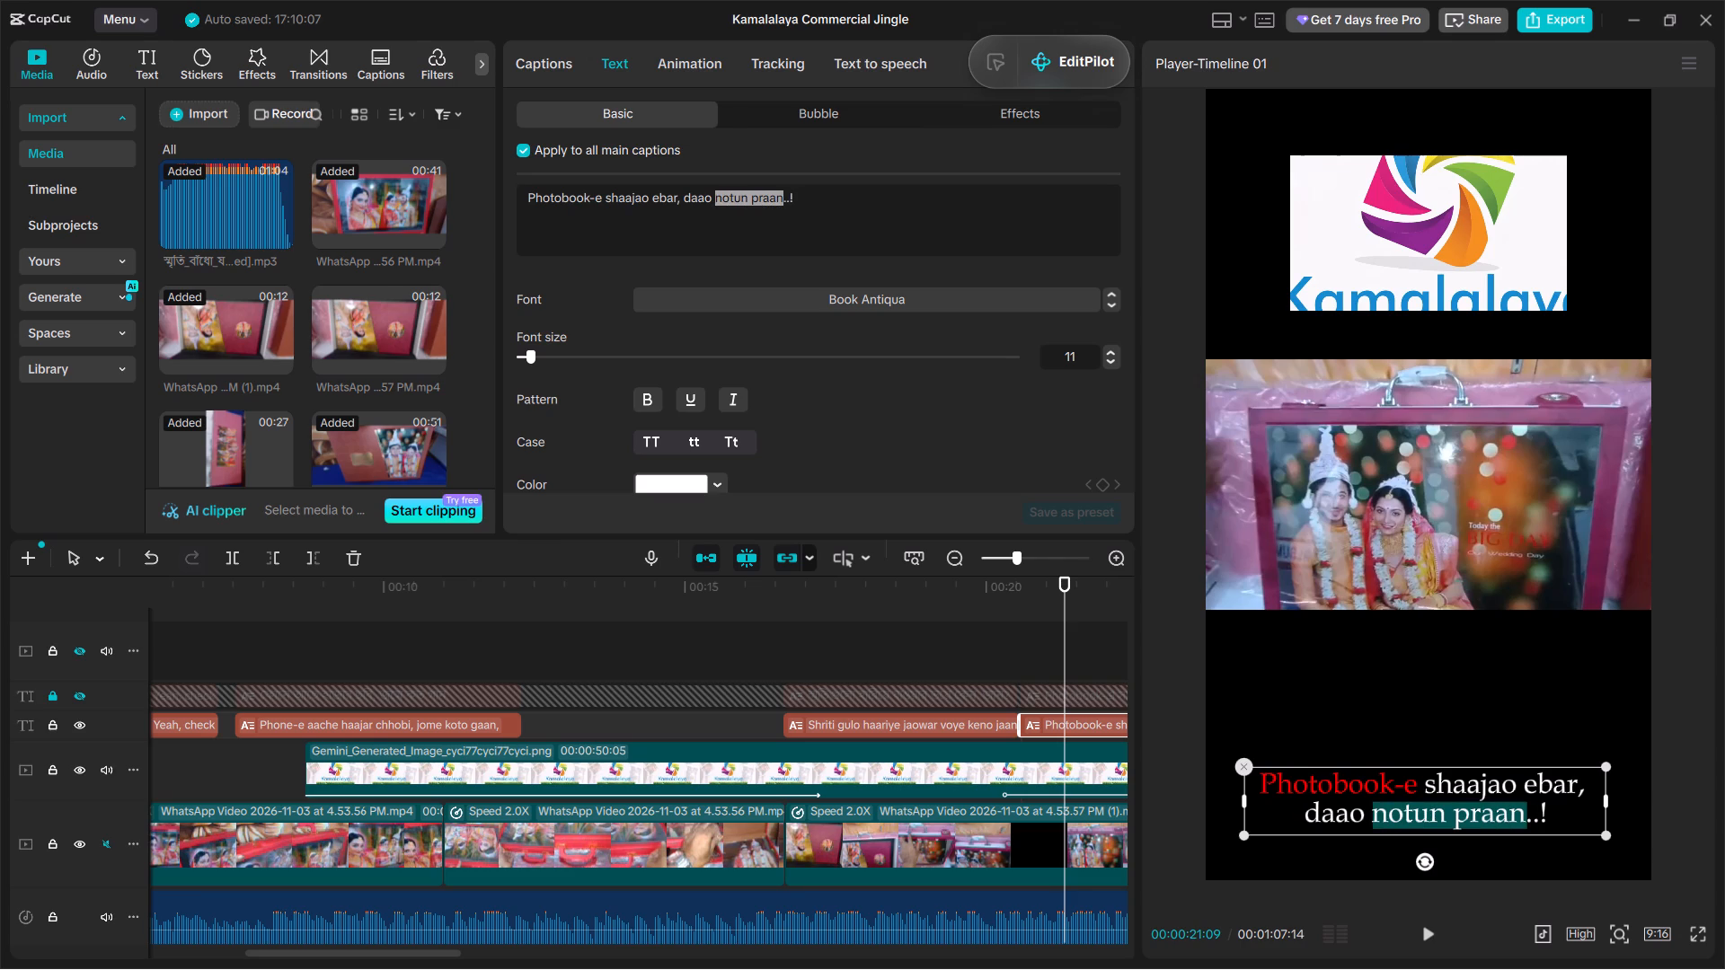
{"action": "left_click", "coordinate": [671, 489]}
{"action": "left_click_drag", "start_coordinate": [703, 577], "coordinate": [1009, 381]}
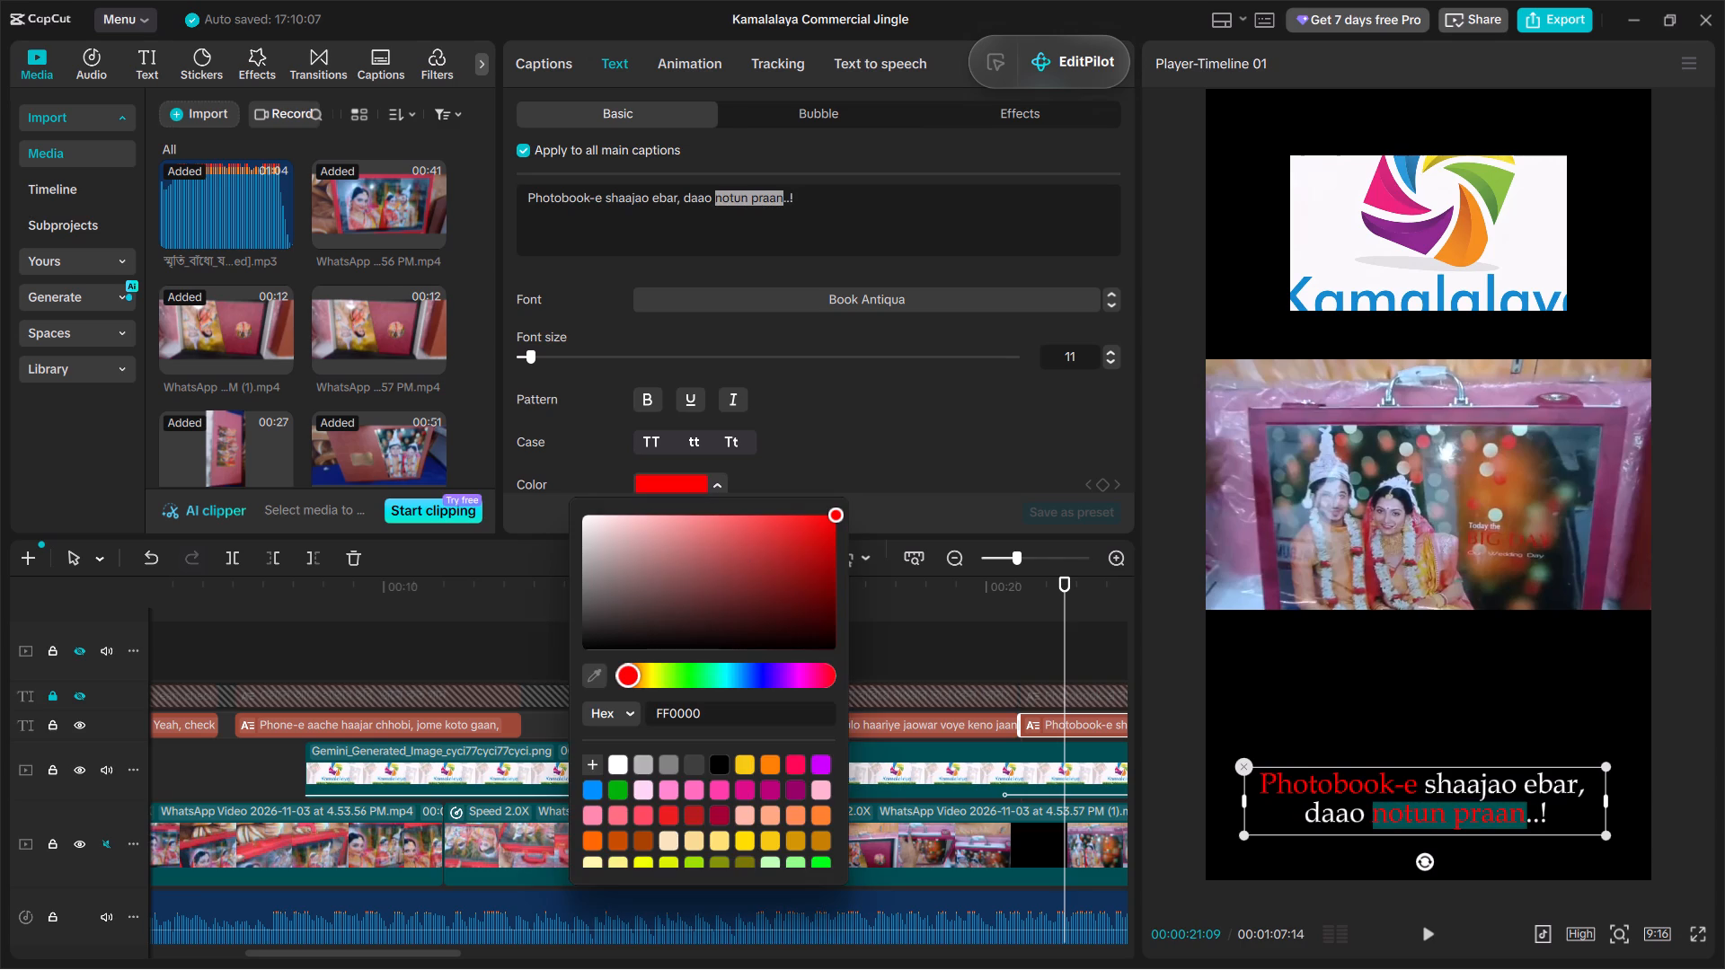
{"action": "left_click_drag", "start_coordinate": [1009, 381], "coordinate": [1010, 380]}
{"action": "left_click", "coordinate": [921, 278]}
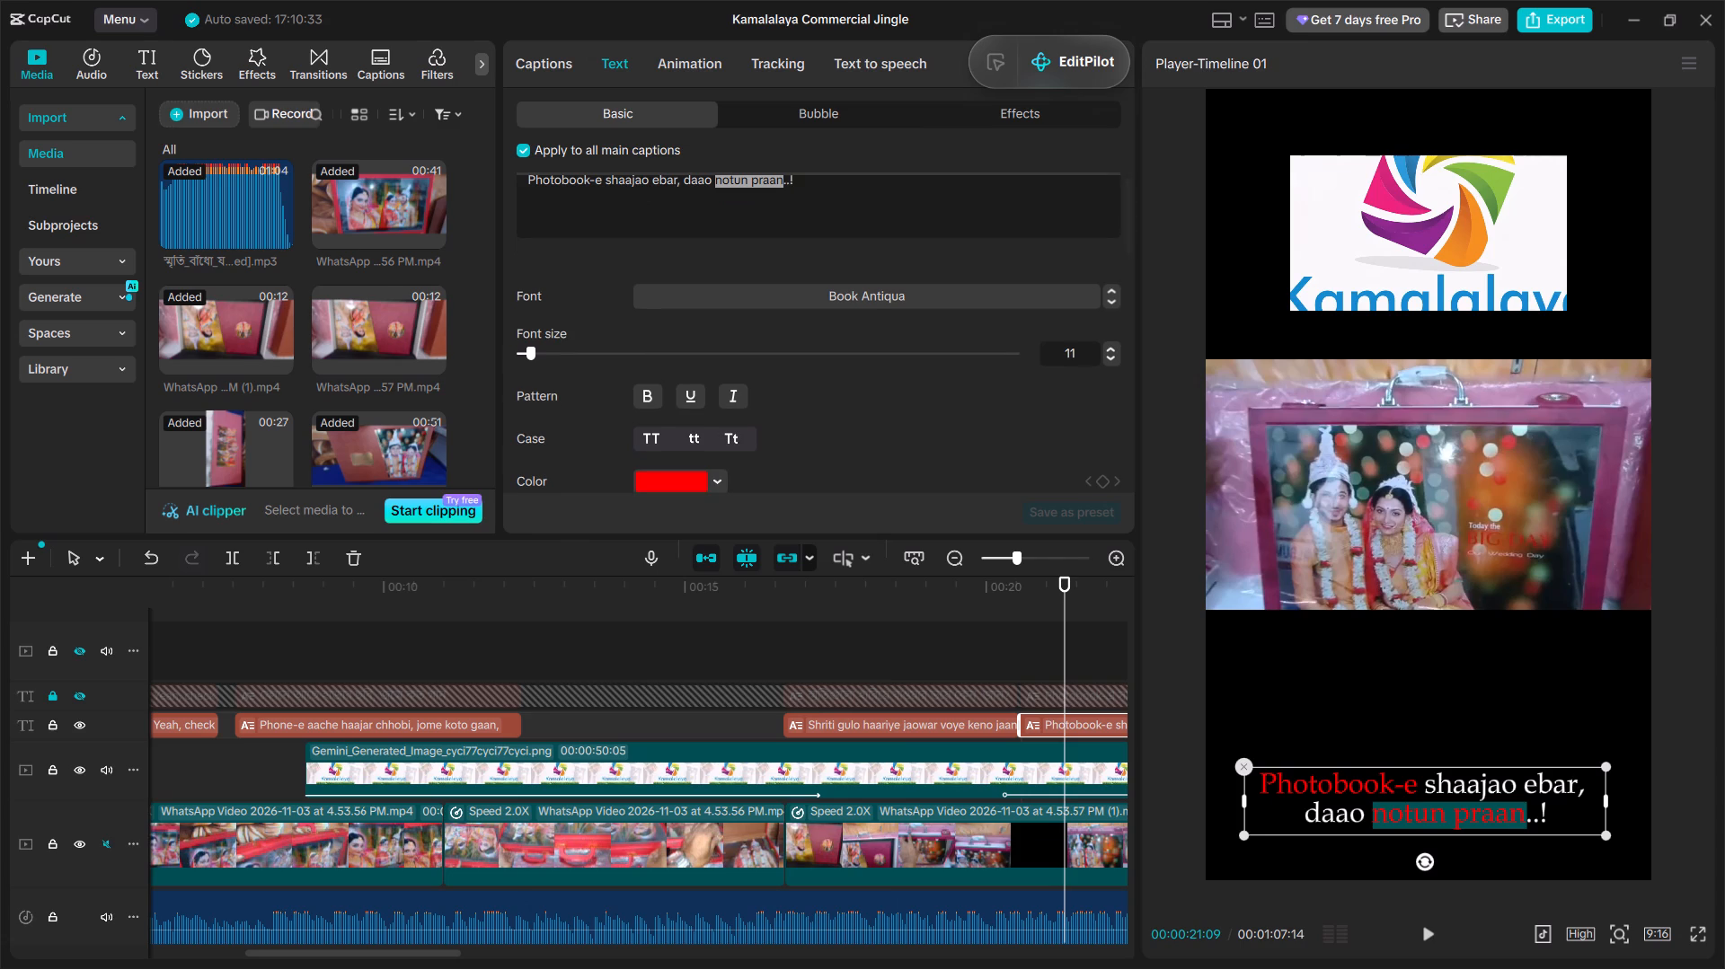
{"action": "left_click", "coordinate": [850, 198]}
{"action": "left_click", "coordinate": [1043, 409]}
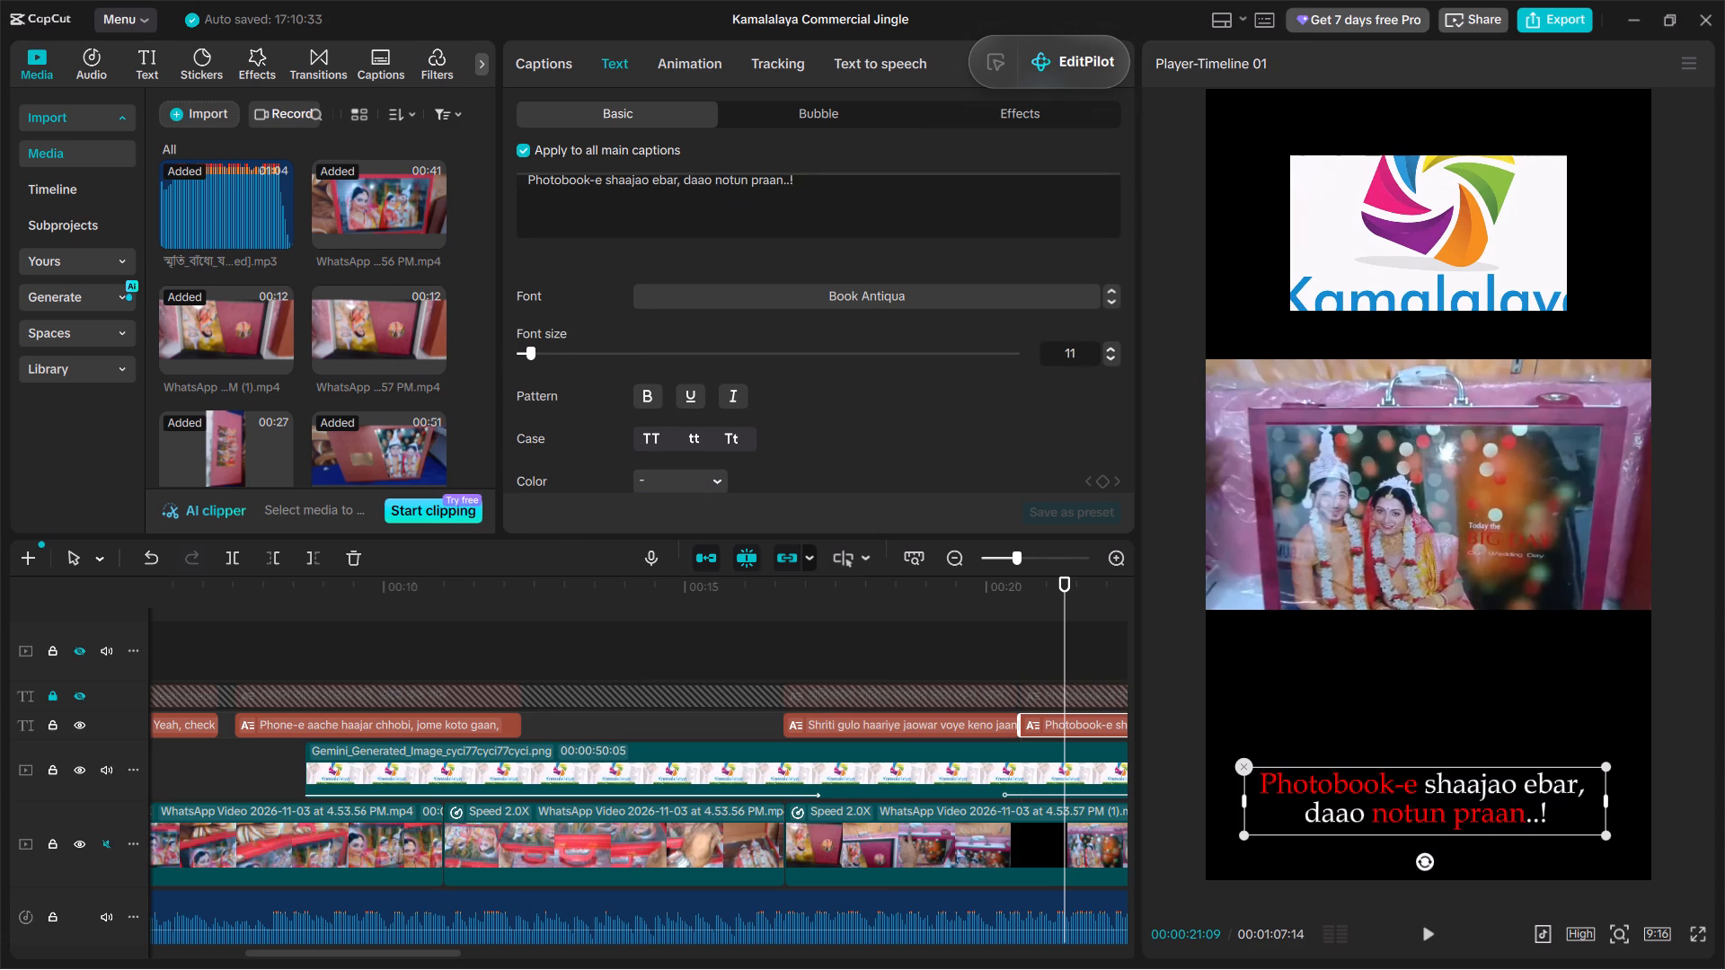
Play on to the "Rong jholmol, mon chhuye jaay," caption and color the letters "Ro" blue (2999D8), sampled from the Kamalalaya logo.
{"action": "key", "text": "space"}
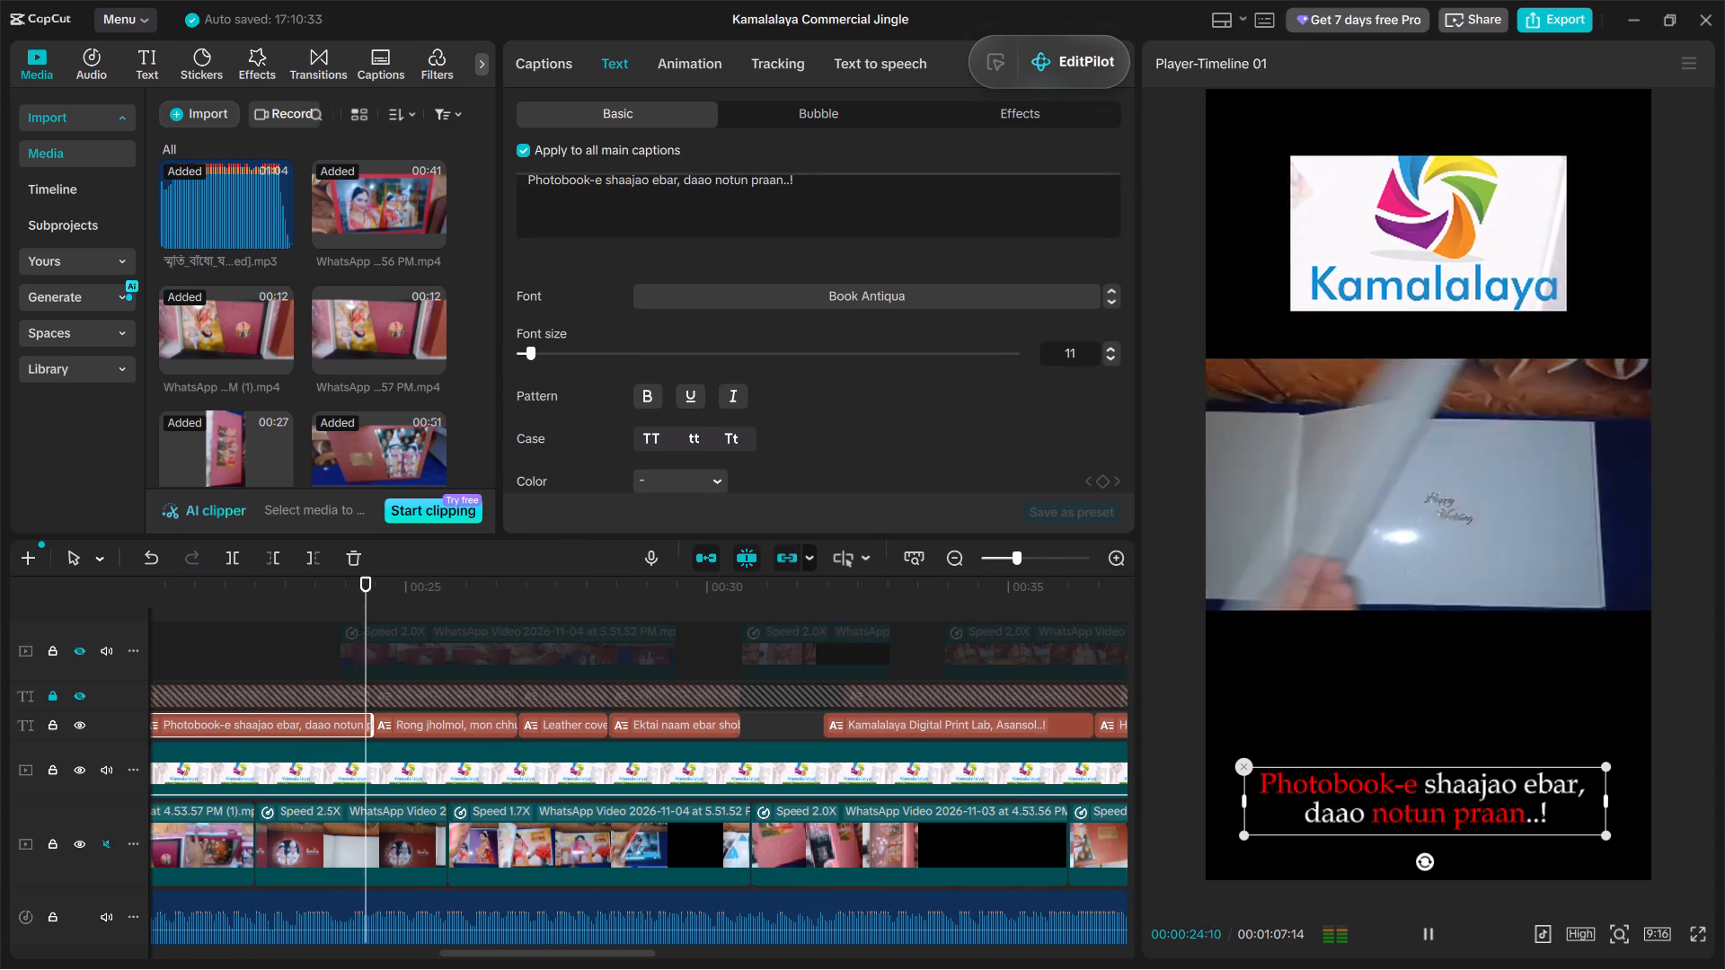
{"action": "key", "text": "space"}
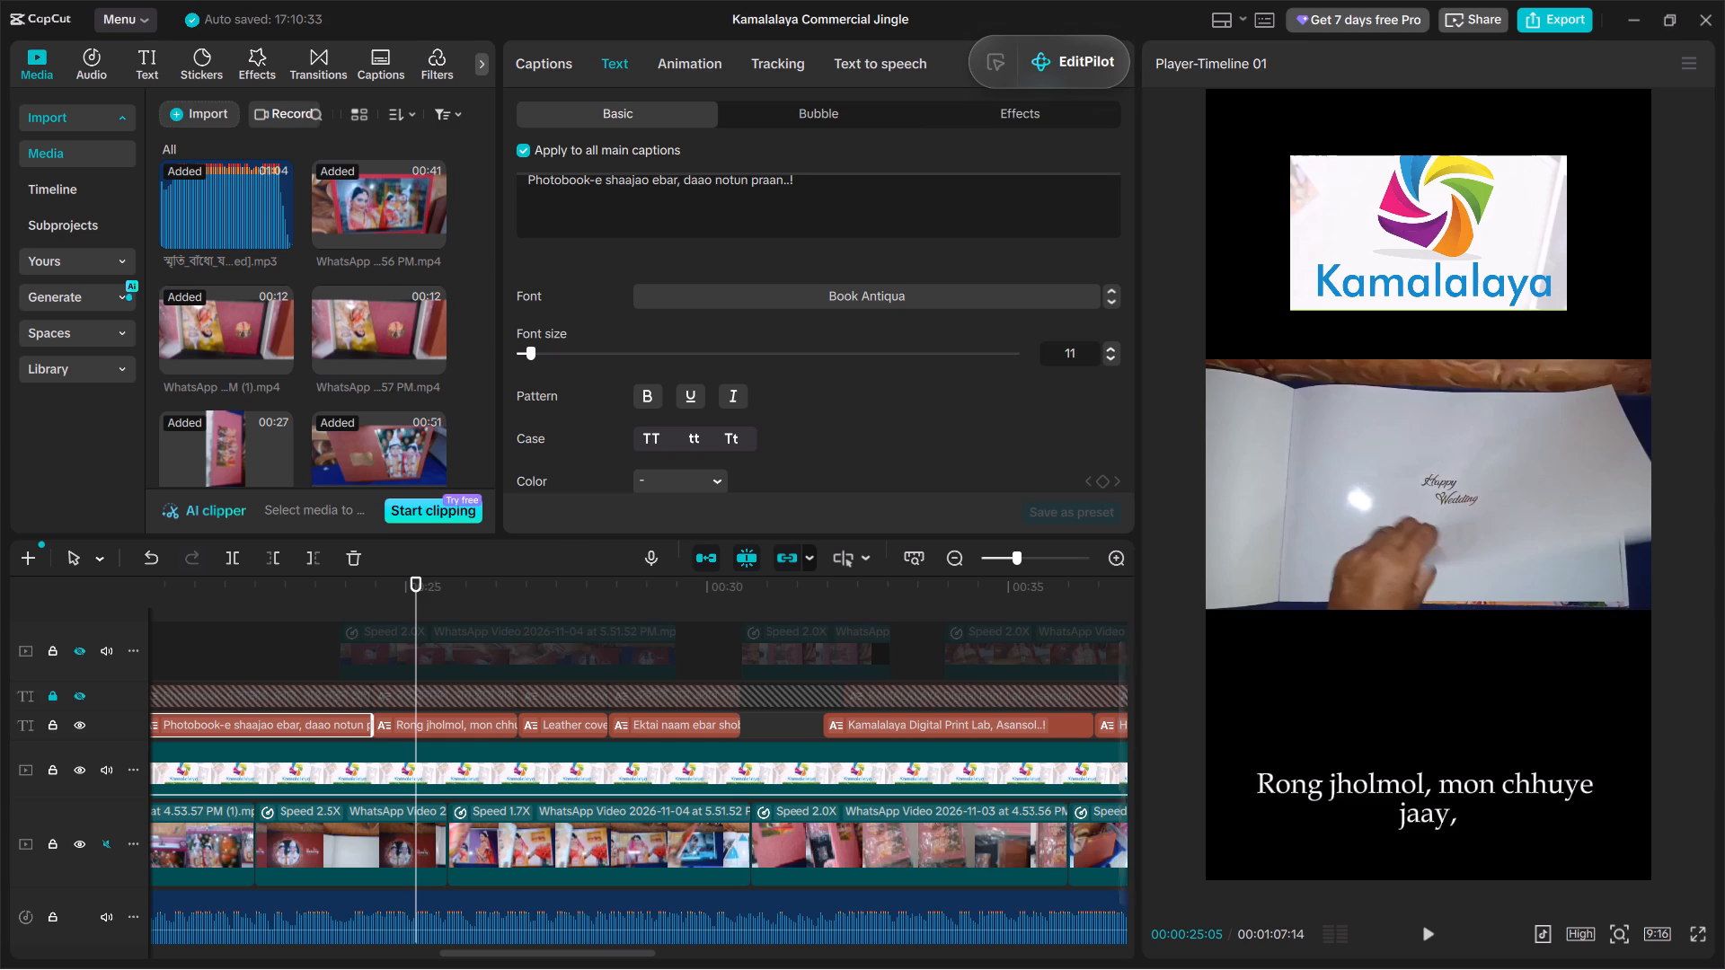
{"action": "left_click", "coordinate": [458, 727]}
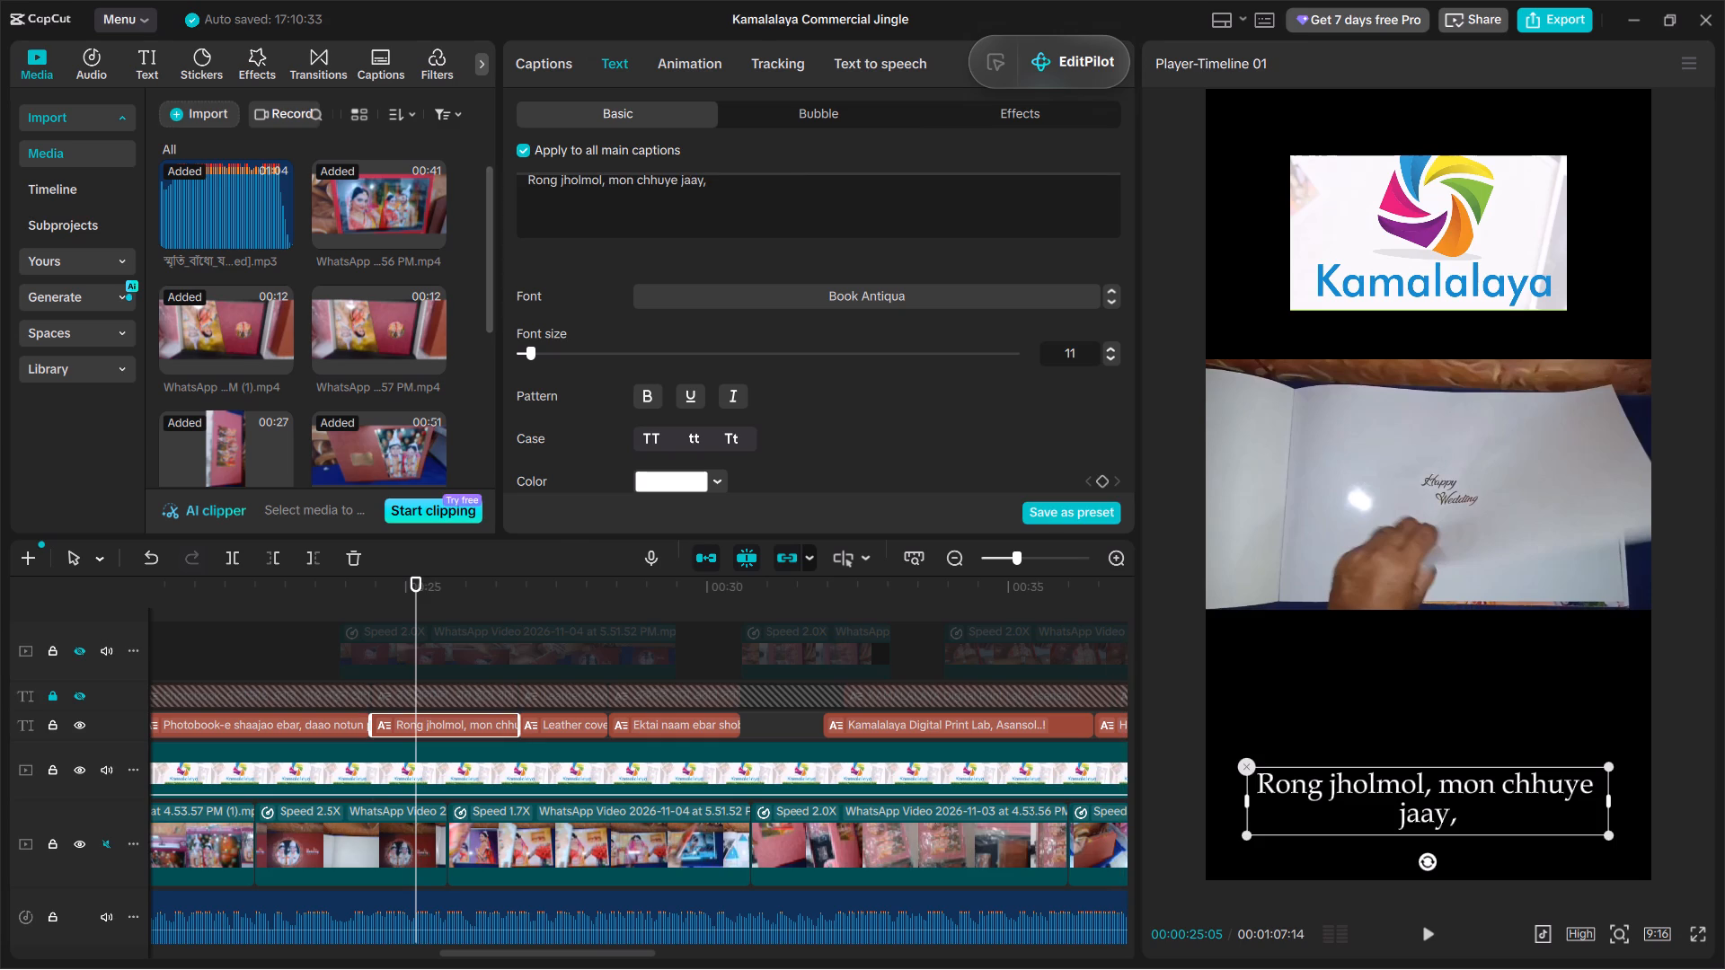
{"action": "scroll", "coordinate": [586, 232], "scroll_direction": "up", "scroll_amount": 3}
{"action": "scroll", "coordinate": [571, 316], "scroll_direction": "up", "scroll_amount": 2}
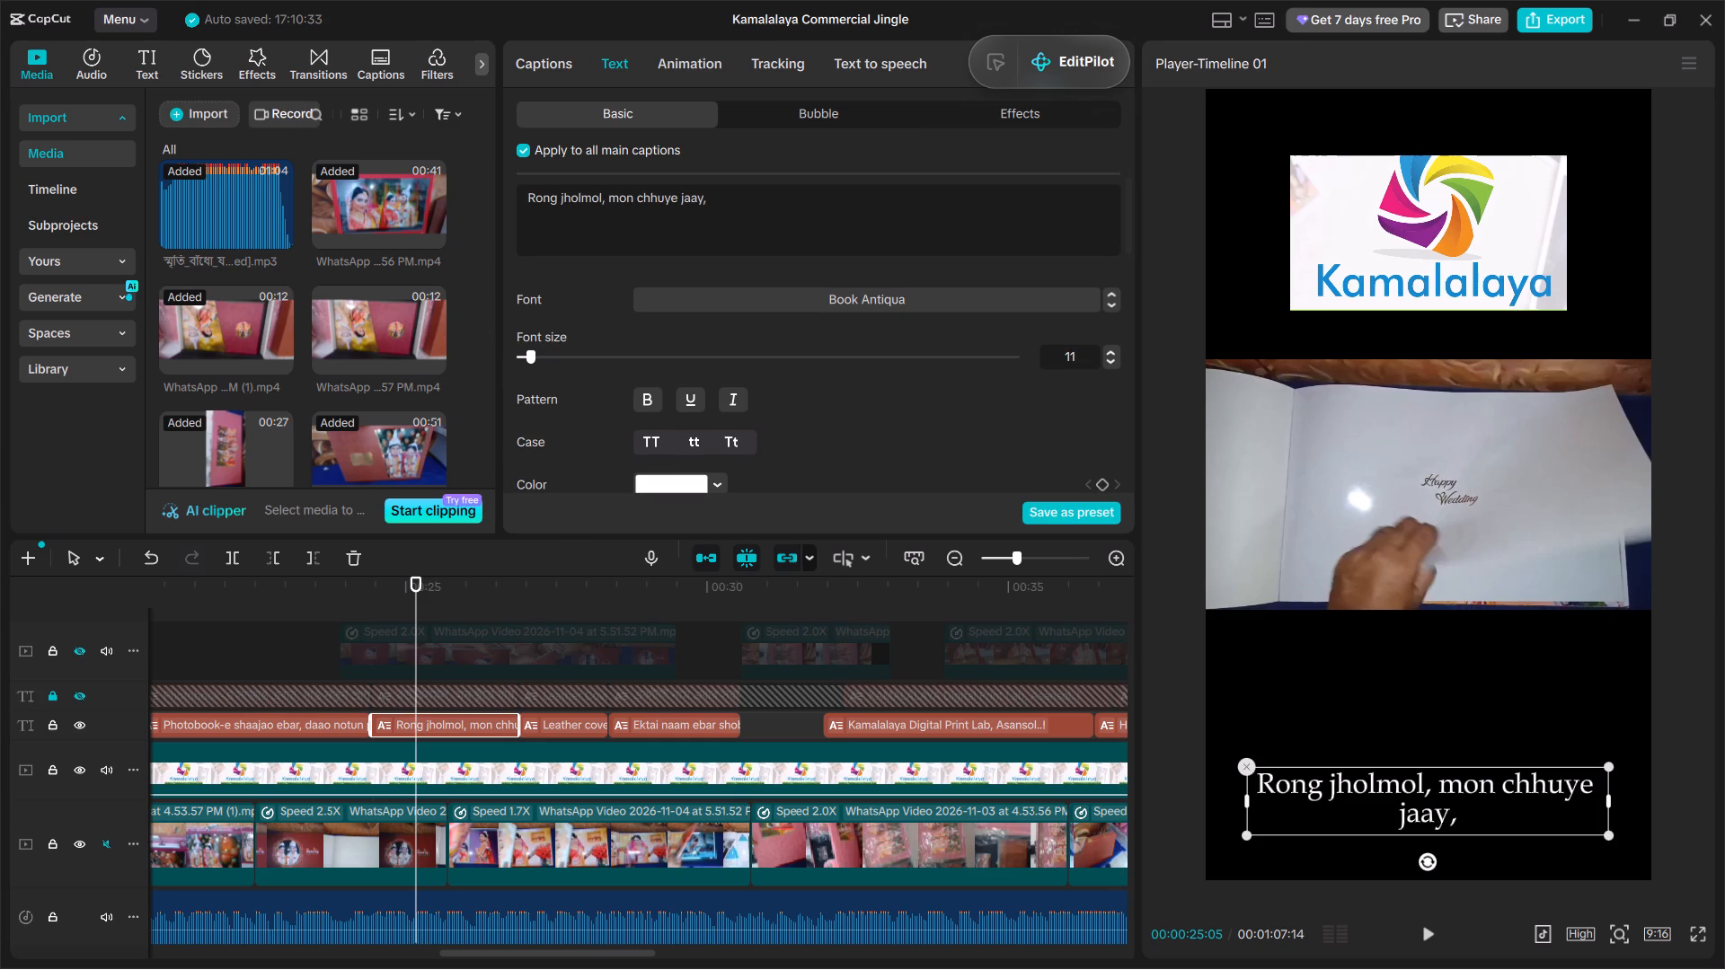
{"action": "left_click", "coordinate": [526, 202]}
{"action": "key", "text": "shift+Right"}
{"action": "key", "text": "shift+Right"}
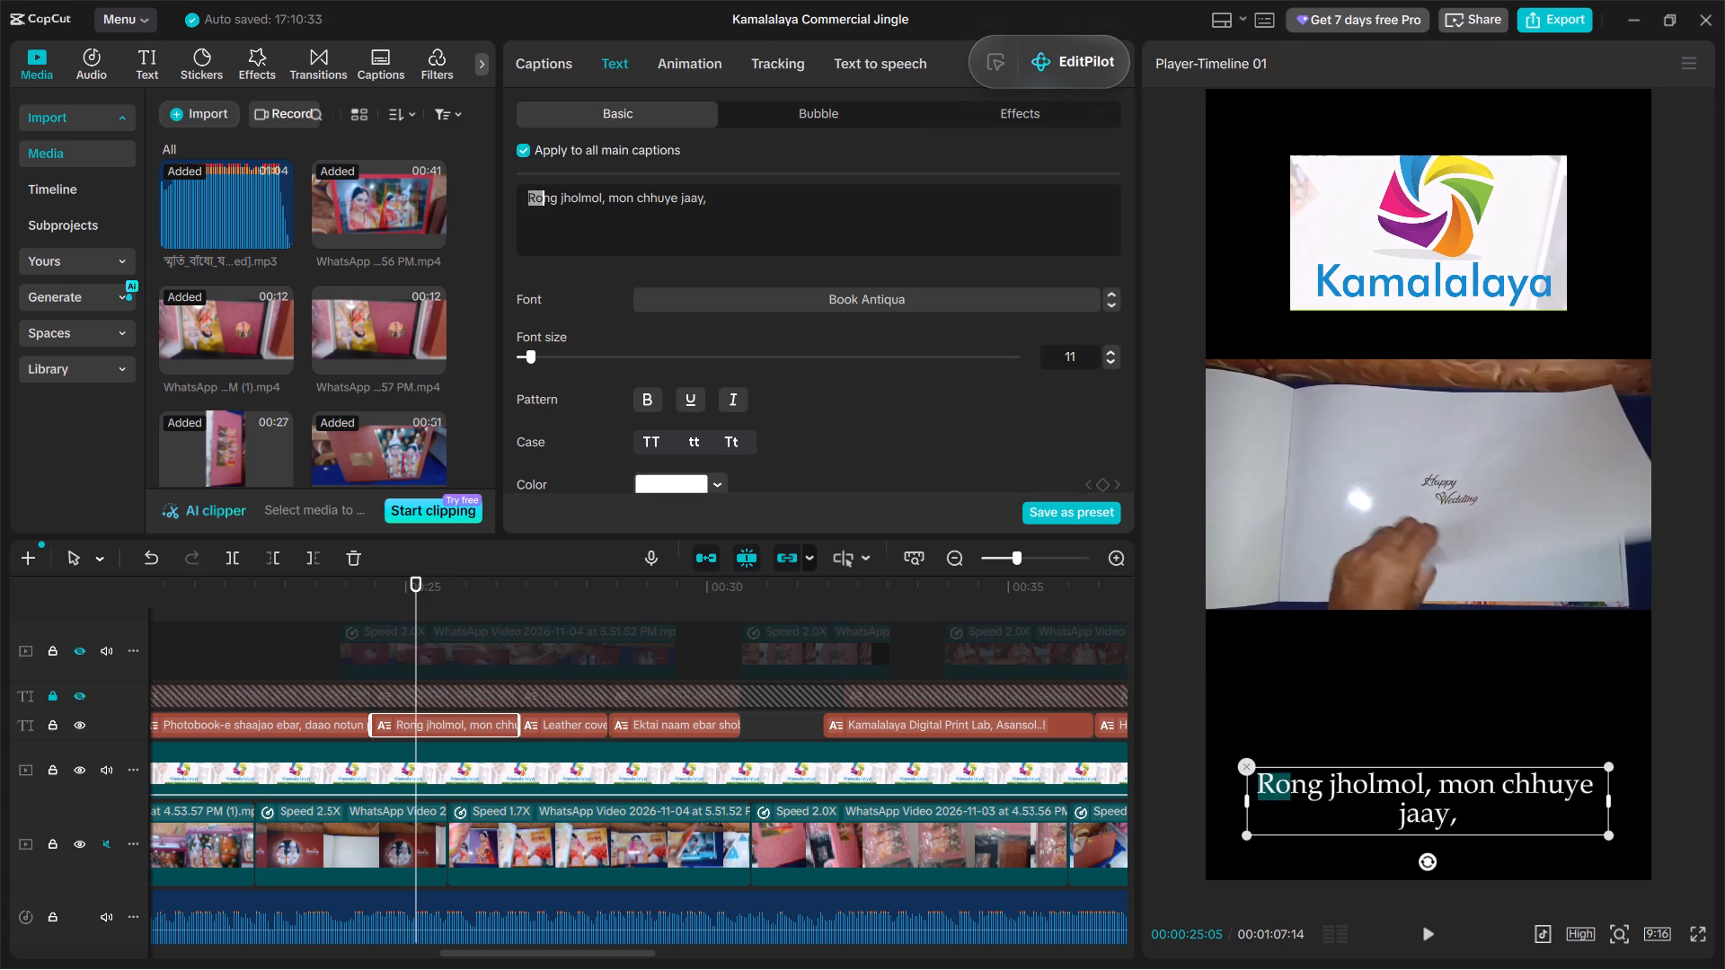
{"action": "left_click", "coordinate": [691, 485]}
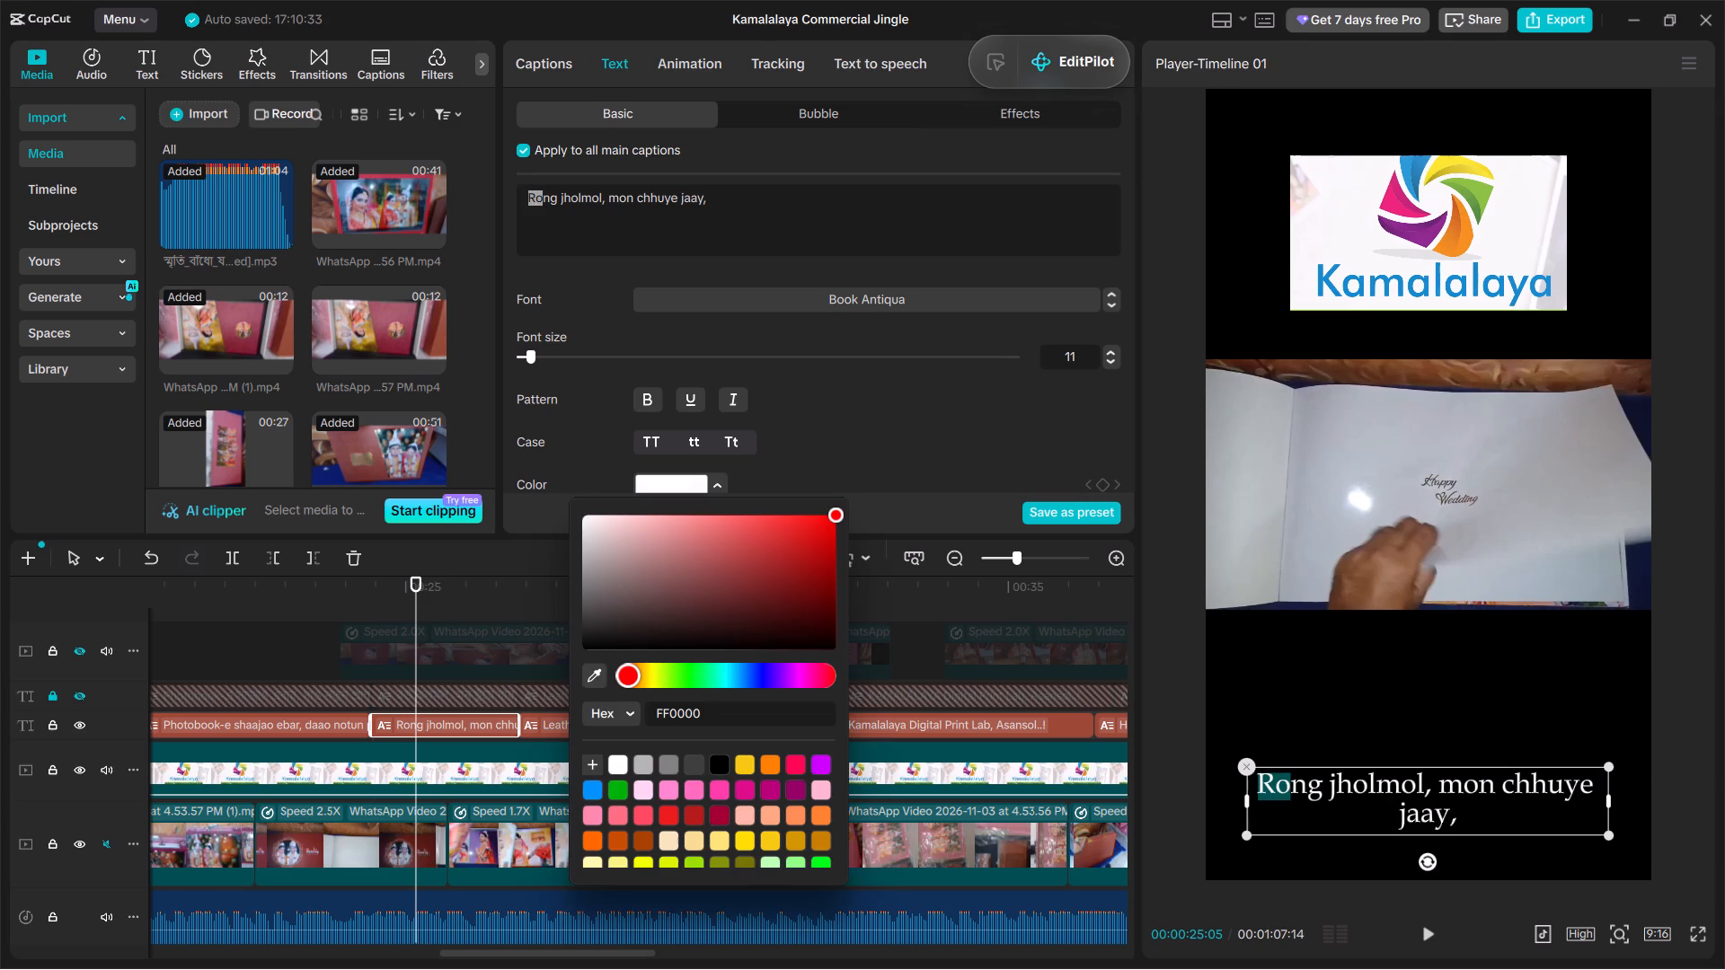
{"action": "left_click", "coordinate": [590, 666]}
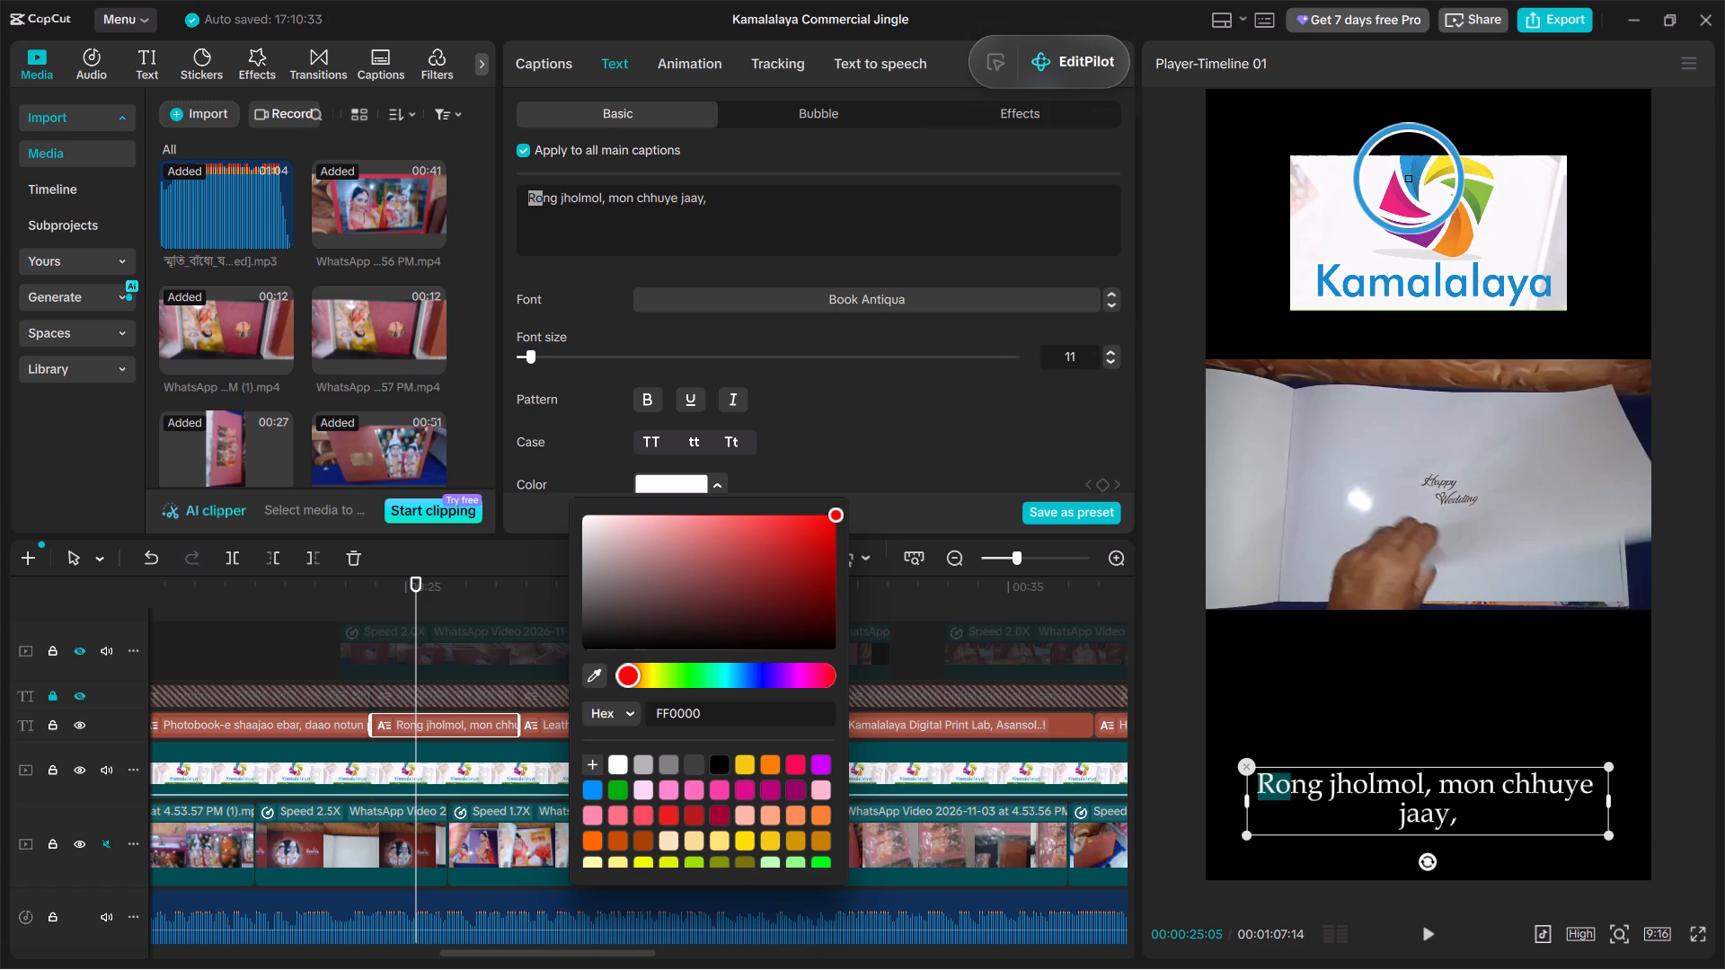
{"action": "left_click", "coordinate": [1407, 178]}
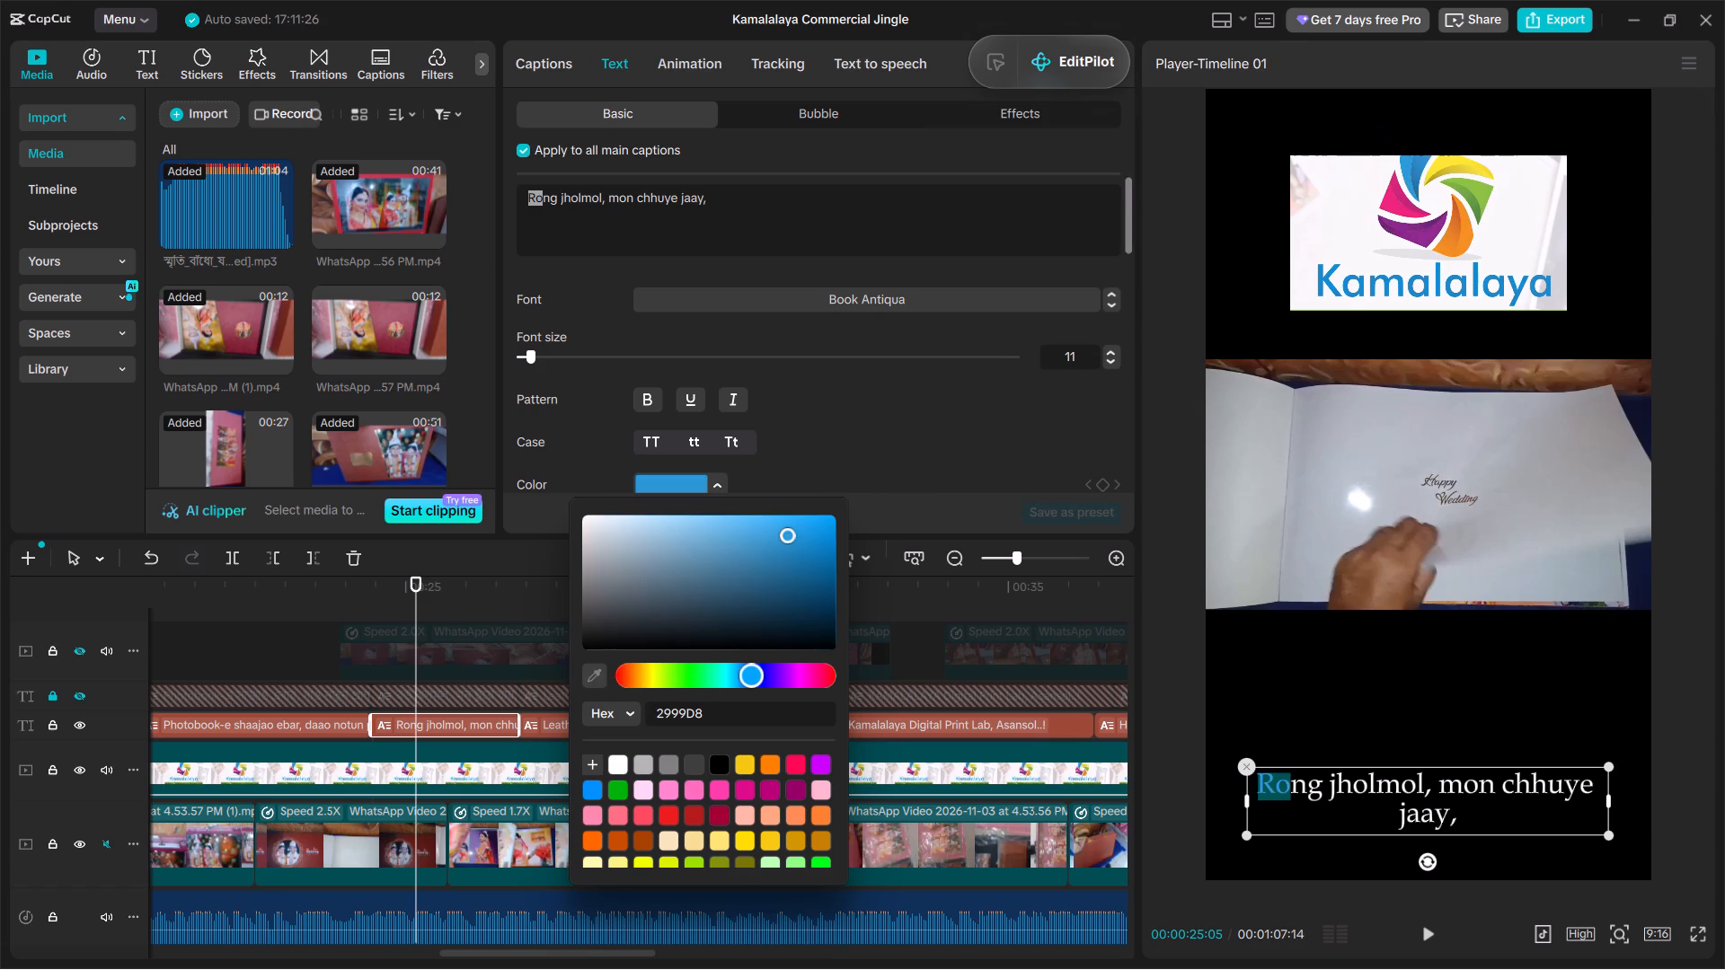
Color the letters "ng" of "Rong" yellow (FAEA4E), sampled from the logo.
{"action": "left_click", "coordinate": [539, 205]}
{"action": "key", "text": "Right"}
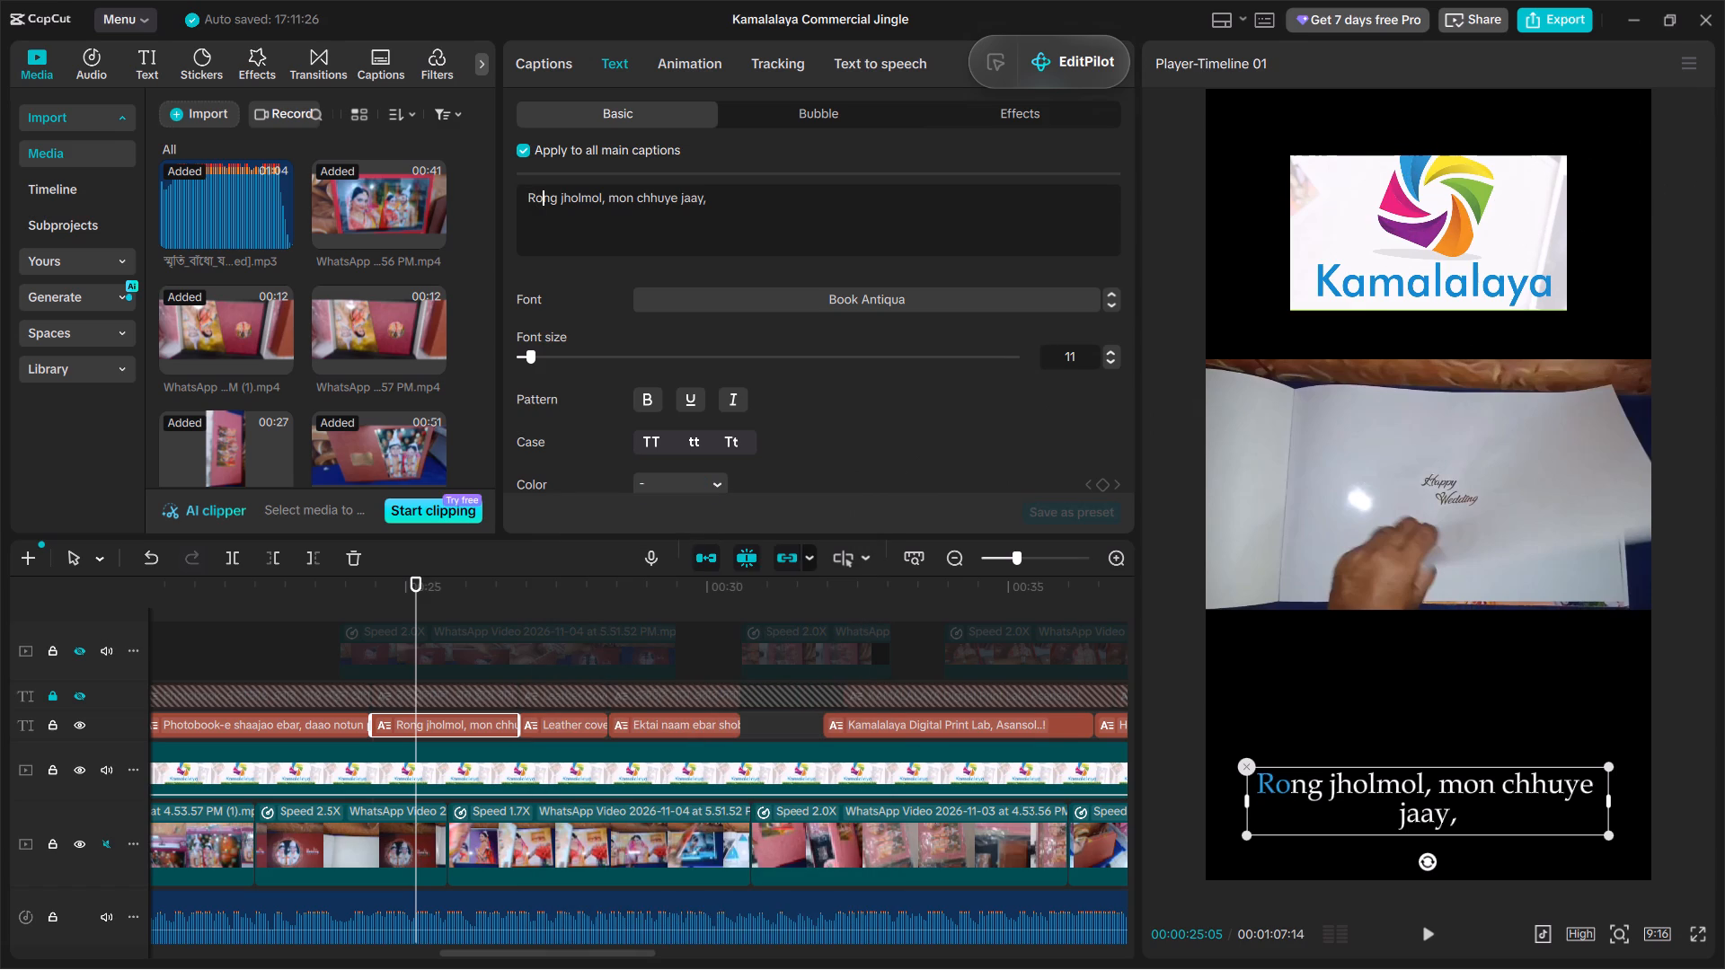
{"action": "key", "text": "shift+Right"}
{"action": "key", "text": "shift+Right"}
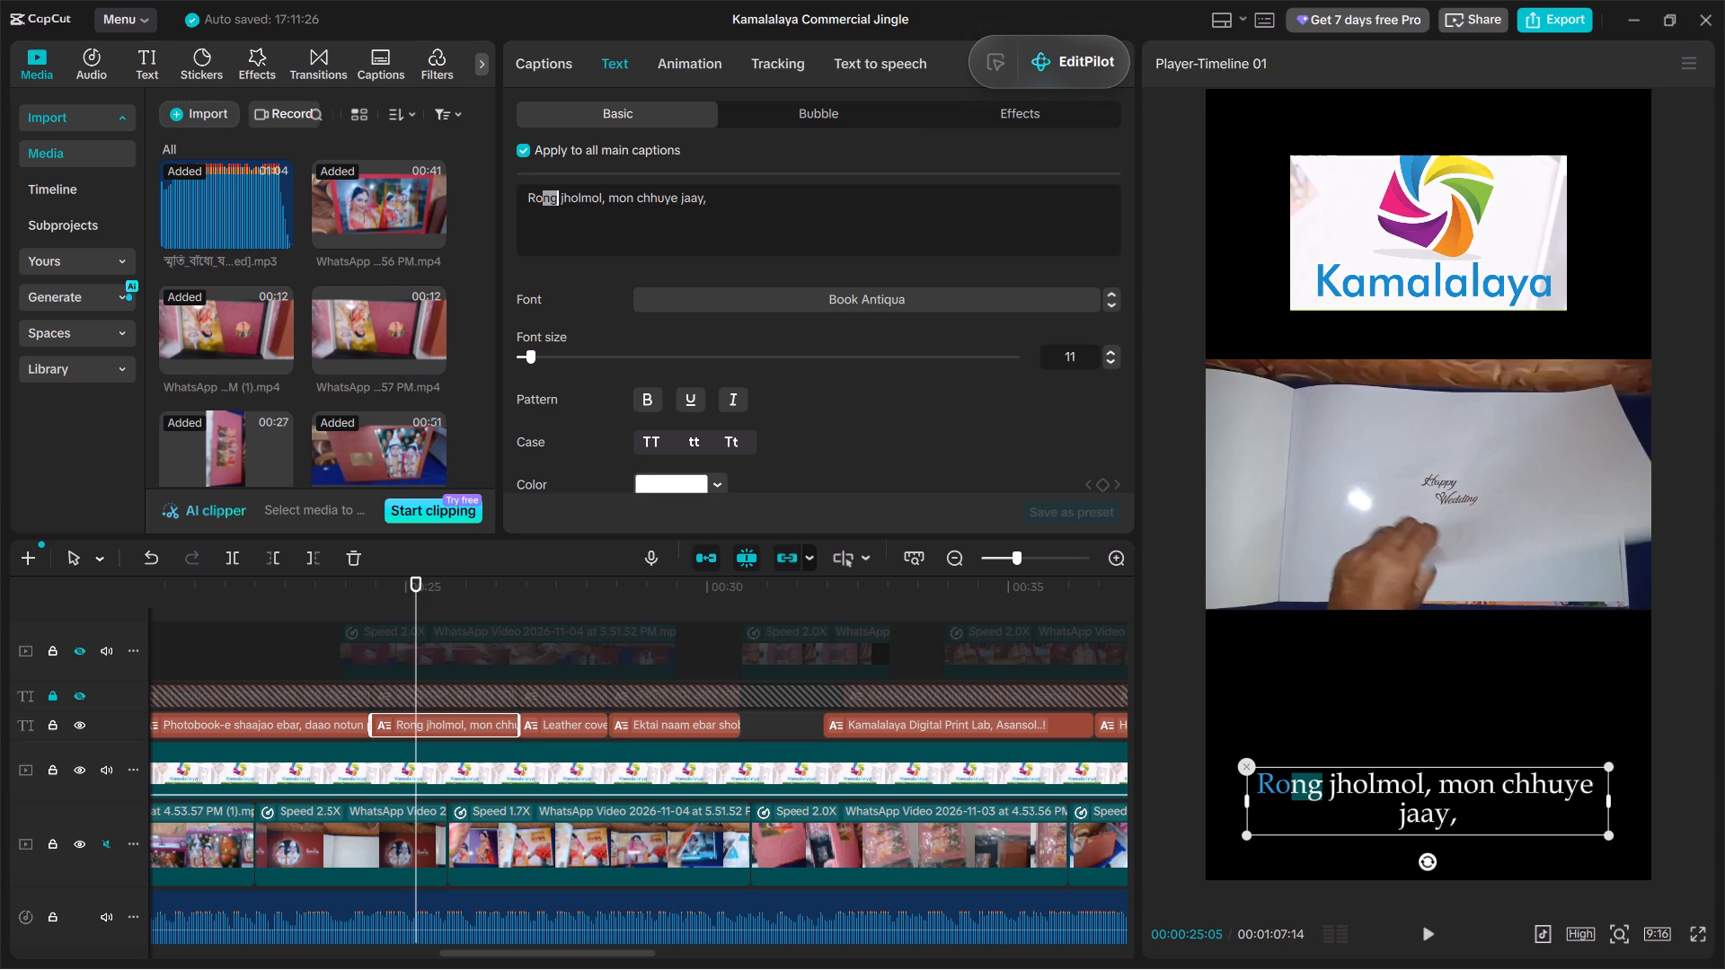
{"action": "left_click", "coordinate": [668, 485]}
{"action": "left_click", "coordinate": [595, 672]}
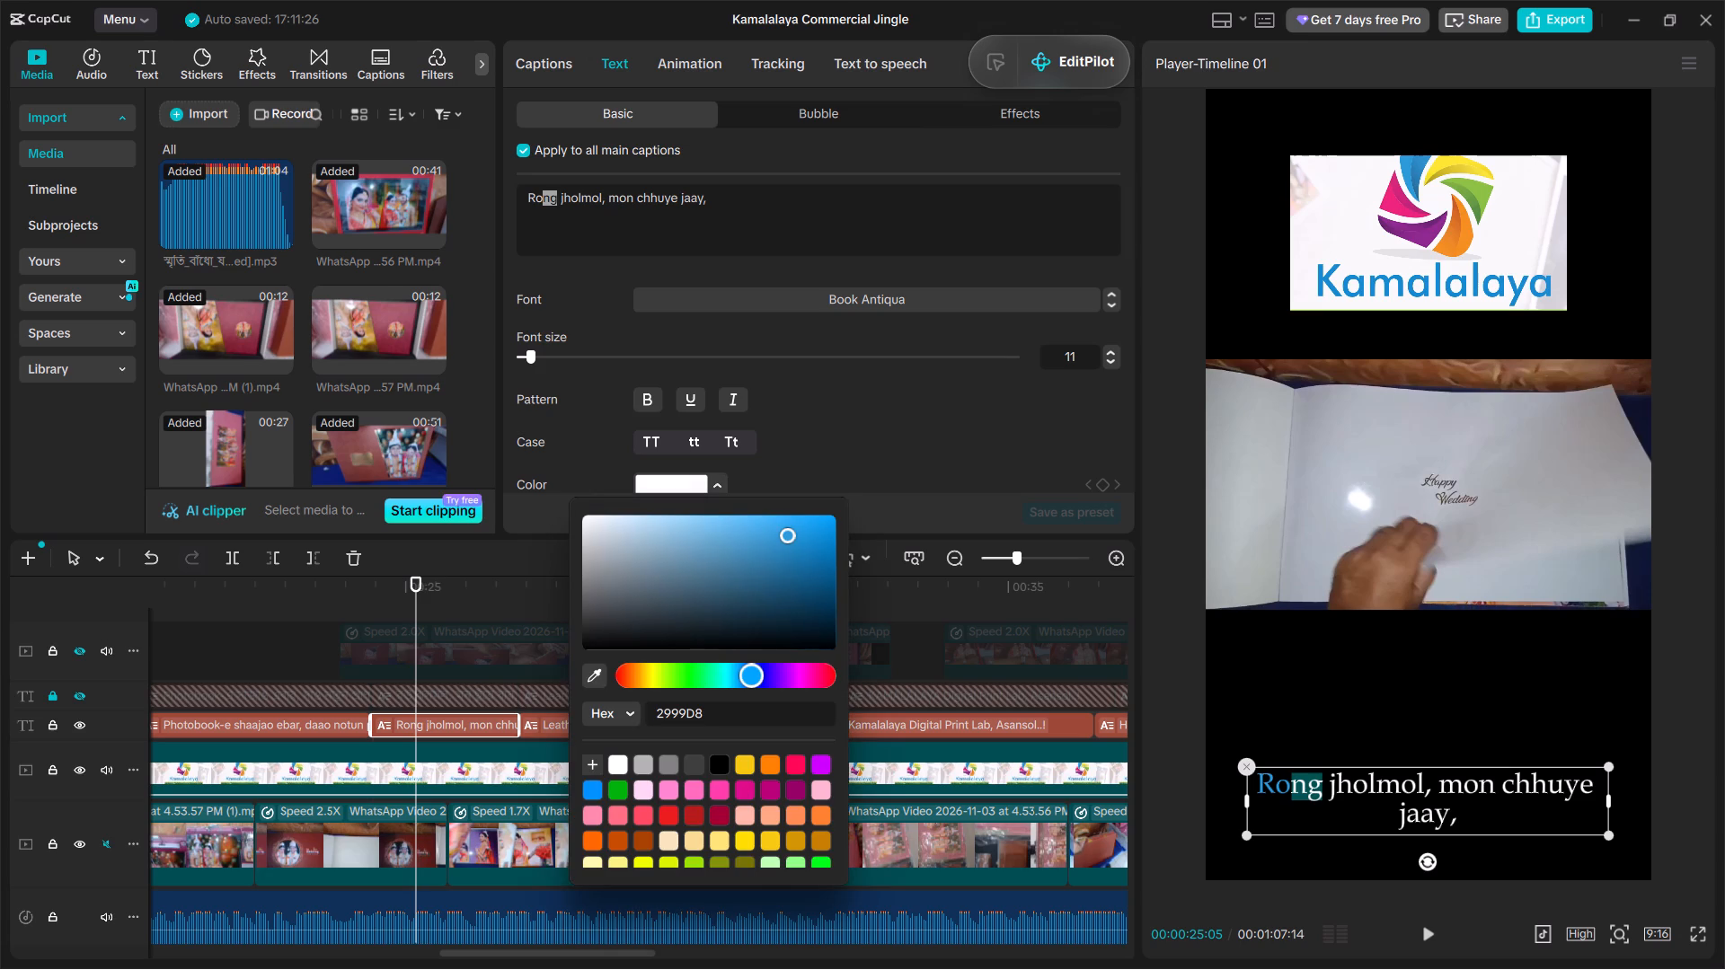
{"action": "left_click", "coordinate": [1446, 166]}
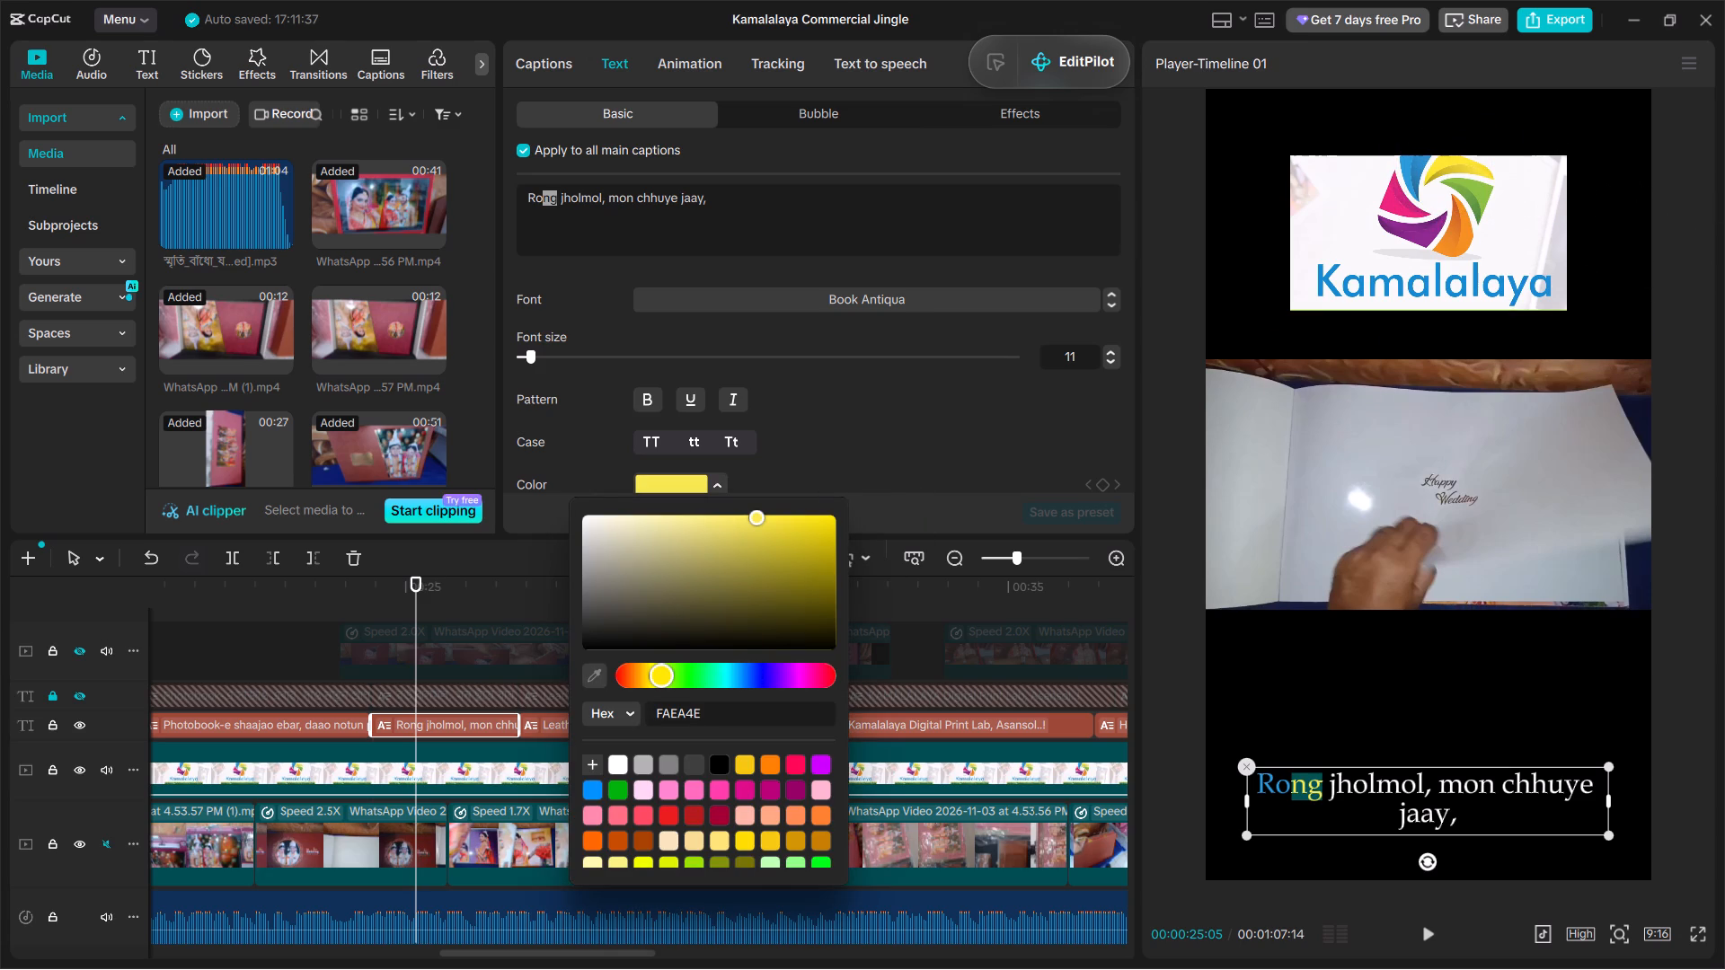
{"action": "key", "text": "Right"}
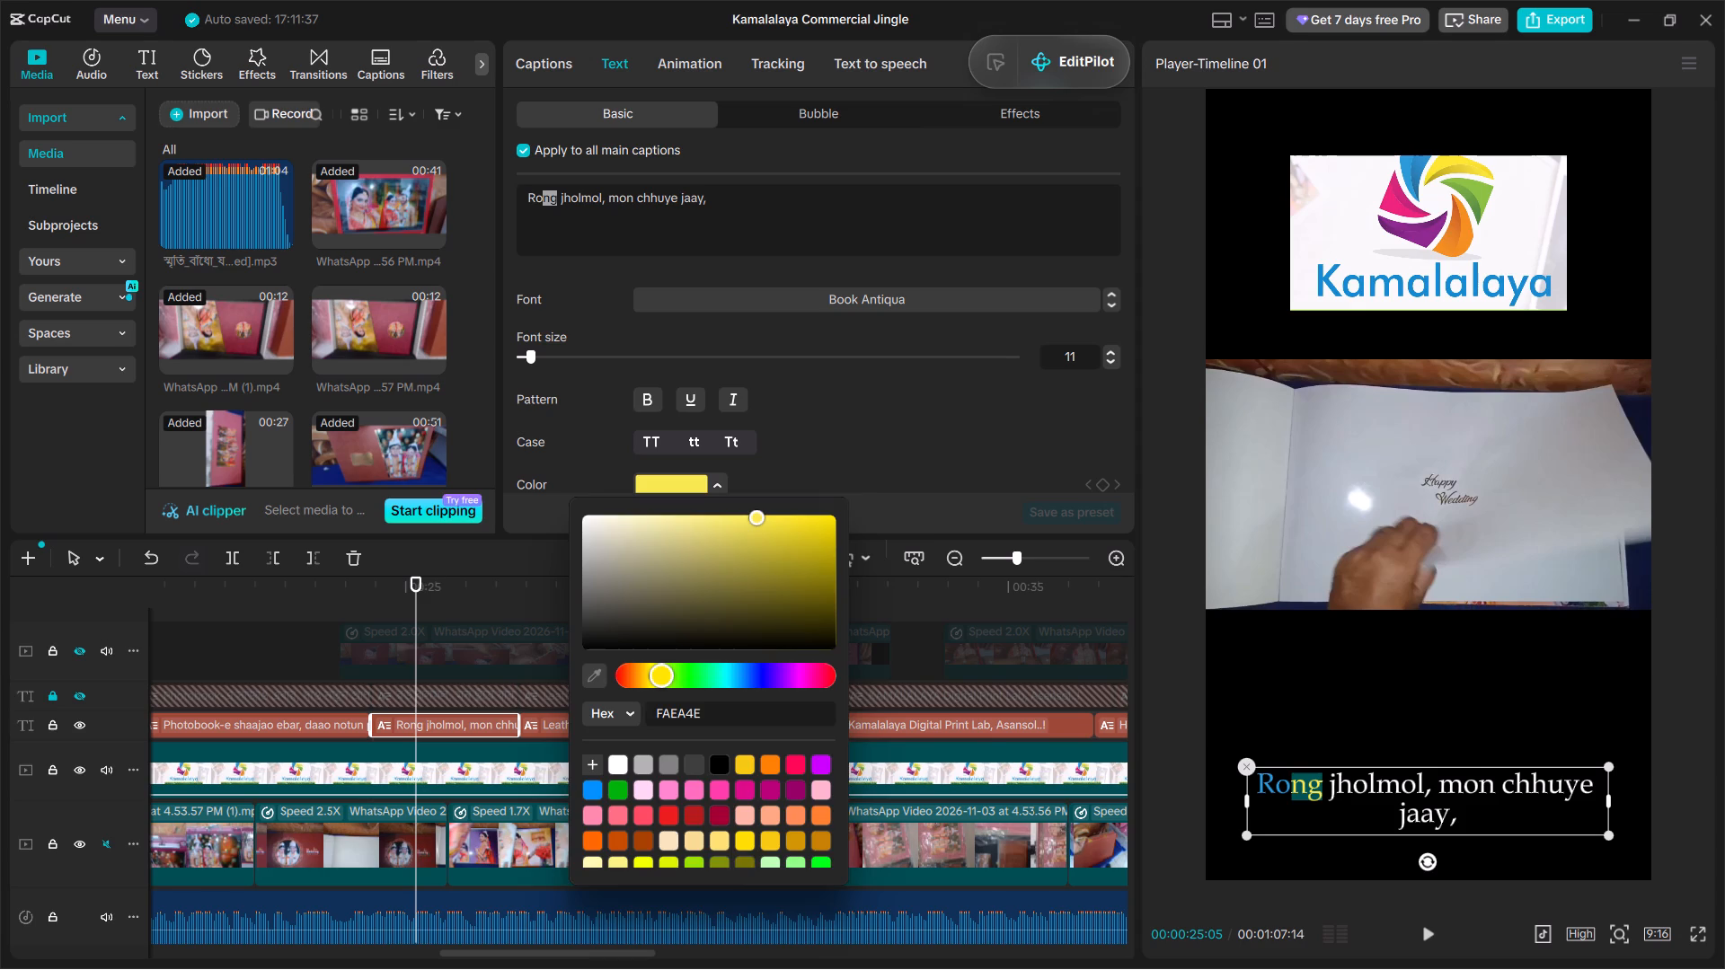
Insert an extra space between "Rong" and "jholmol" in the caption text.
{"action": "left_click", "coordinate": [551, 198]}
{"action": "key", "text": "Right"}
{"action": "key", "text": "Right"}
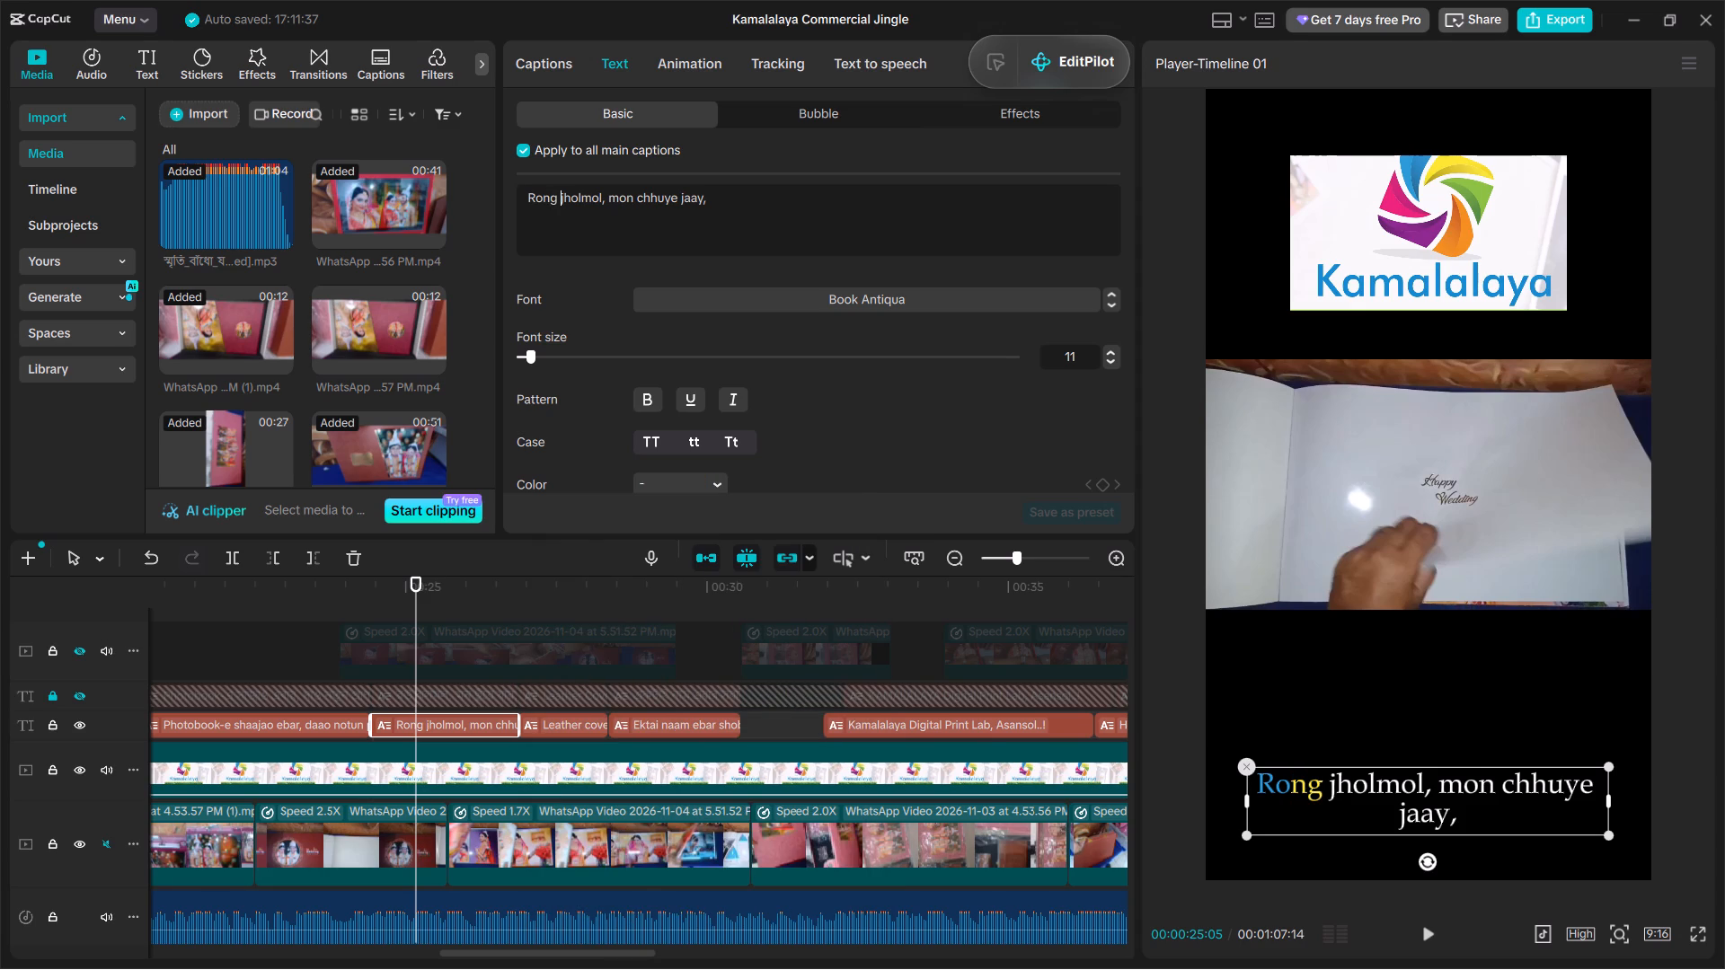
{"action": "left_click", "coordinate": [629, 229]}
{"action": "key", "text": "shift+Right"}
{"action": "left_click", "coordinate": [579, 206]}
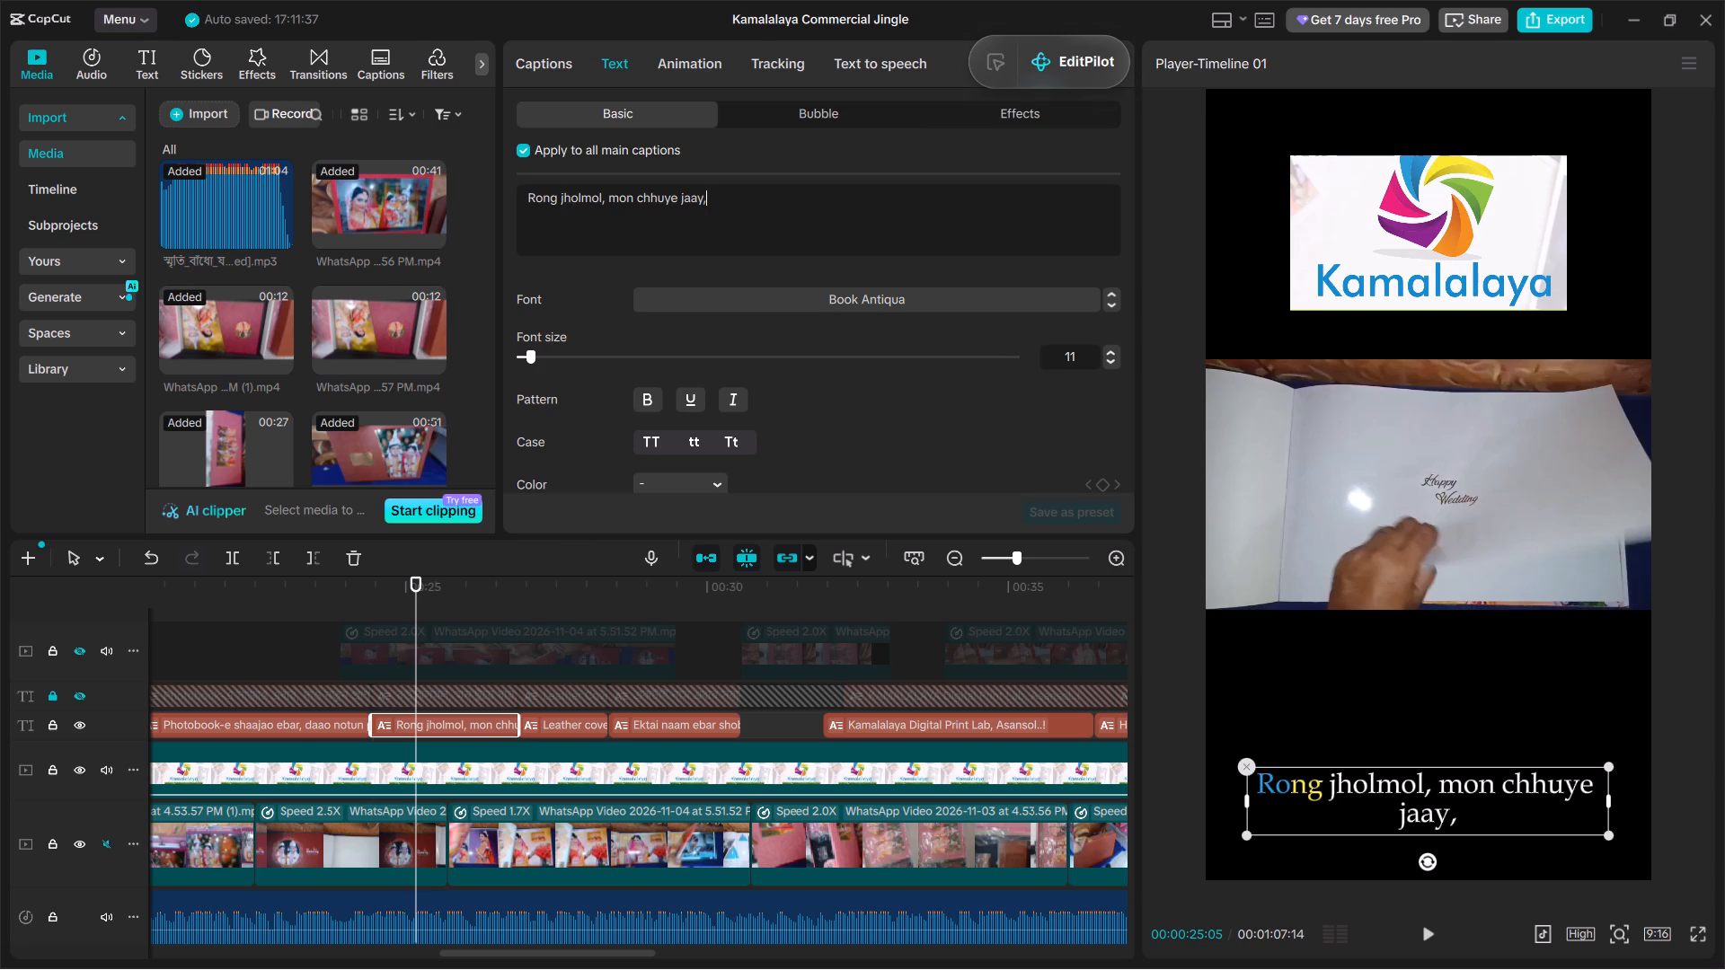
{"action": "left_click", "coordinate": [556, 194]}
{"action": "key", "text": "Right"}
{"action": "key", "text": "space"}
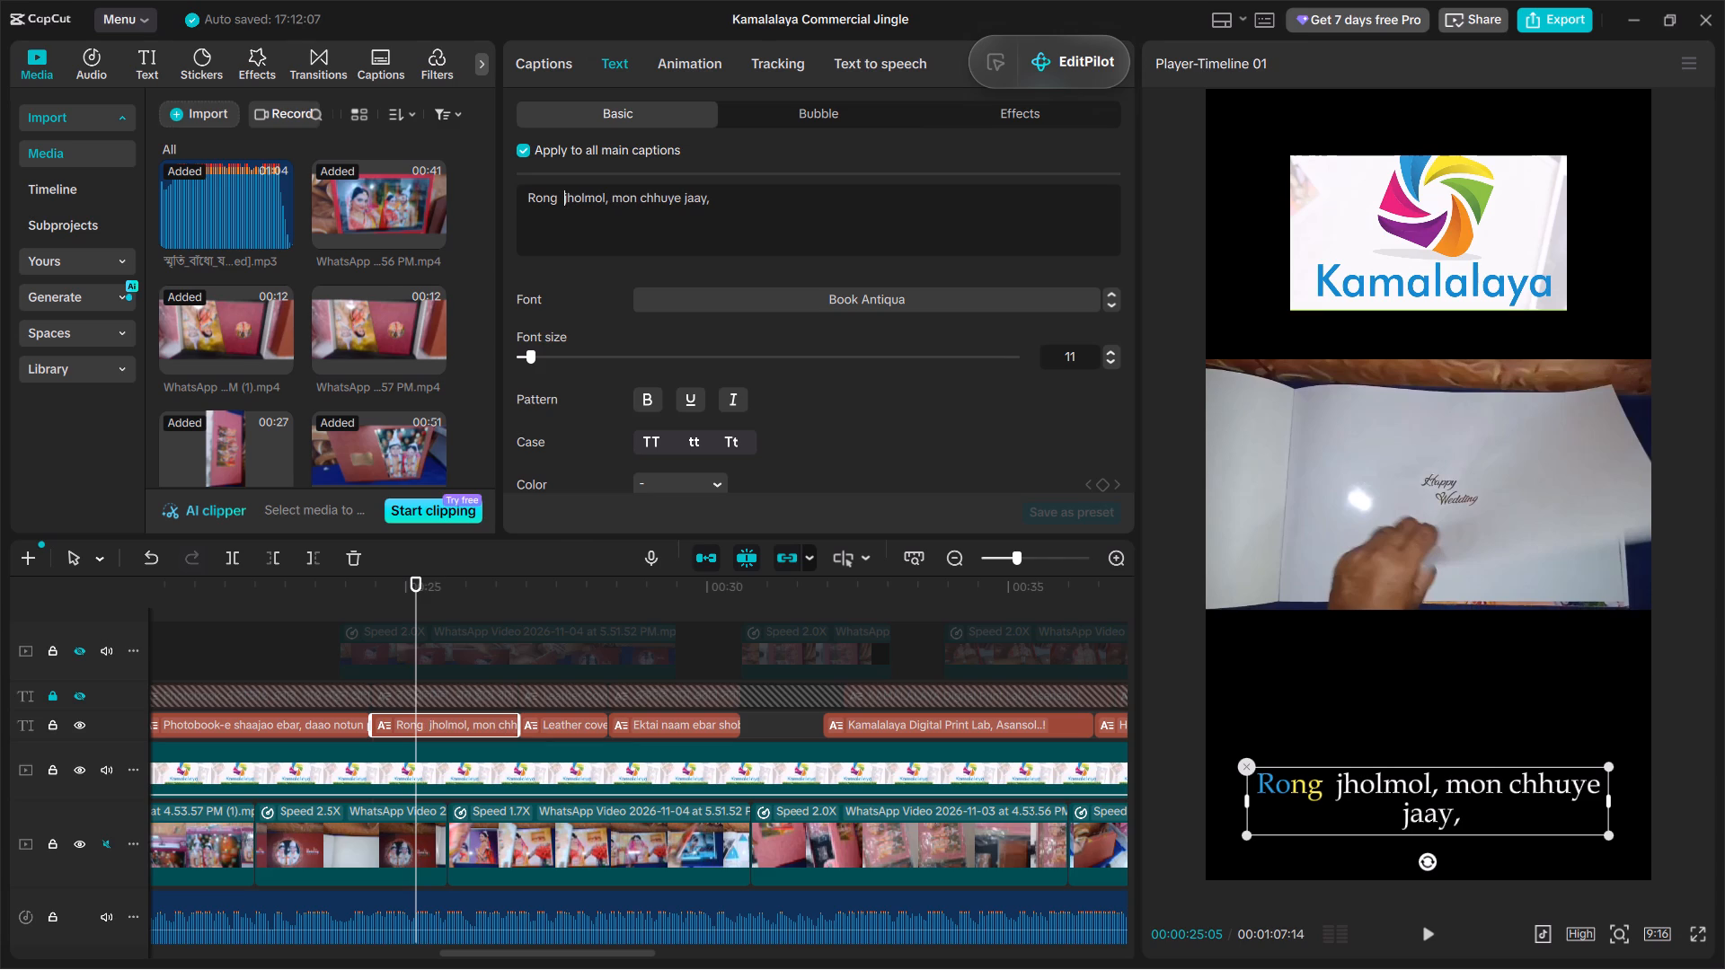
Color only the letter "j" of "jholmol" green (8BBF41), sampled from the logo.
{"action": "key", "text": "shift+Right"}
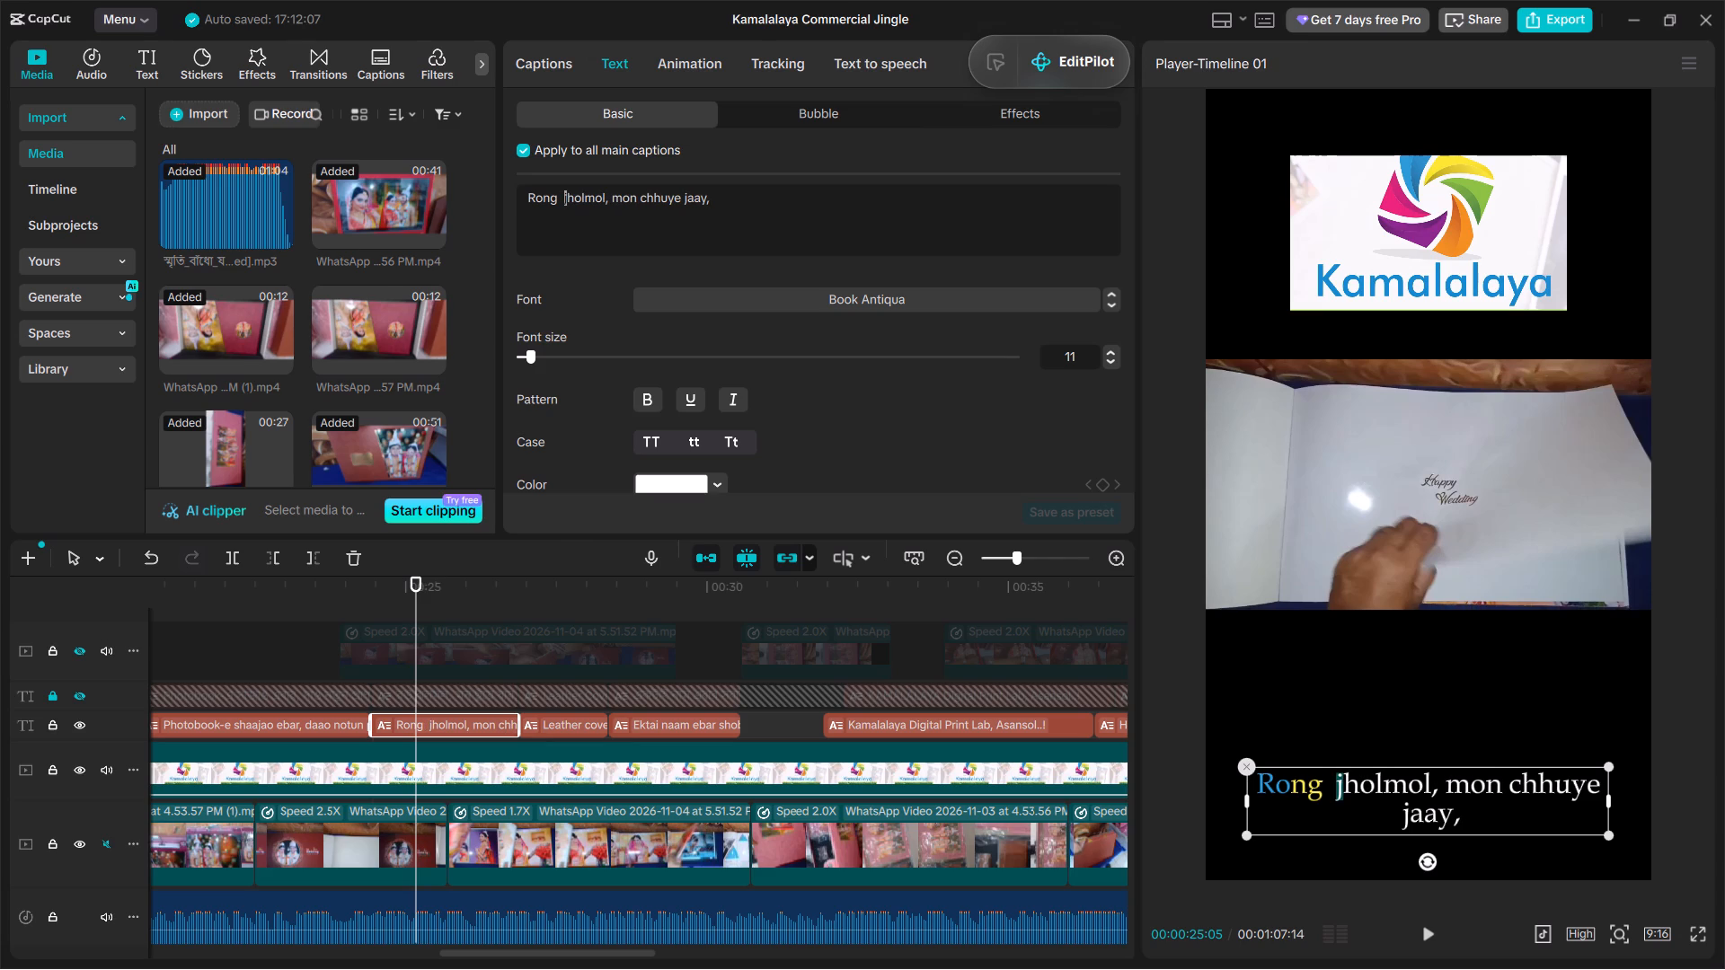
{"action": "left_click", "coordinate": [702, 483]}
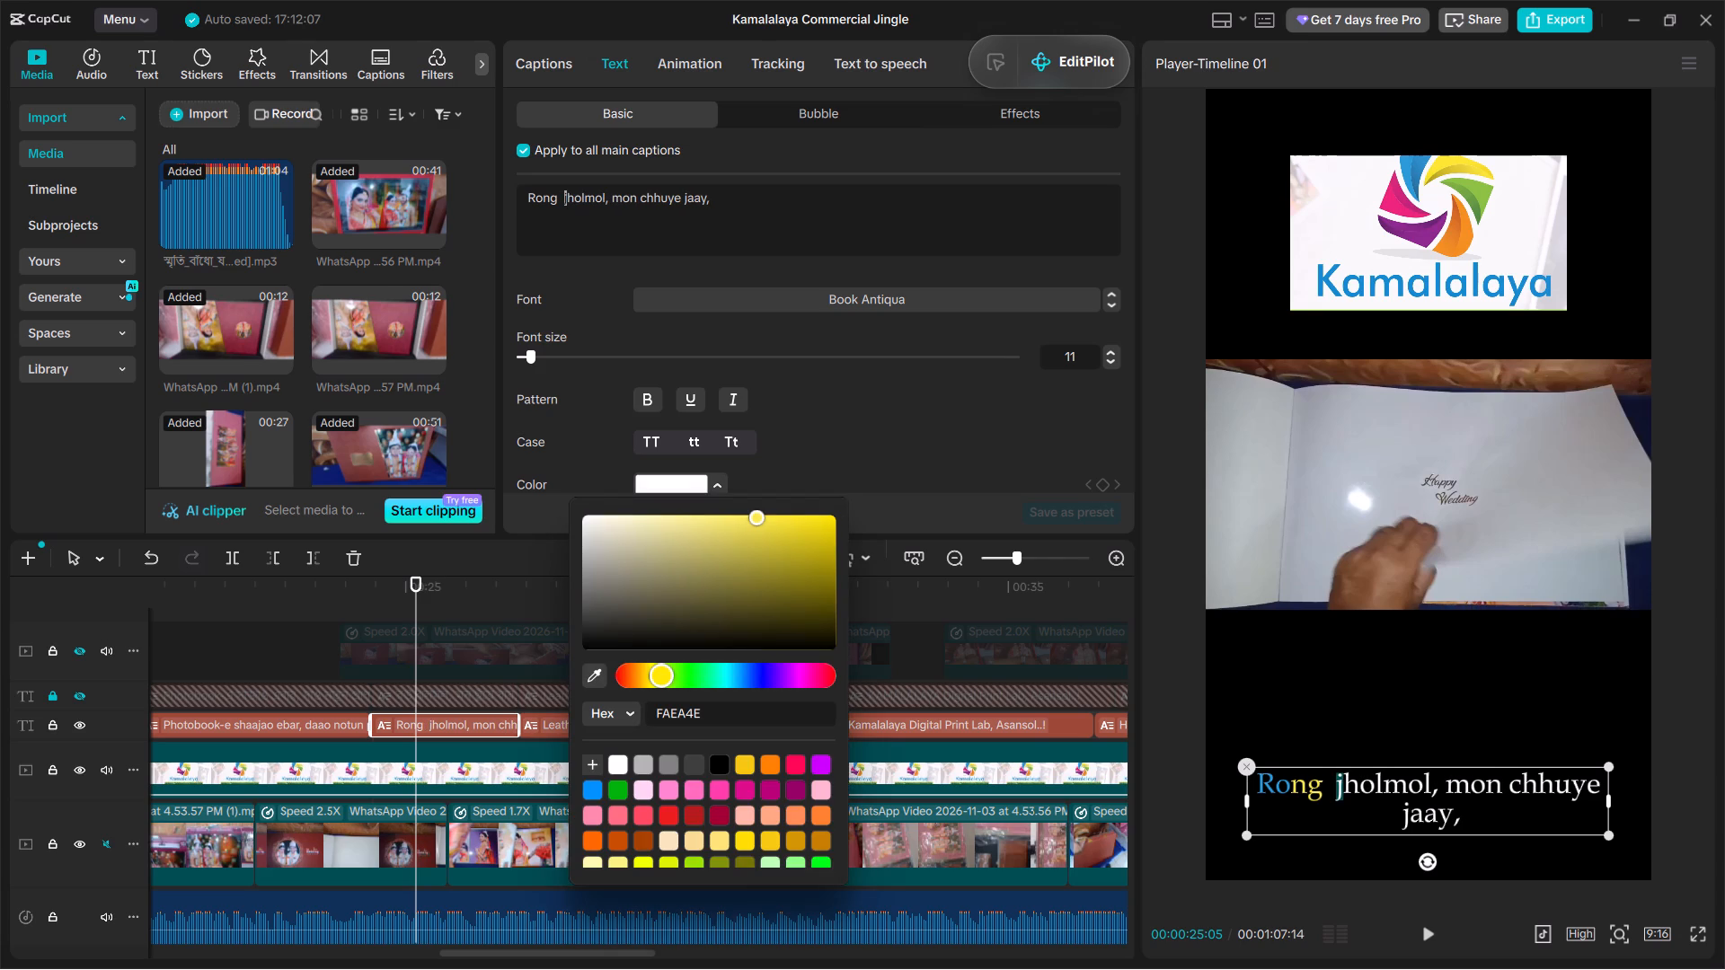
{"action": "left_click", "coordinate": [597, 675]}
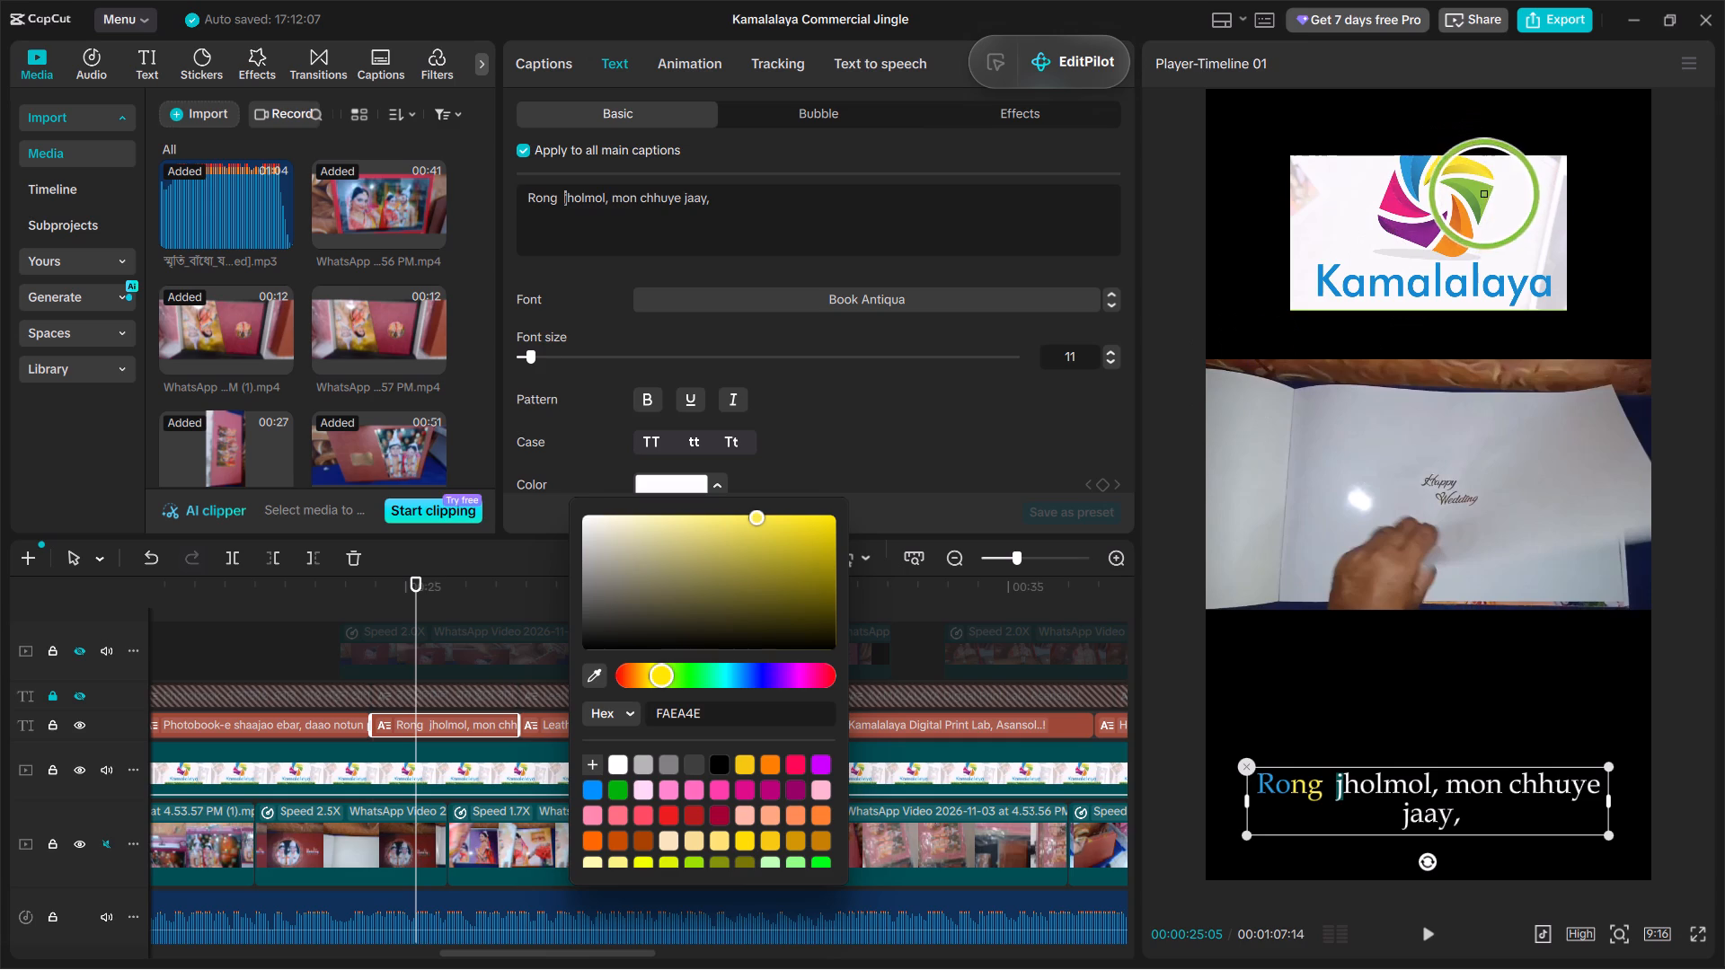
{"action": "left_click", "coordinate": [1482, 192]}
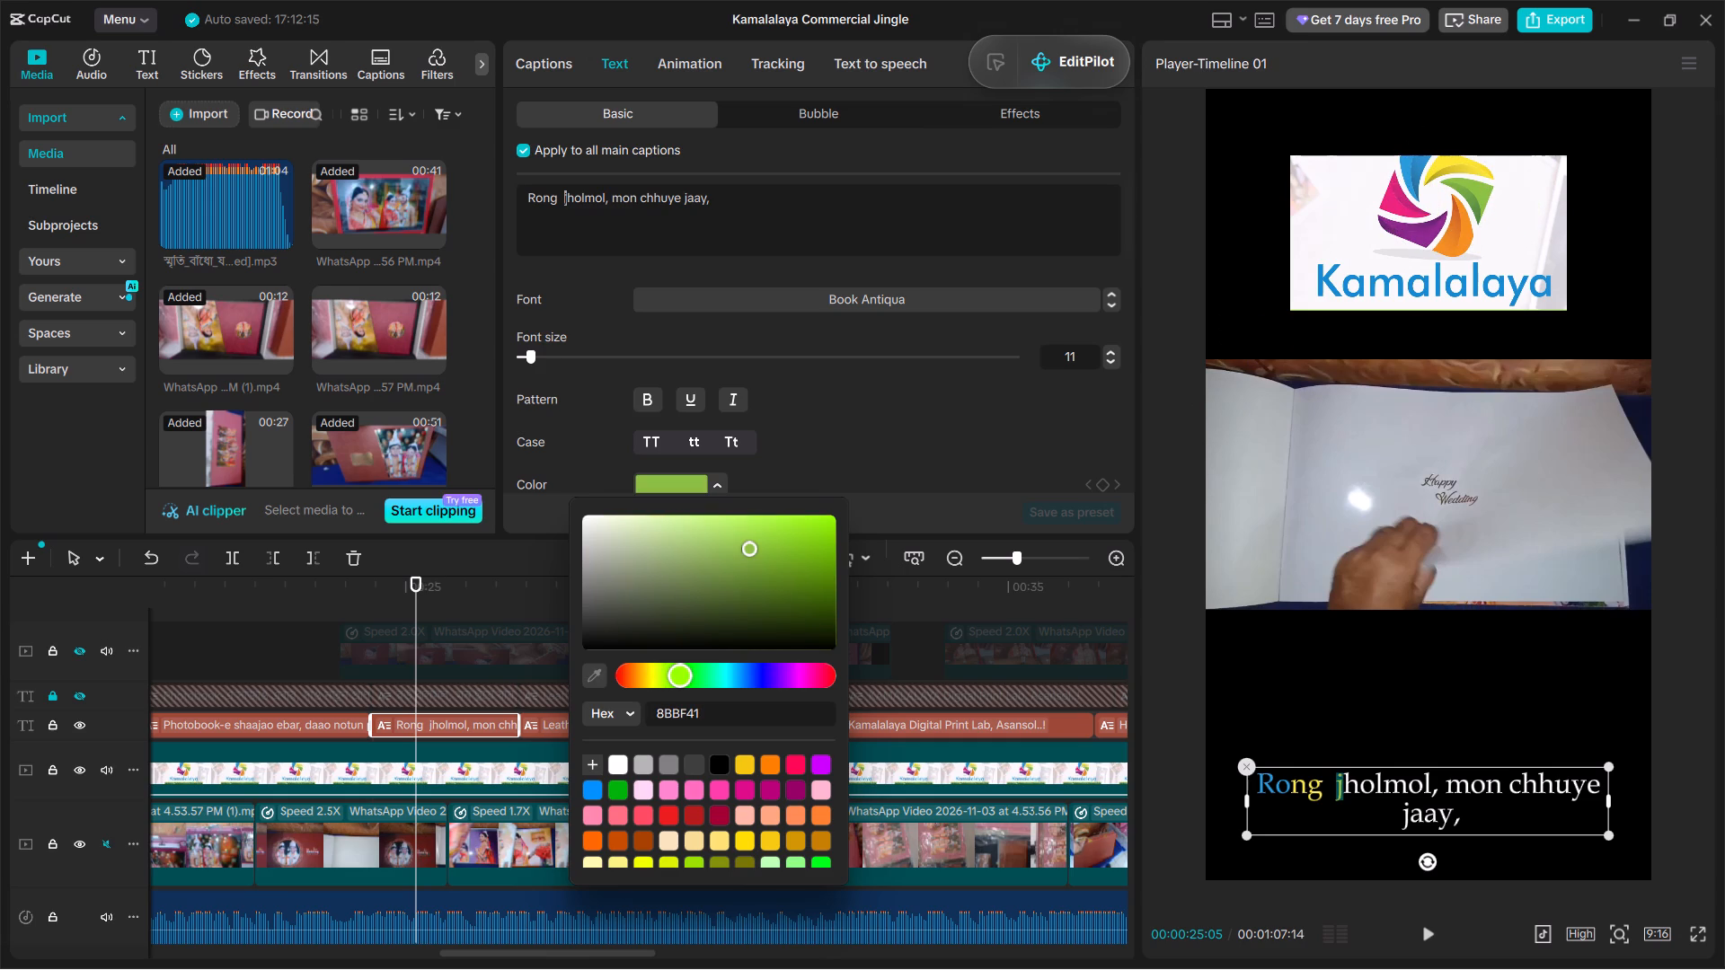
Color the letters "ho" of "jholmol" orange (F4901F), sampled from the logo.
{"action": "left_click", "coordinate": [563, 190]}
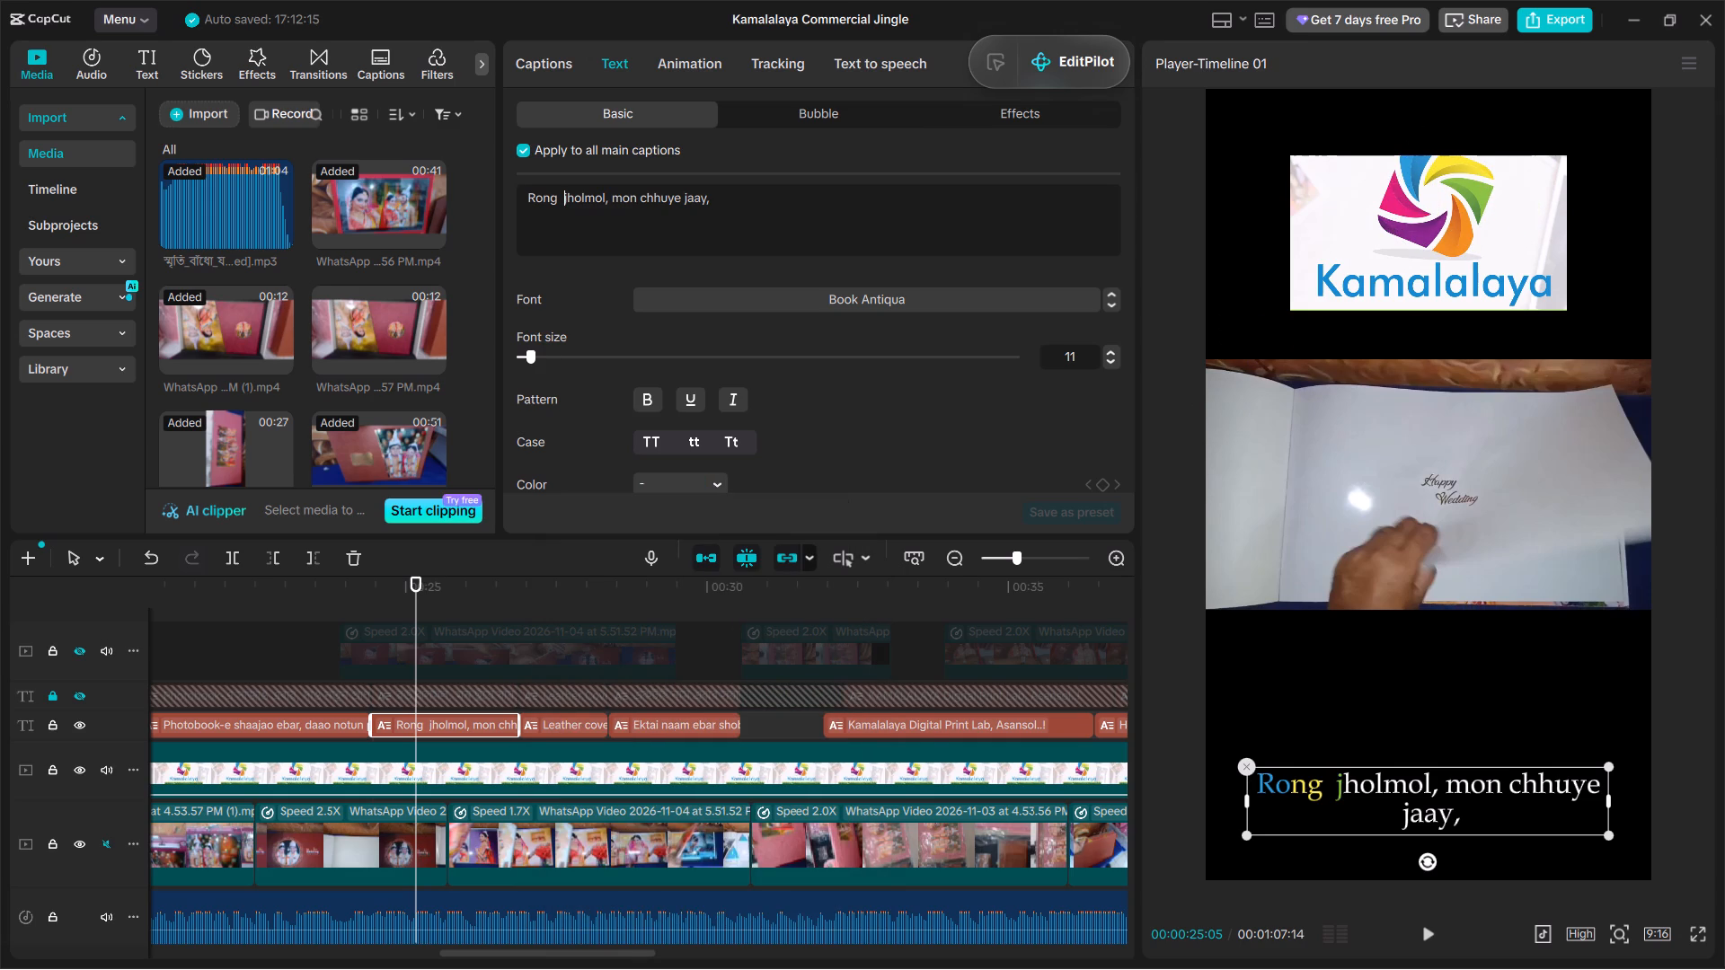
{"action": "key", "text": "Right"}
{"action": "key", "text": "shift+Right"}
{"action": "key", "text": "shift+Right"}
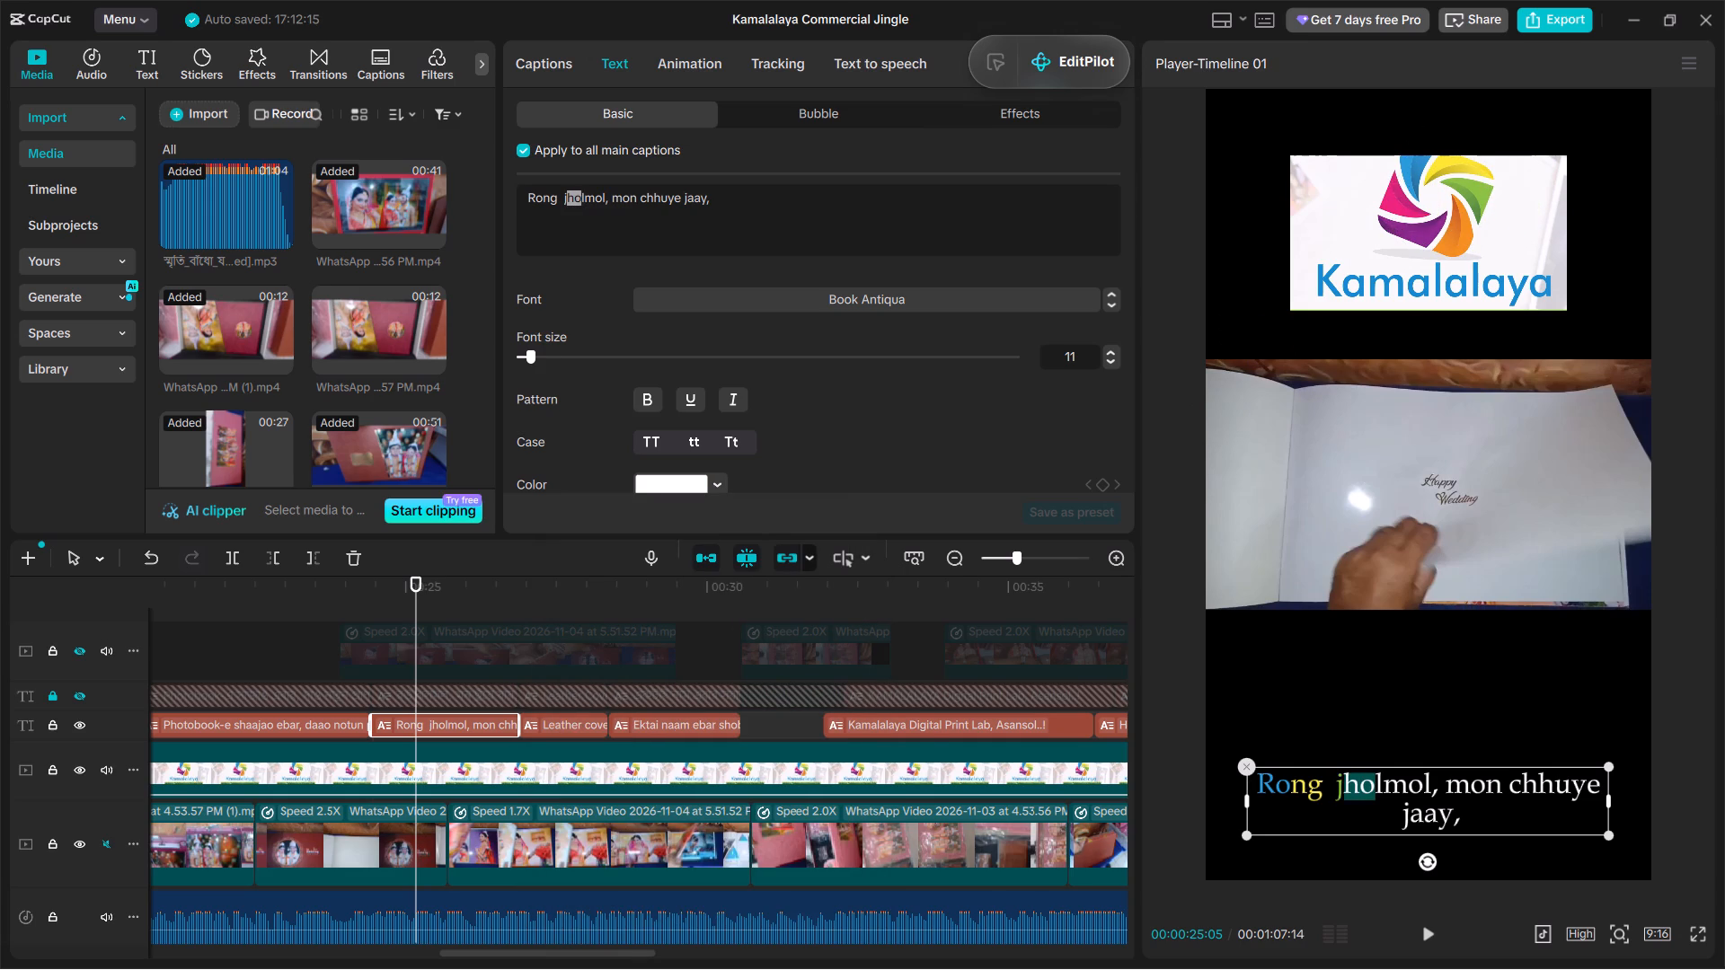
{"action": "left_click", "coordinate": [686, 476]}
{"action": "left_click", "coordinate": [587, 671]}
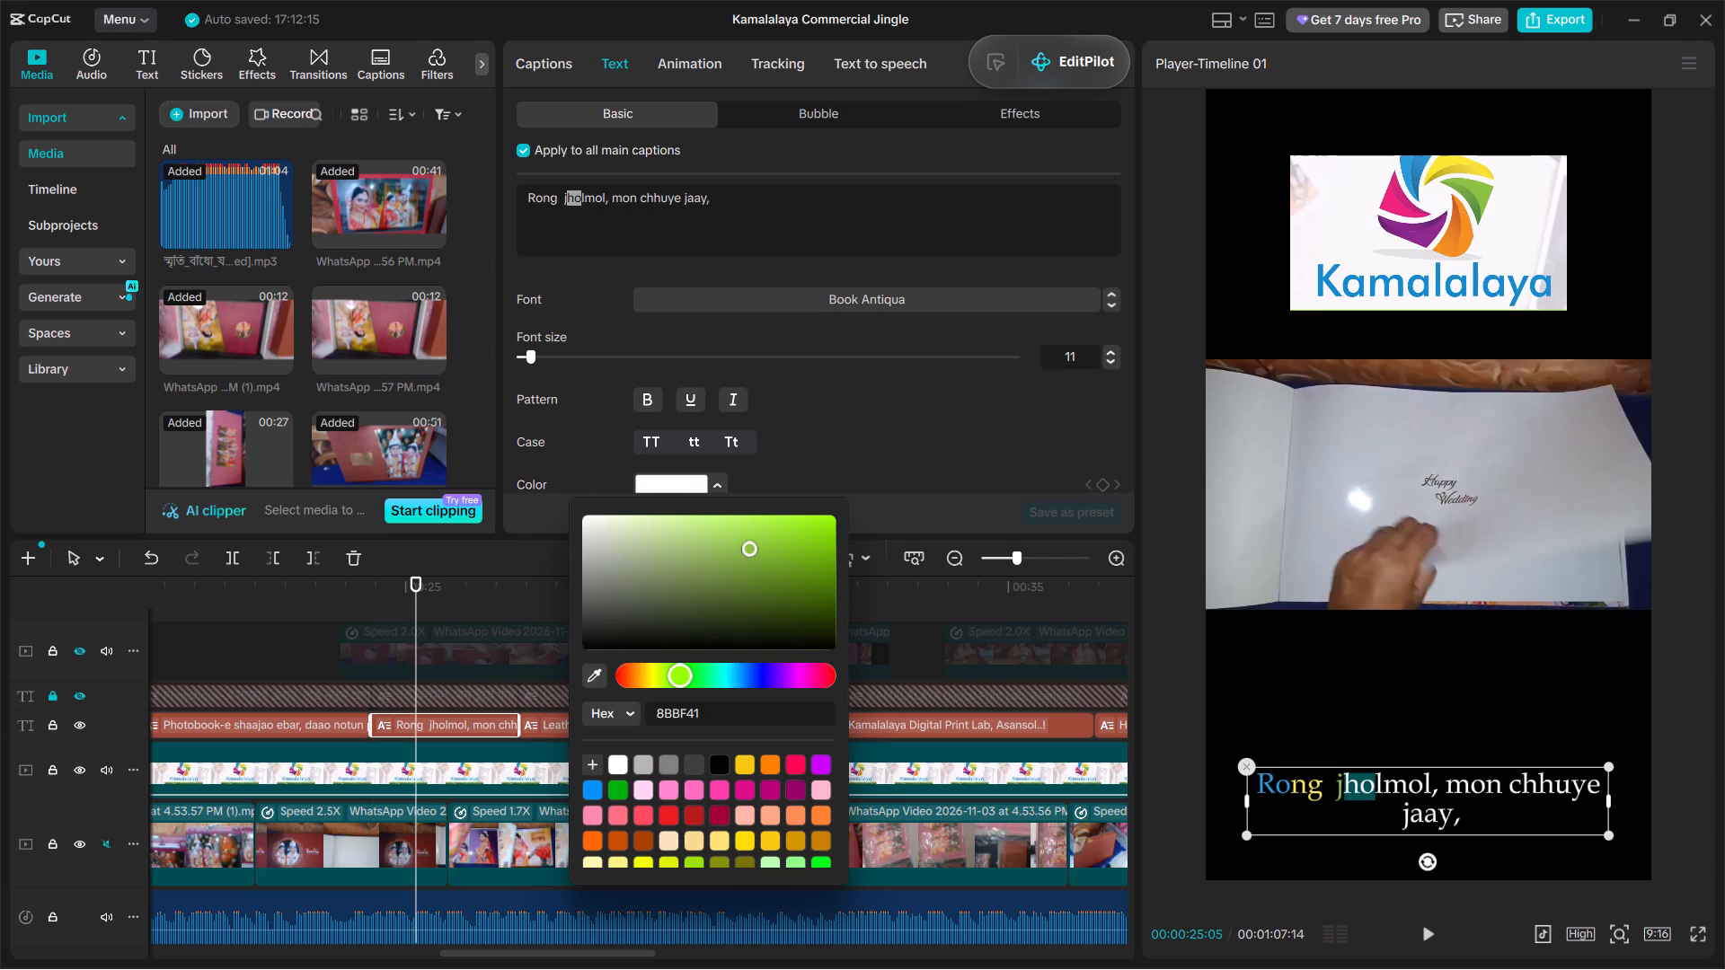
{"action": "left_click", "coordinate": [1466, 242]}
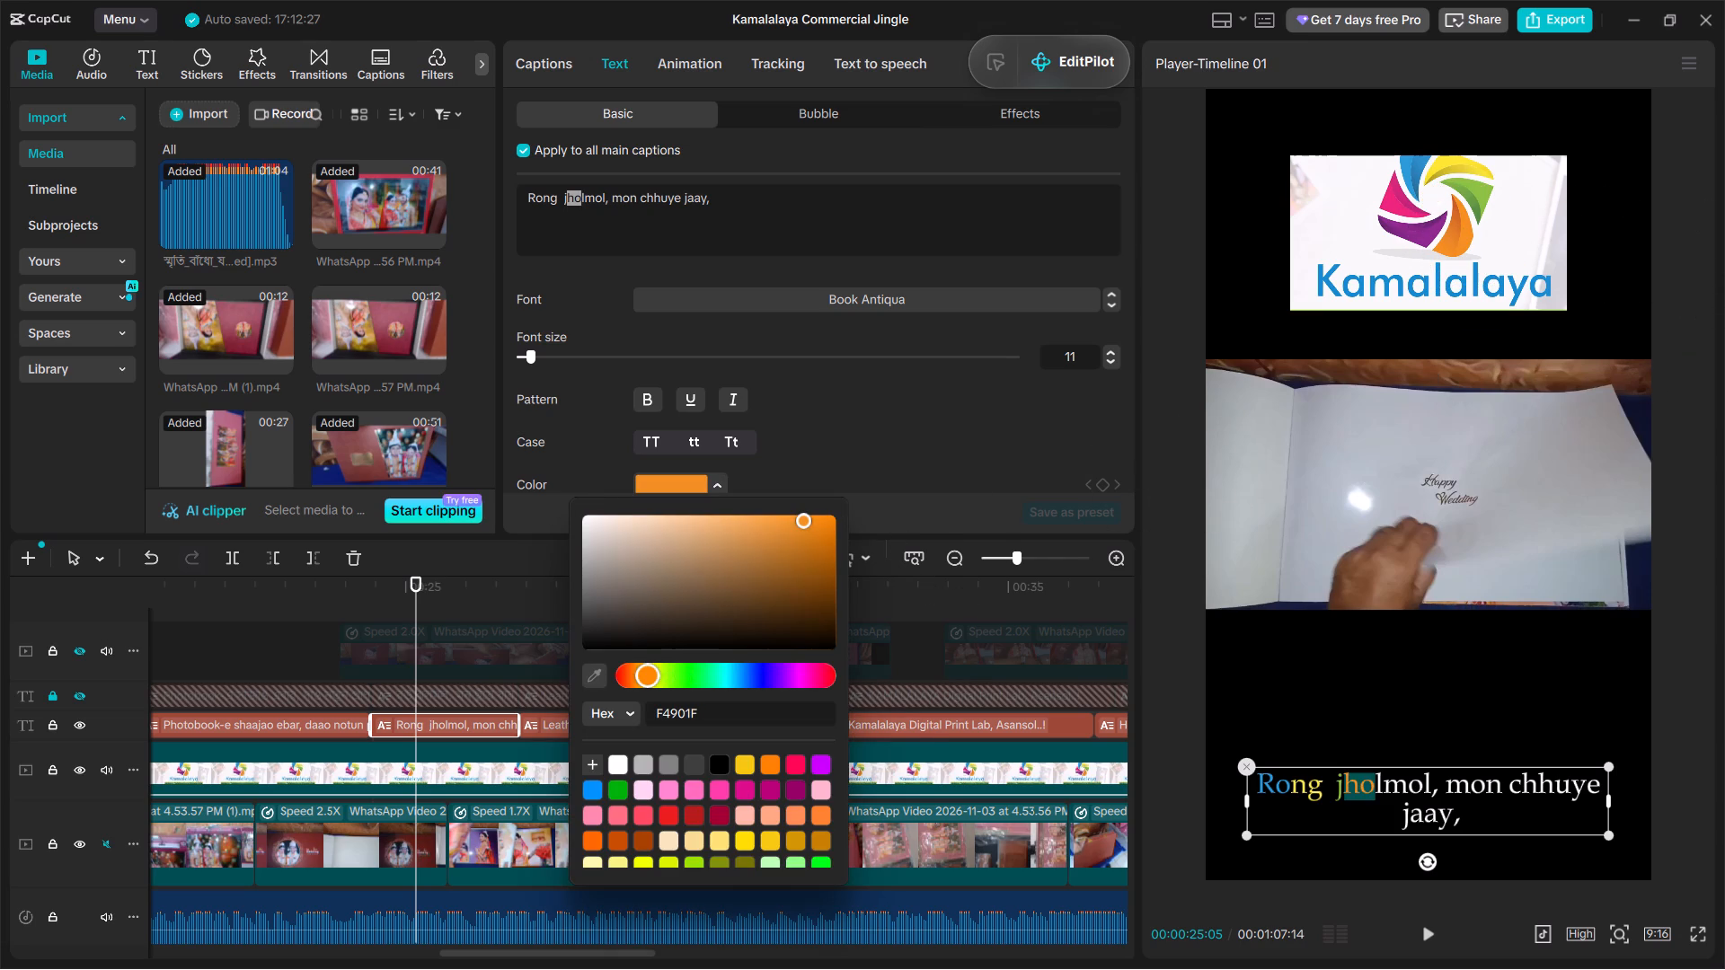
Color the letters "lm" of "jholmol" purple (8E298F), sampled from the logo.
{"action": "left_click", "coordinate": [579, 201]}
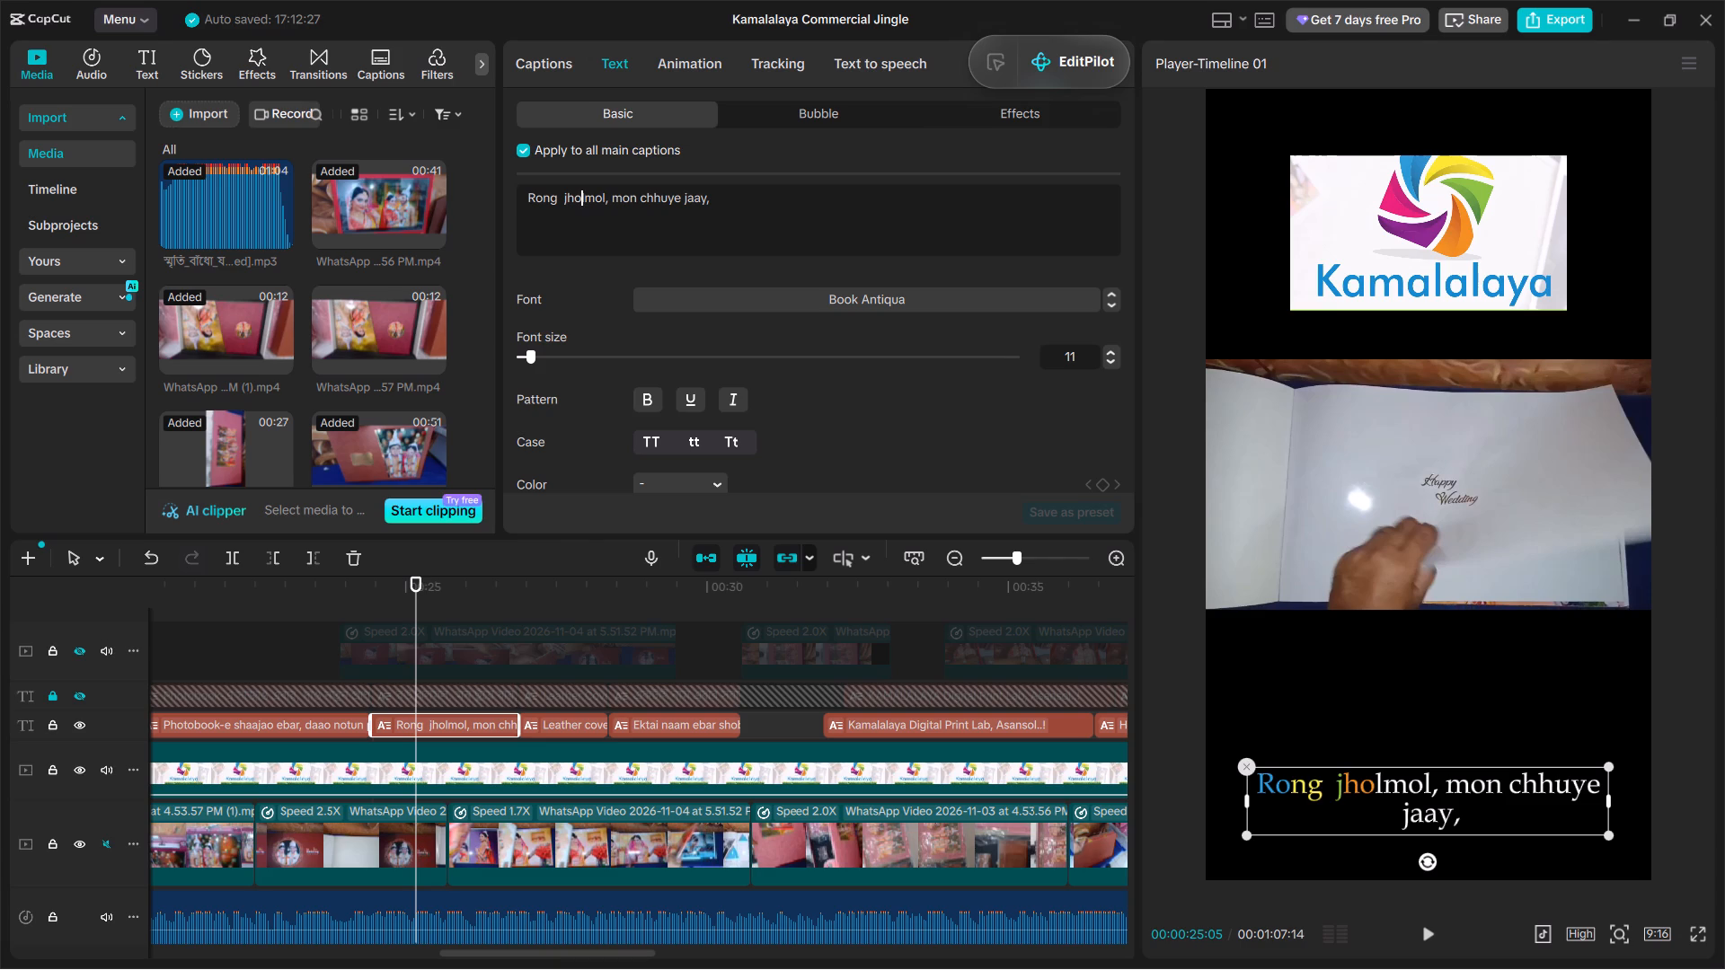
{"action": "key", "text": "shift+Right"}
{"action": "key", "text": "shift+Right"}
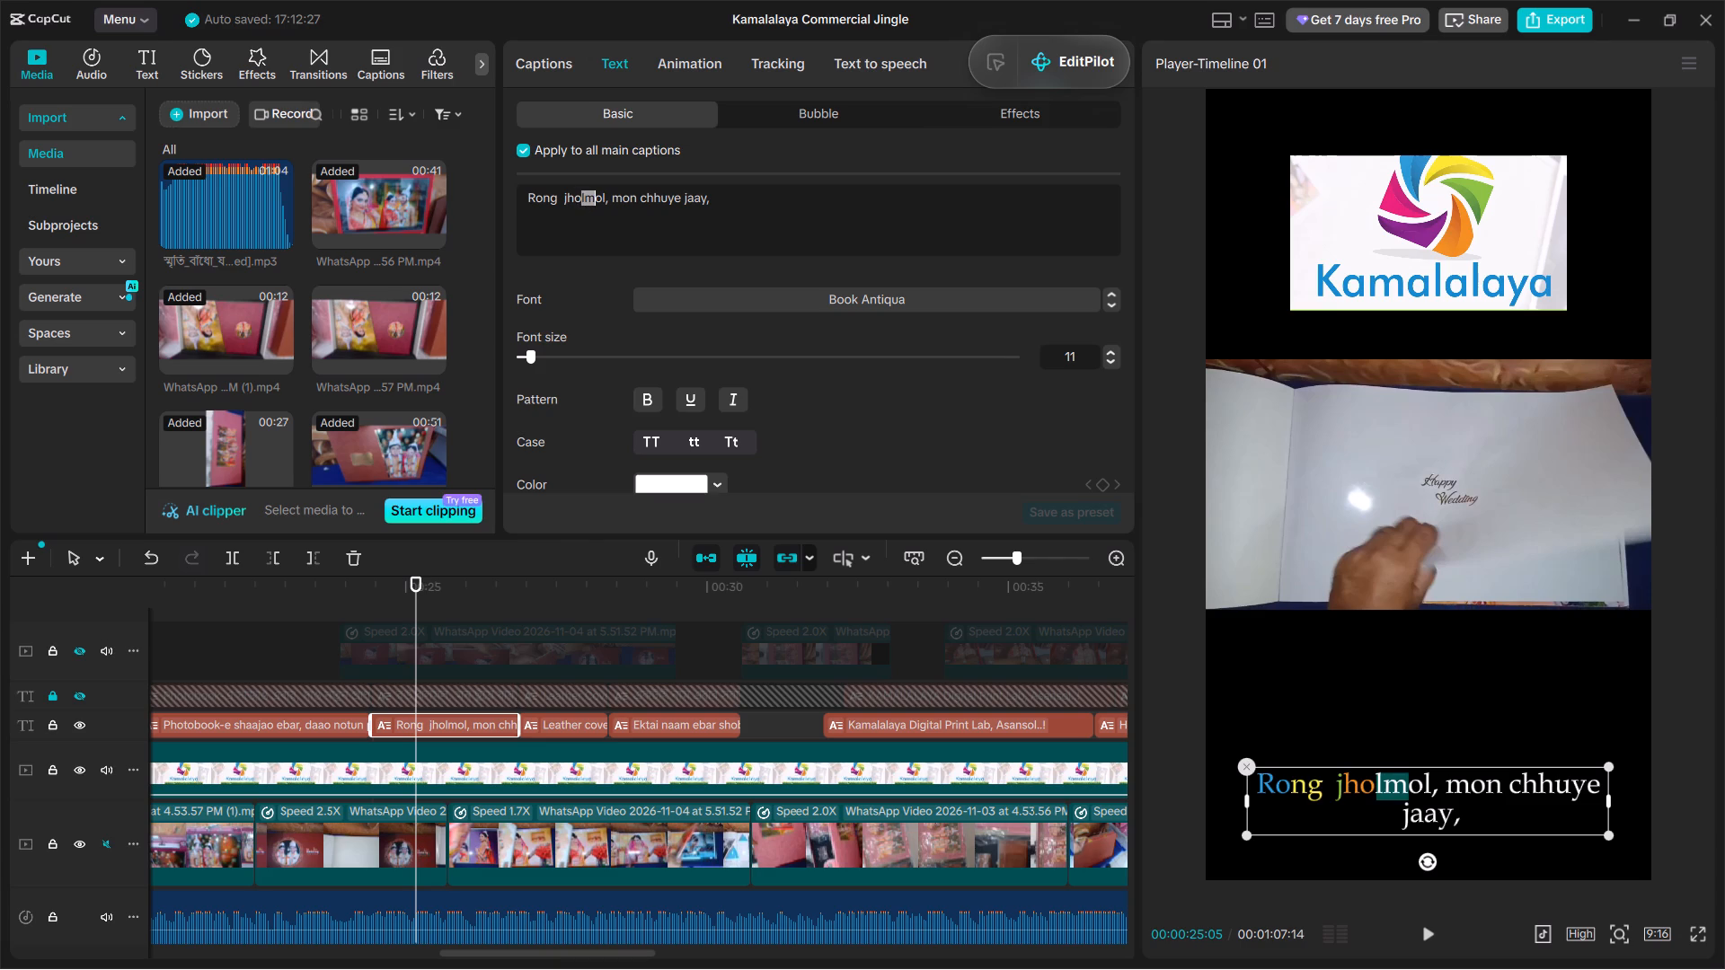
{"action": "left_click", "coordinate": [681, 489]}
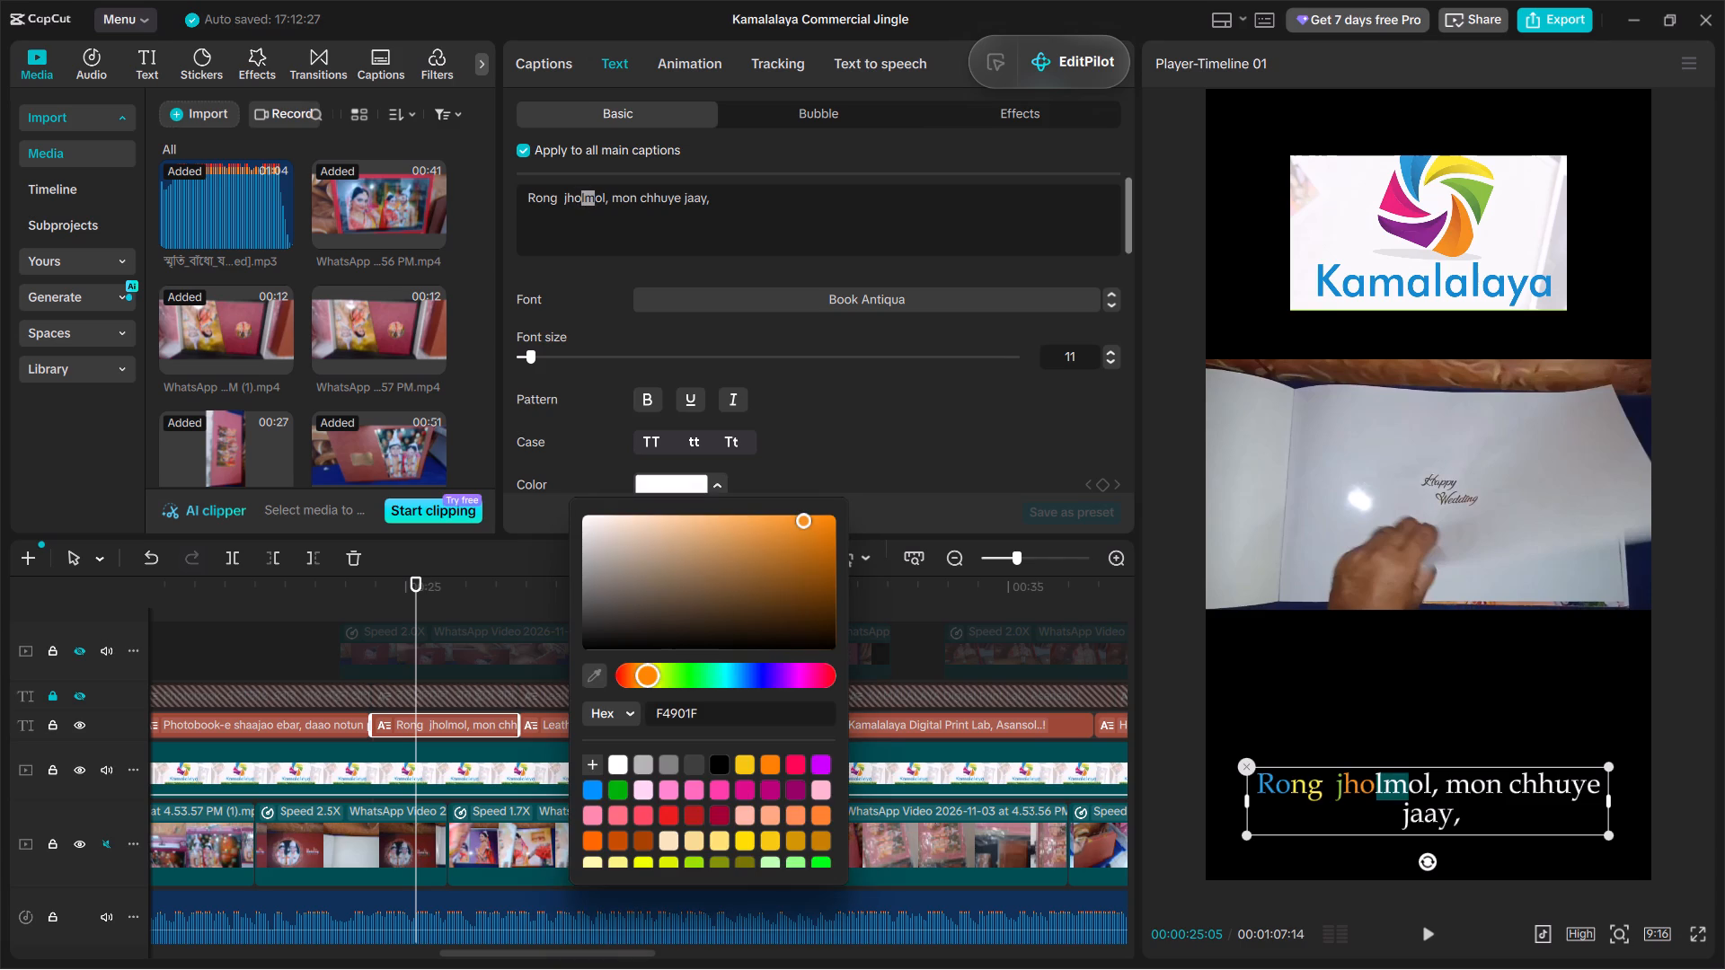
{"action": "left_click", "coordinate": [603, 669]}
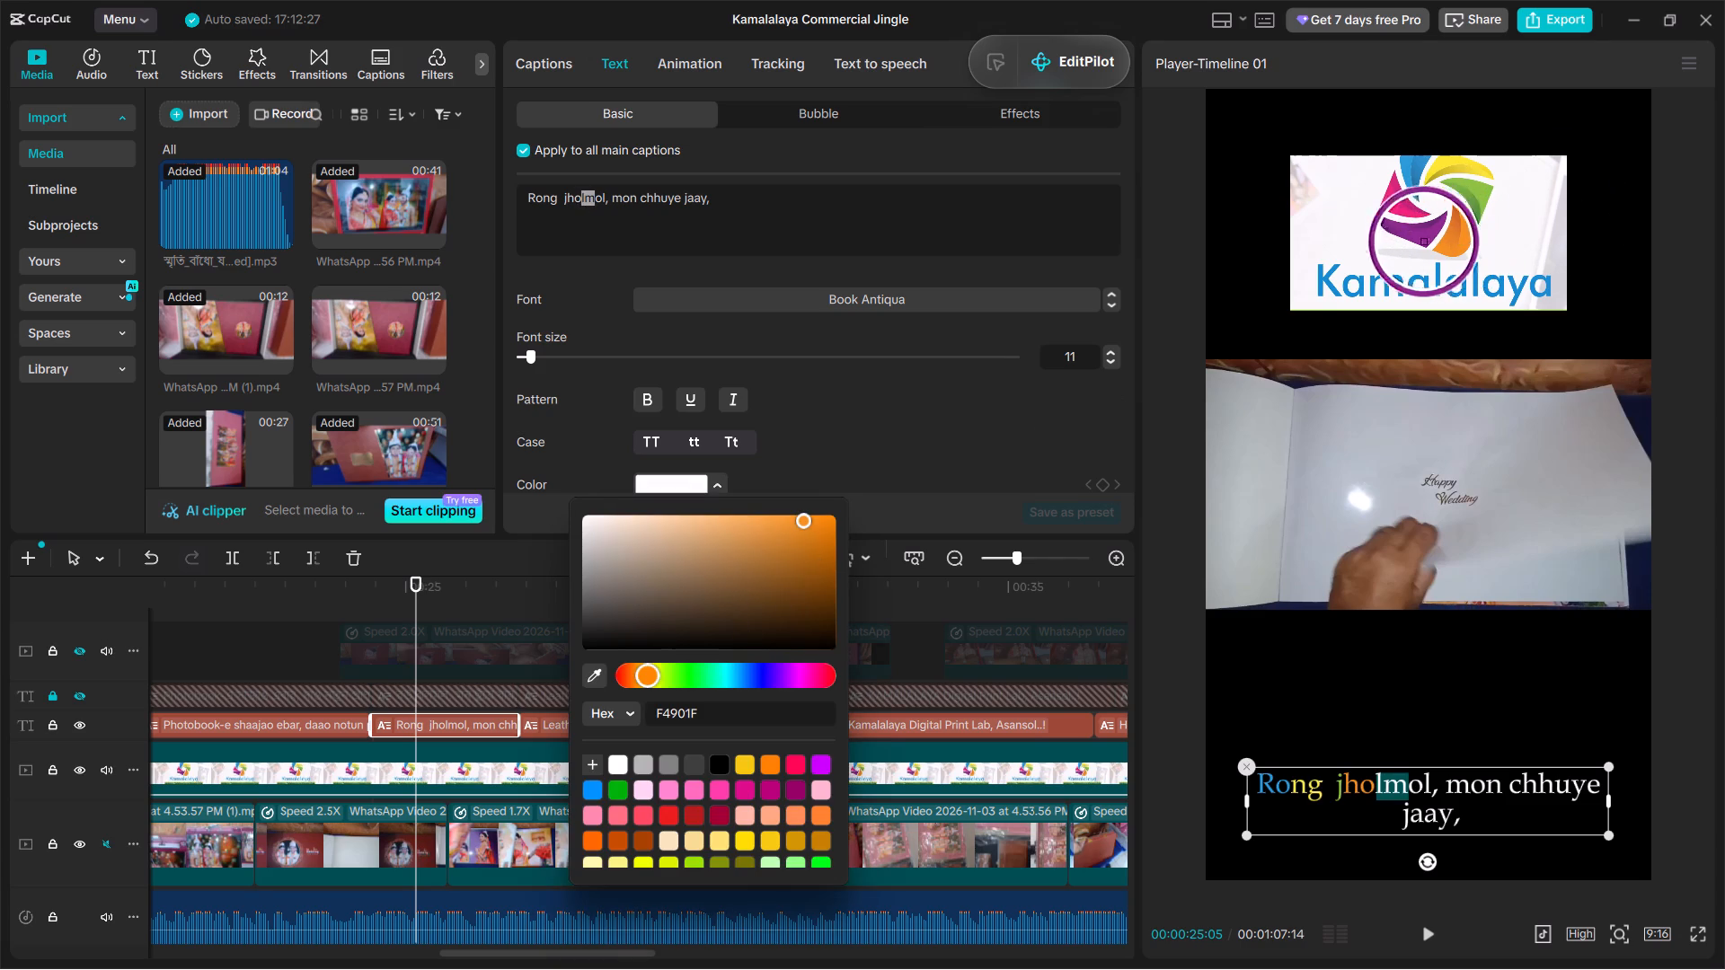
{"action": "left_click", "coordinate": [1421, 242]}
Color the letters "ol" of "jholmol" pink (EC247A), sampled from the logo.
{"action": "left_click", "coordinate": [597, 204]}
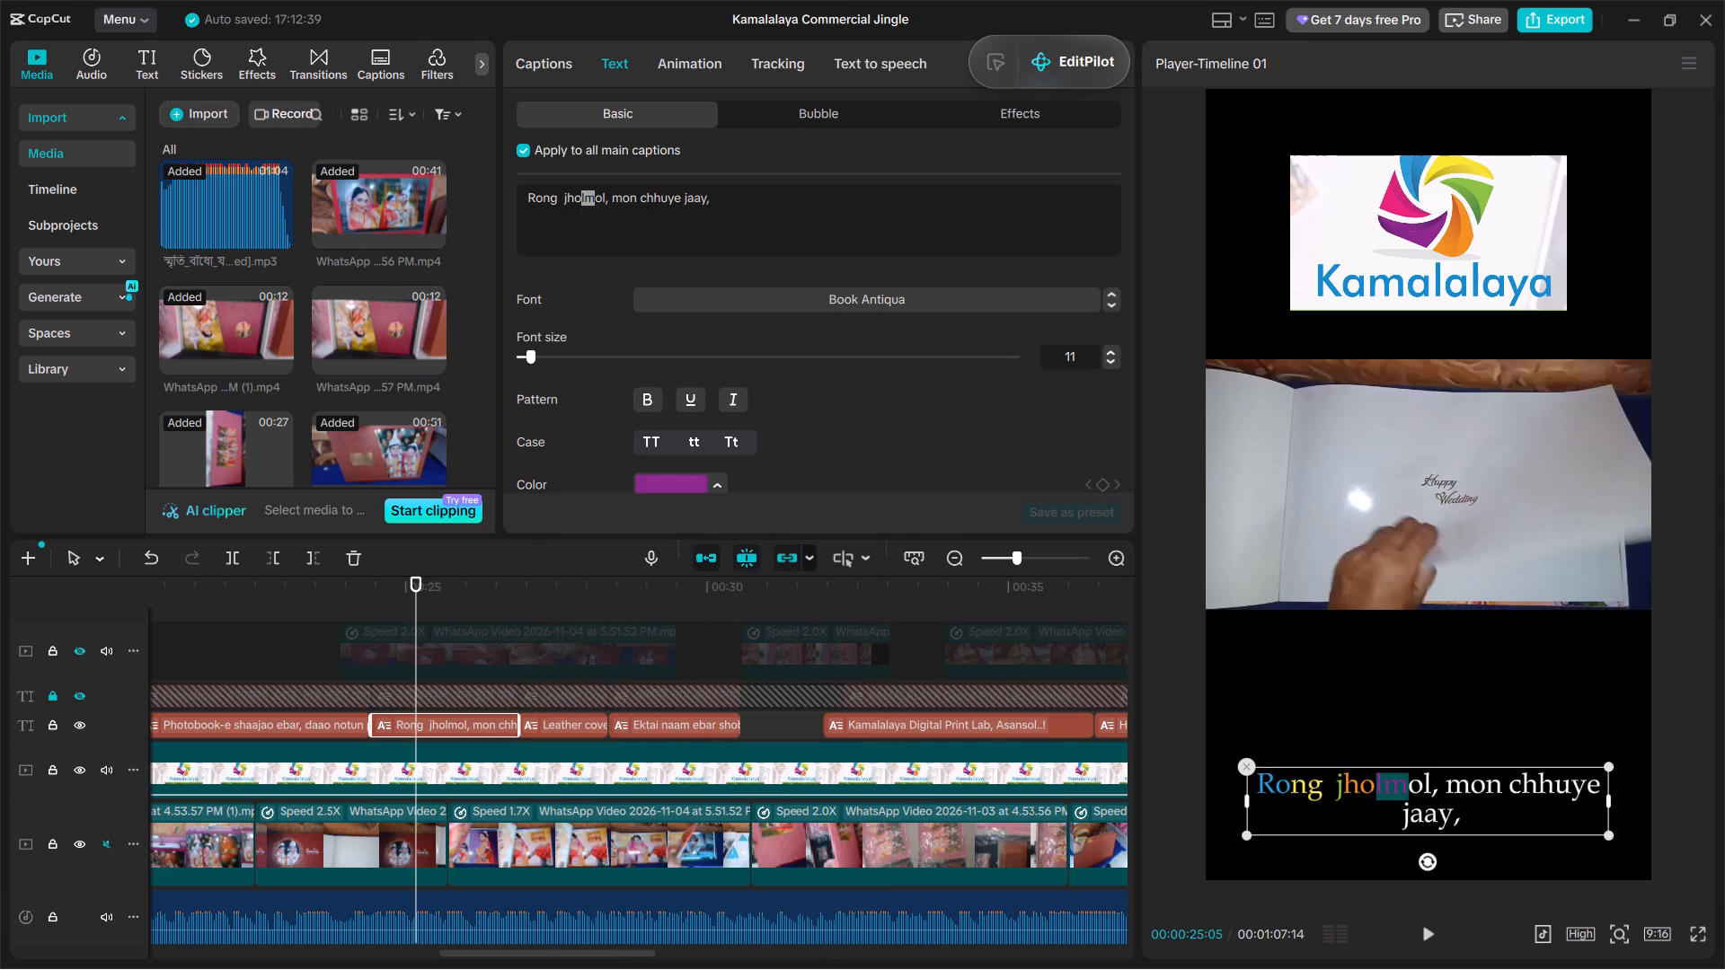
{"action": "key", "text": "shift+Right"}
{"action": "key", "text": "shift+Right"}
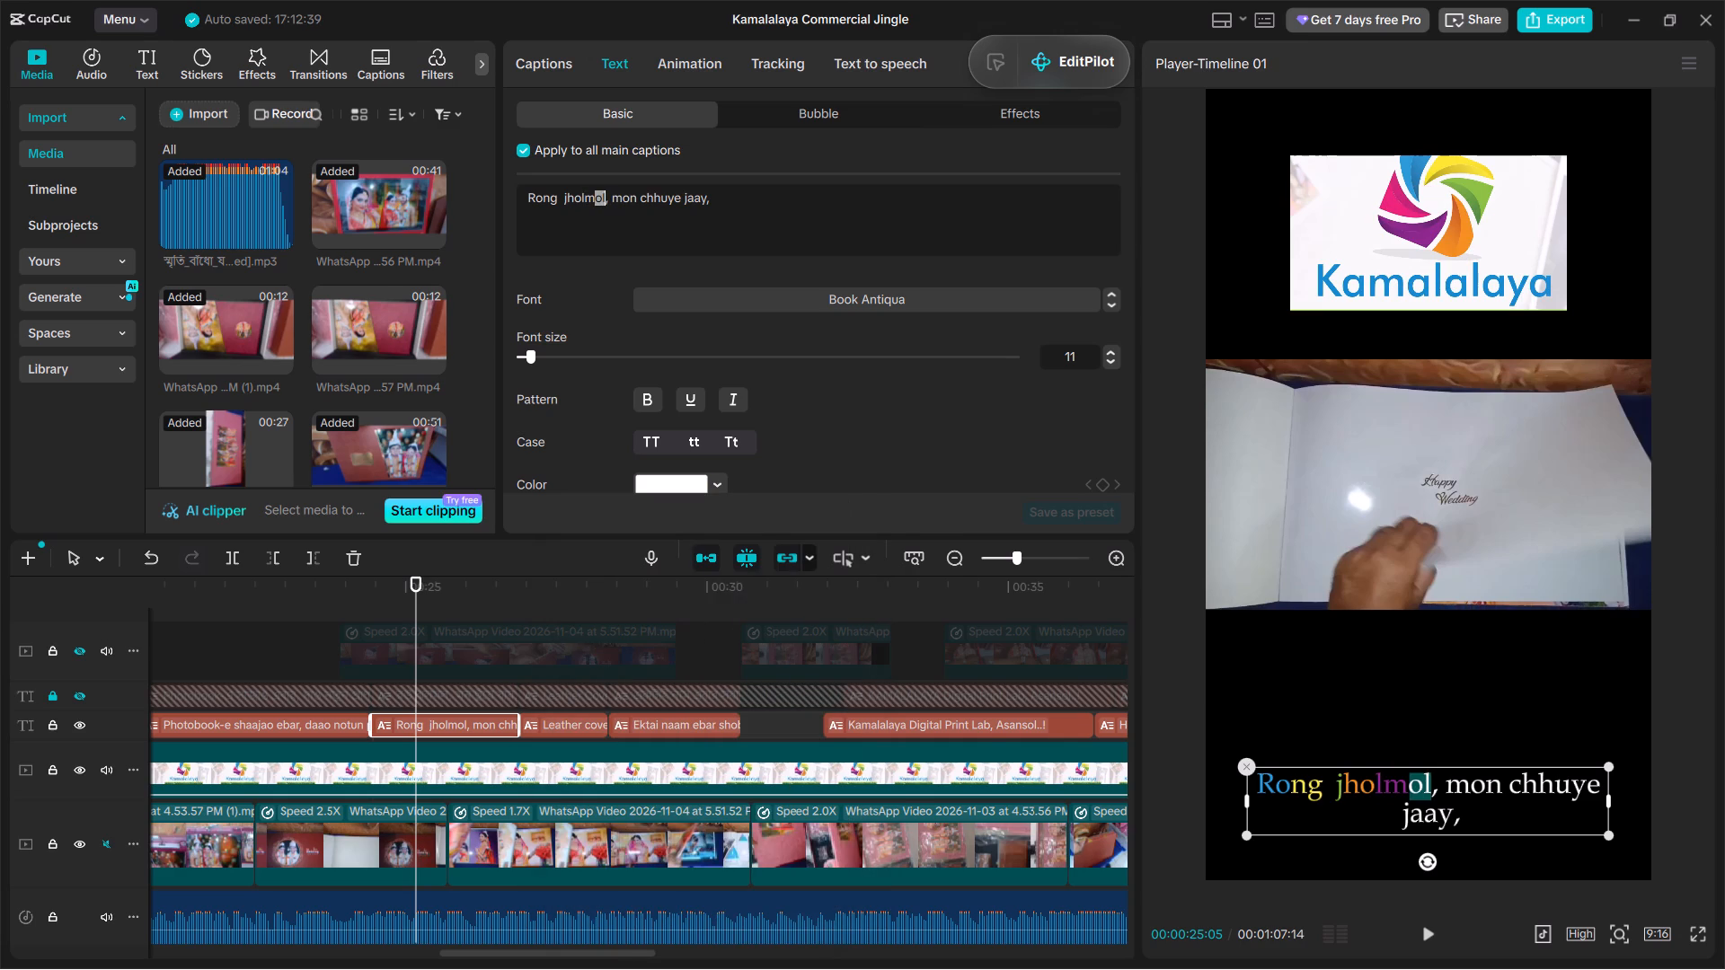
{"action": "left_click", "coordinate": [673, 482]}
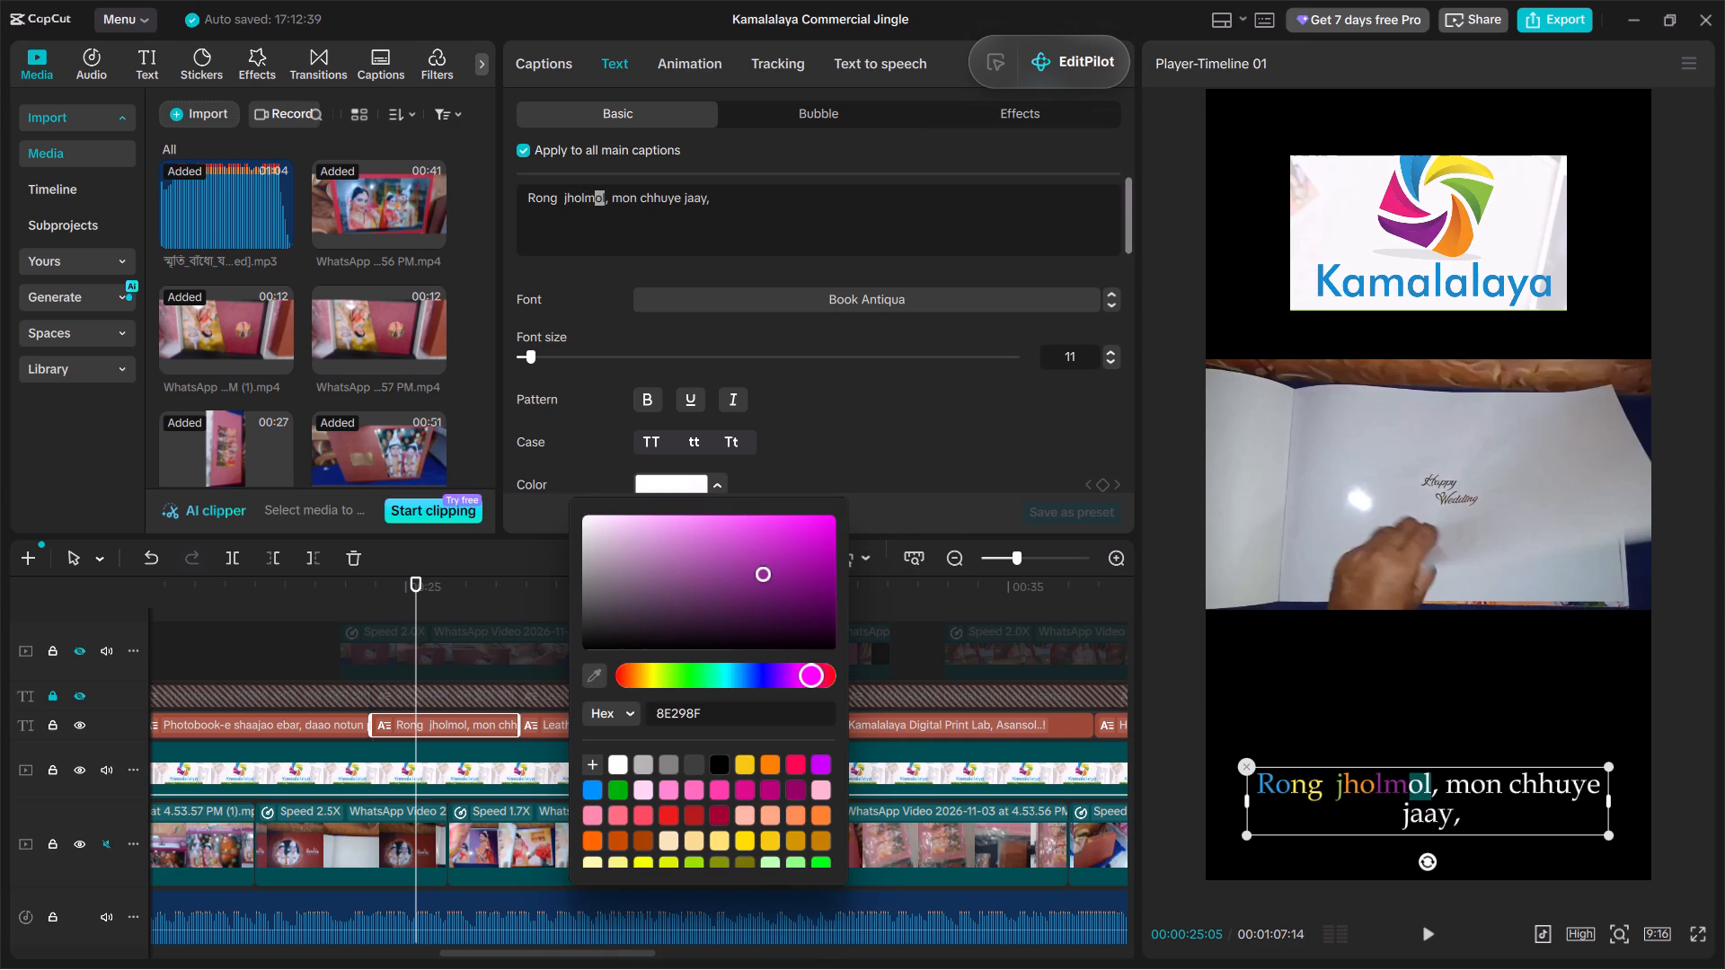
{"action": "left_click", "coordinate": [592, 675]}
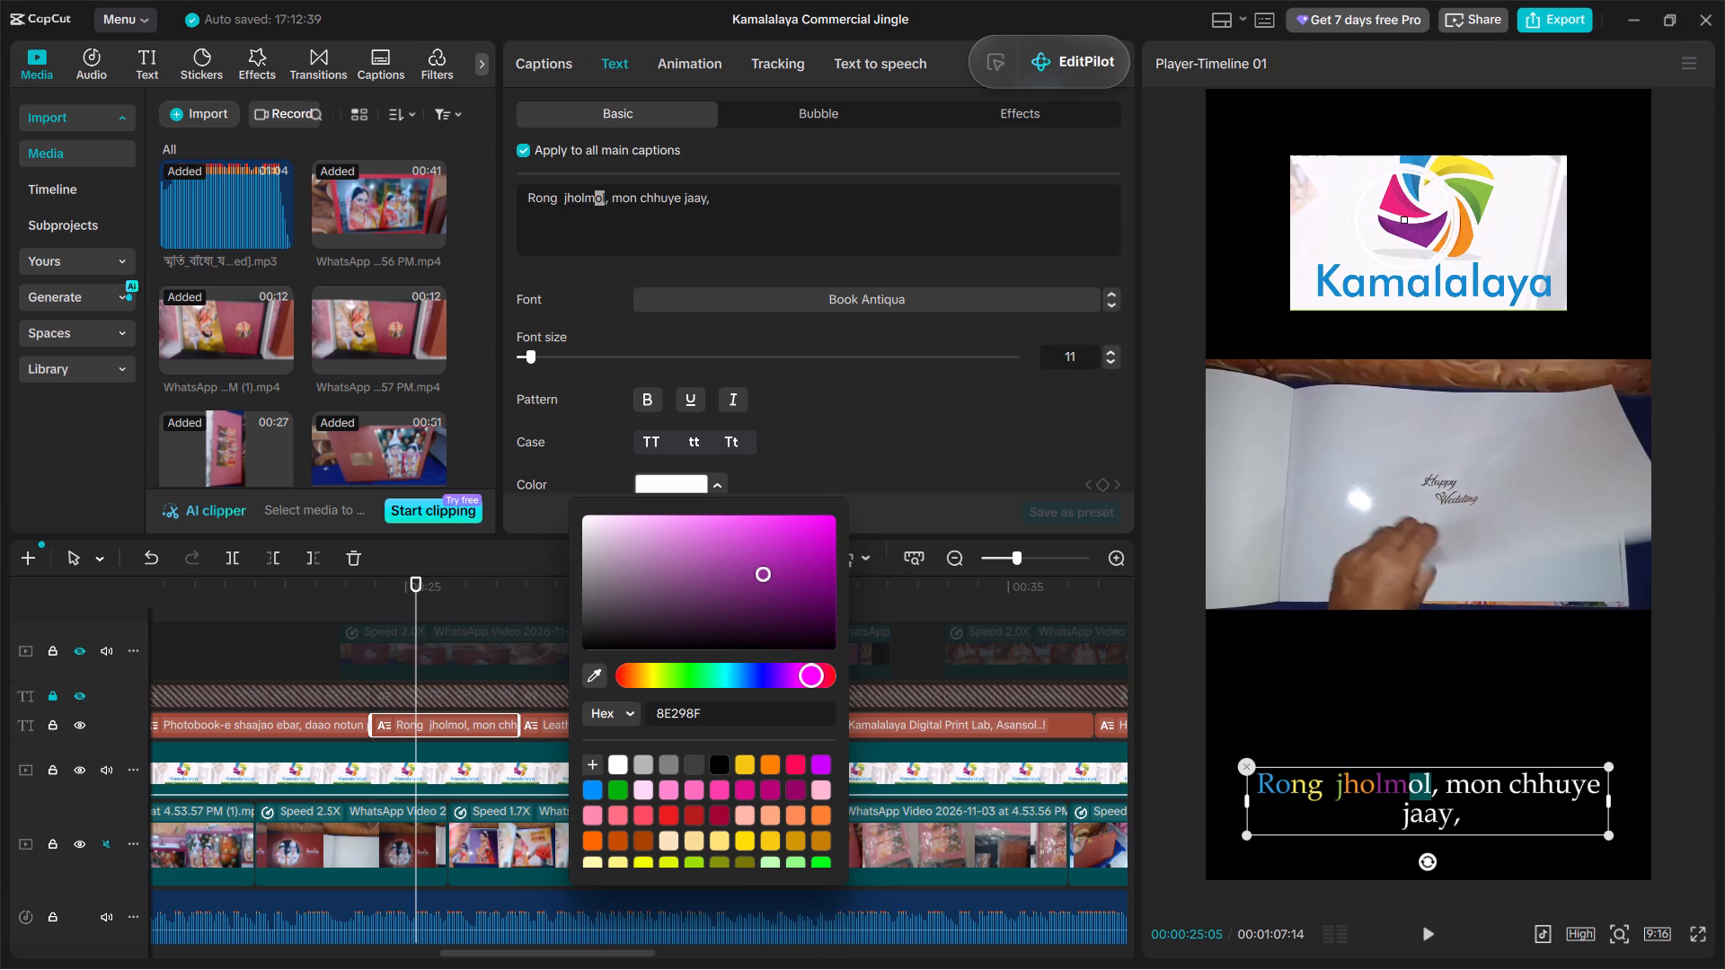
{"action": "left_click", "coordinate": [1392, 206]}
{"action": "left_click", "coordinate": [772, 220]}
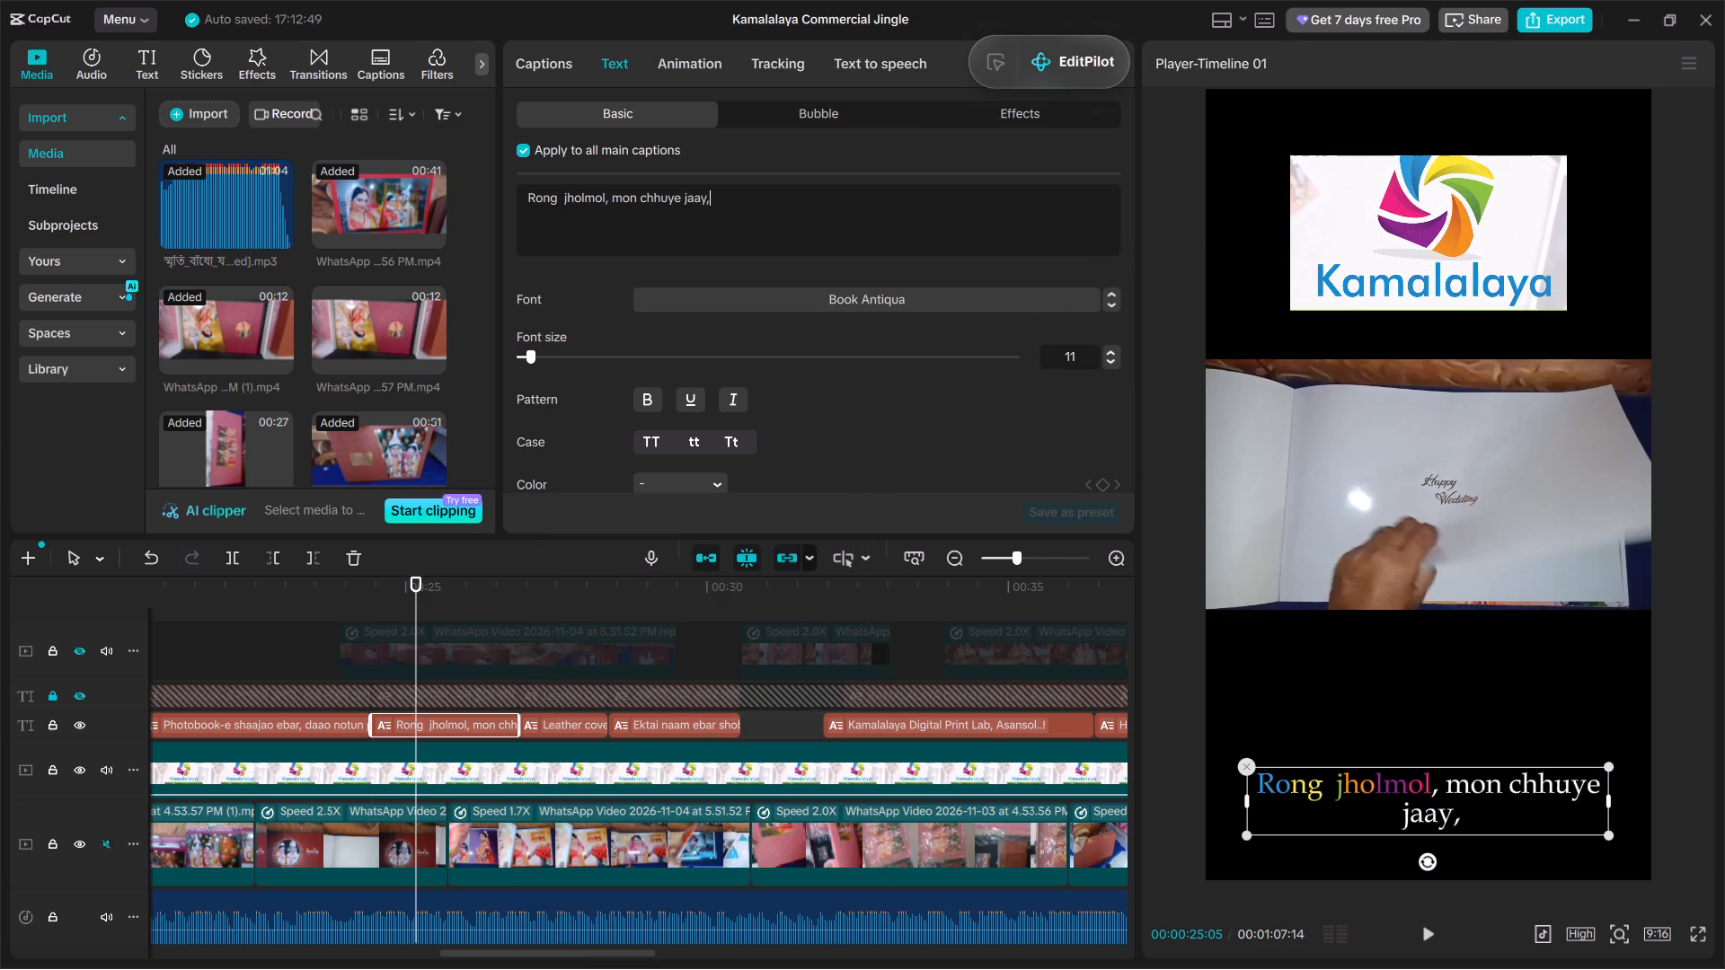
Color the word "mon" in the "Rong jholmol" caption red (FF0000).
{"action": "double_click", "coordinate": [620, 197]}
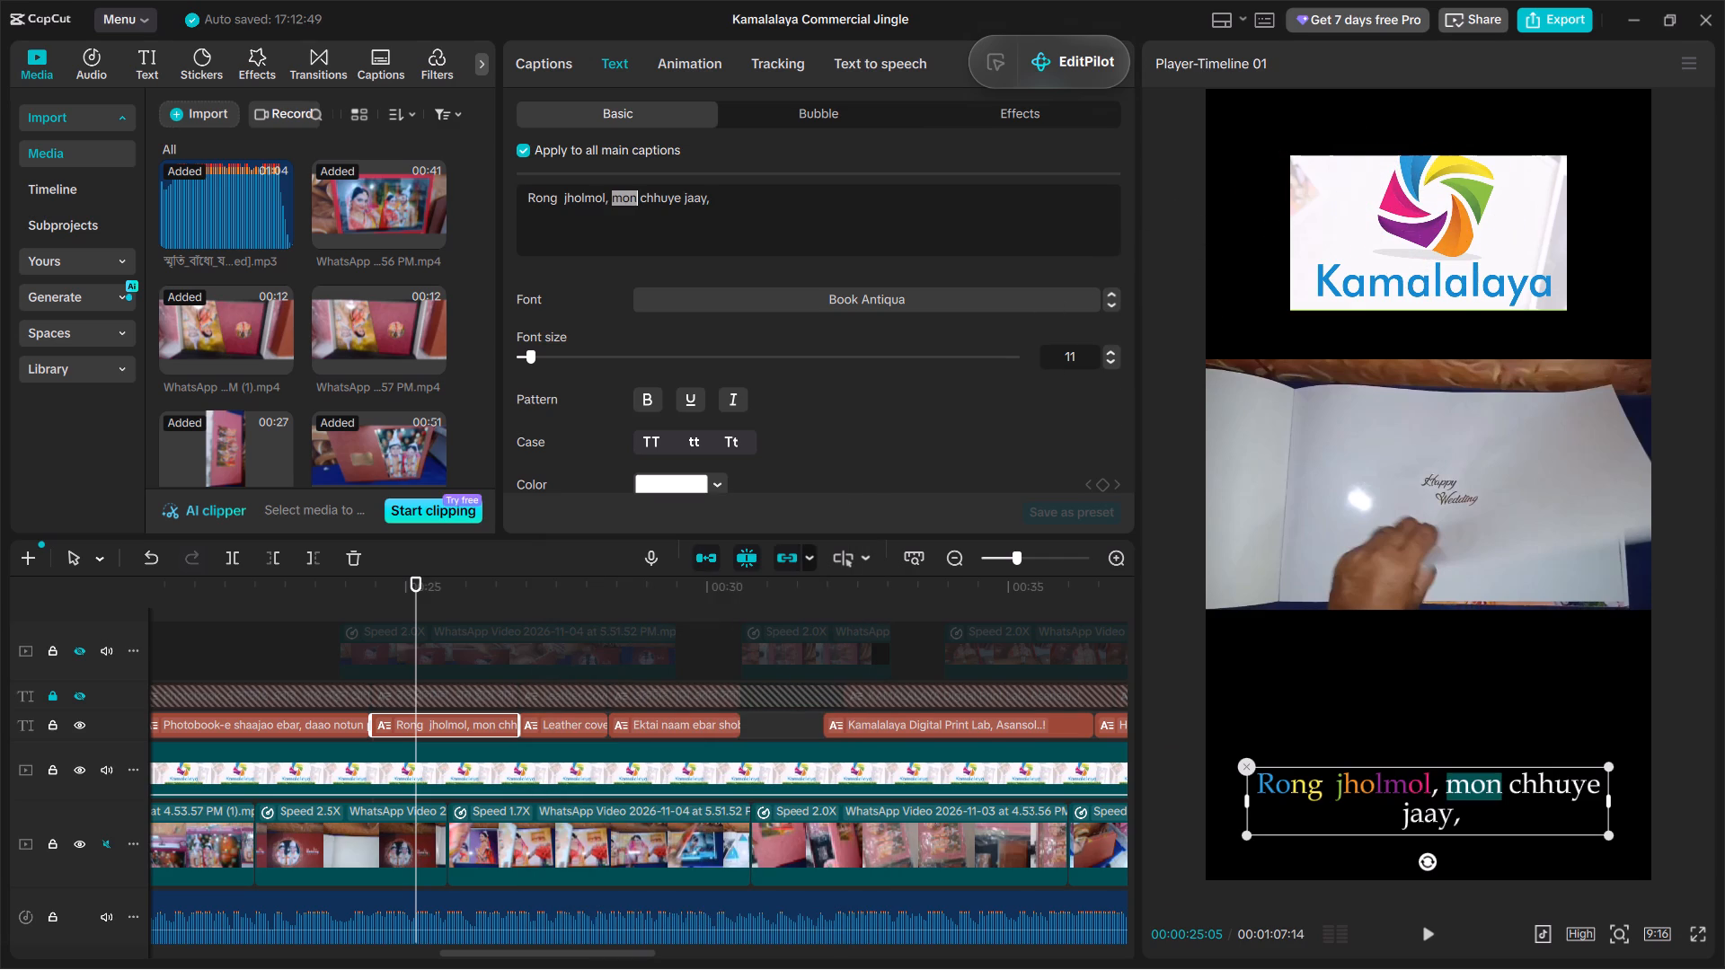
{"action": "left_click", "coordinate": [658, 483]}
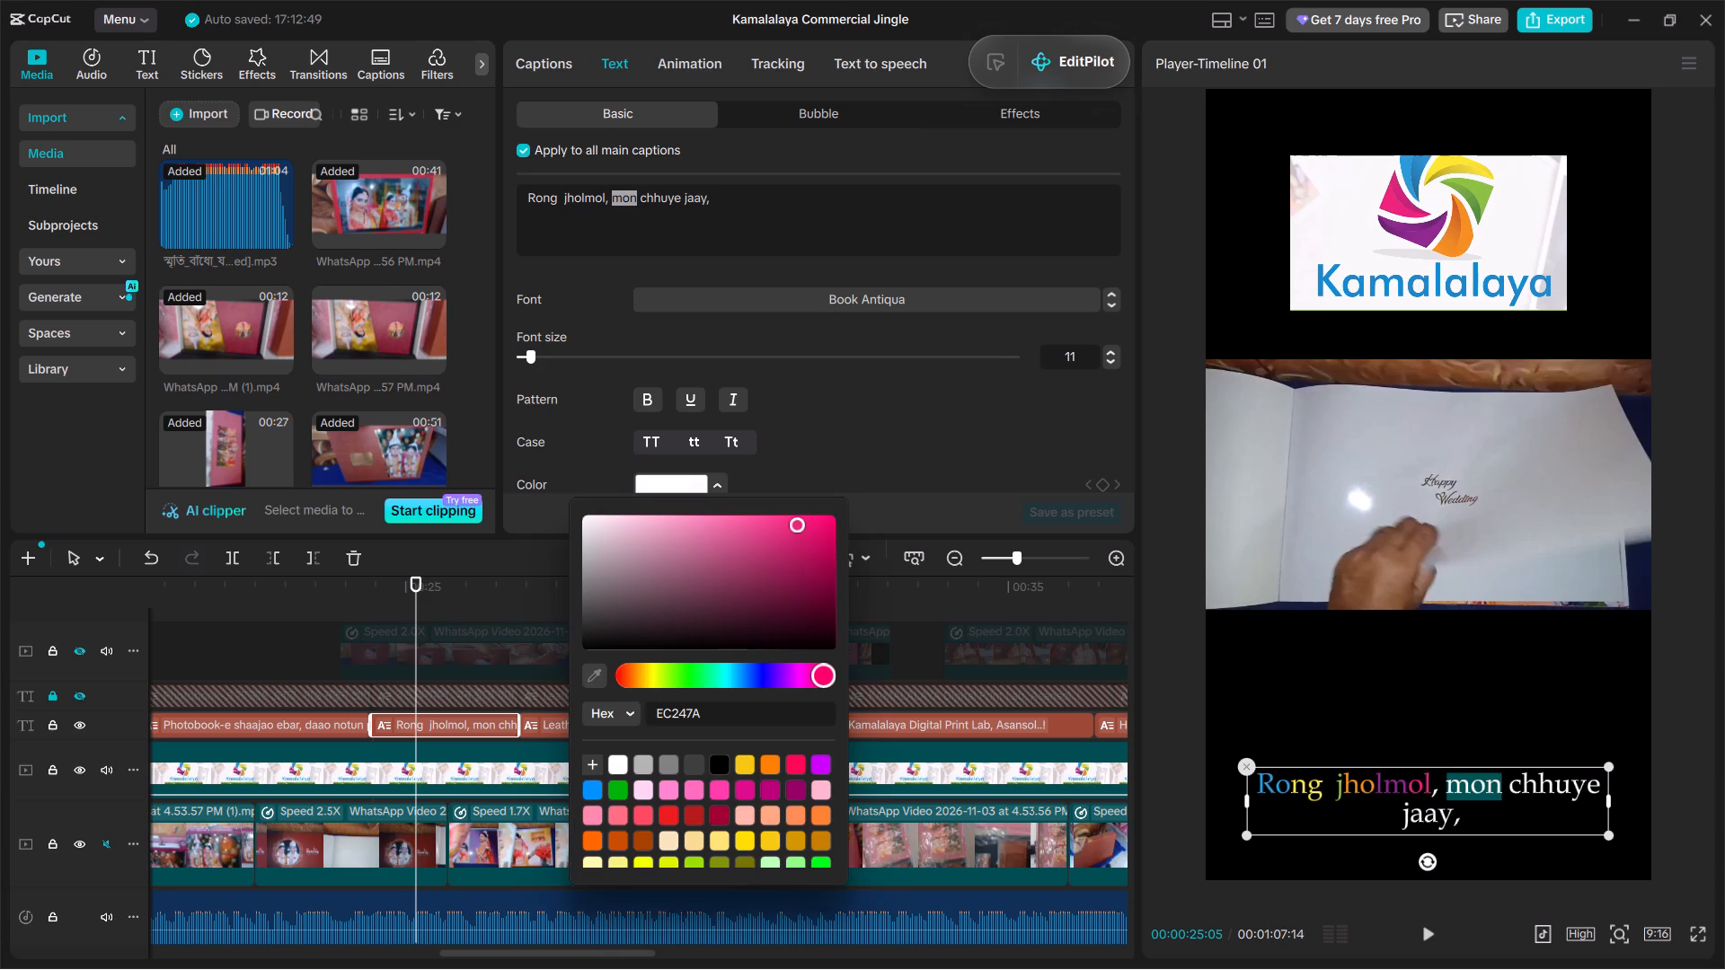
{"action": "left_click_drag", "start_coordinate": [633, 682], "coordinate": [617, 669]}
{"action": "left_click_drag", "start_coordinate": [617, 669], "coordinate": [614, 666]}
{"action": "left_click_drag", "start_coordinate": [647, 668], "coordinate": [629, 664]}
{"action": "left_click_drag", "start_coordinate": [629, 664], "coordinate": [605, 657]}
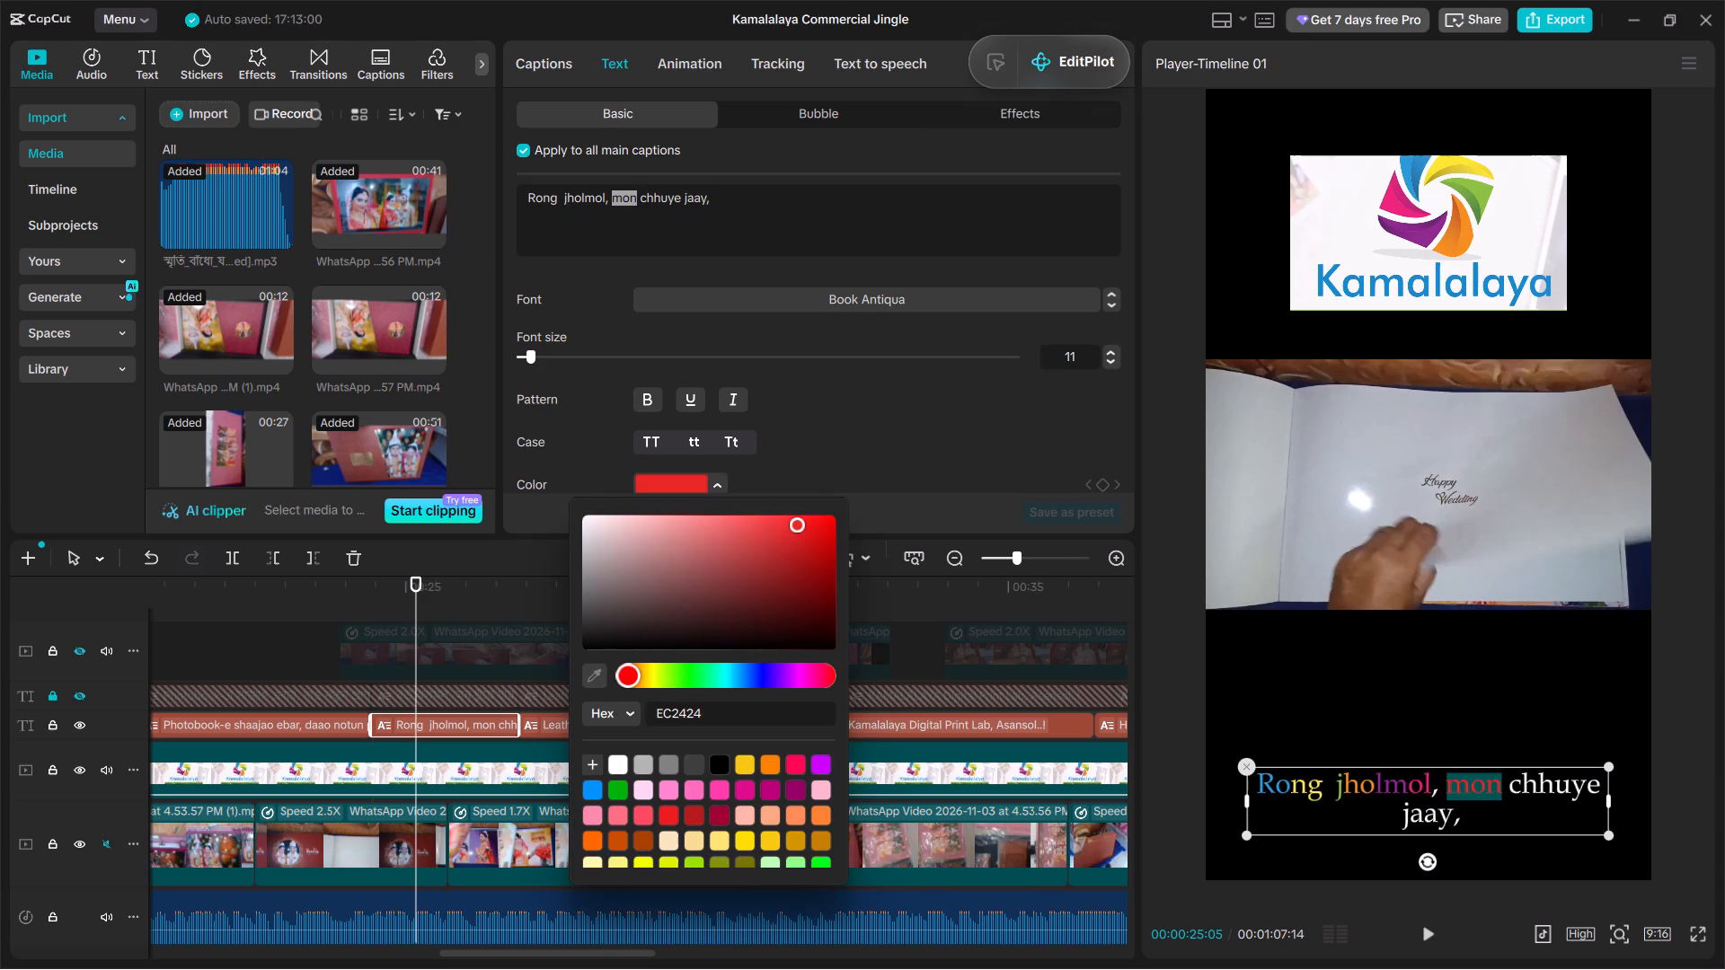
{"action": "left_click_drag", "start_coordinate": [605, 657], "coordinate": [604, 657]}
{"action": "left_click_drag", "start_coordinate": [761, 547], "coordinate": [905, 458]}
{"action": "left_click", "coordinate": [836, 198]}
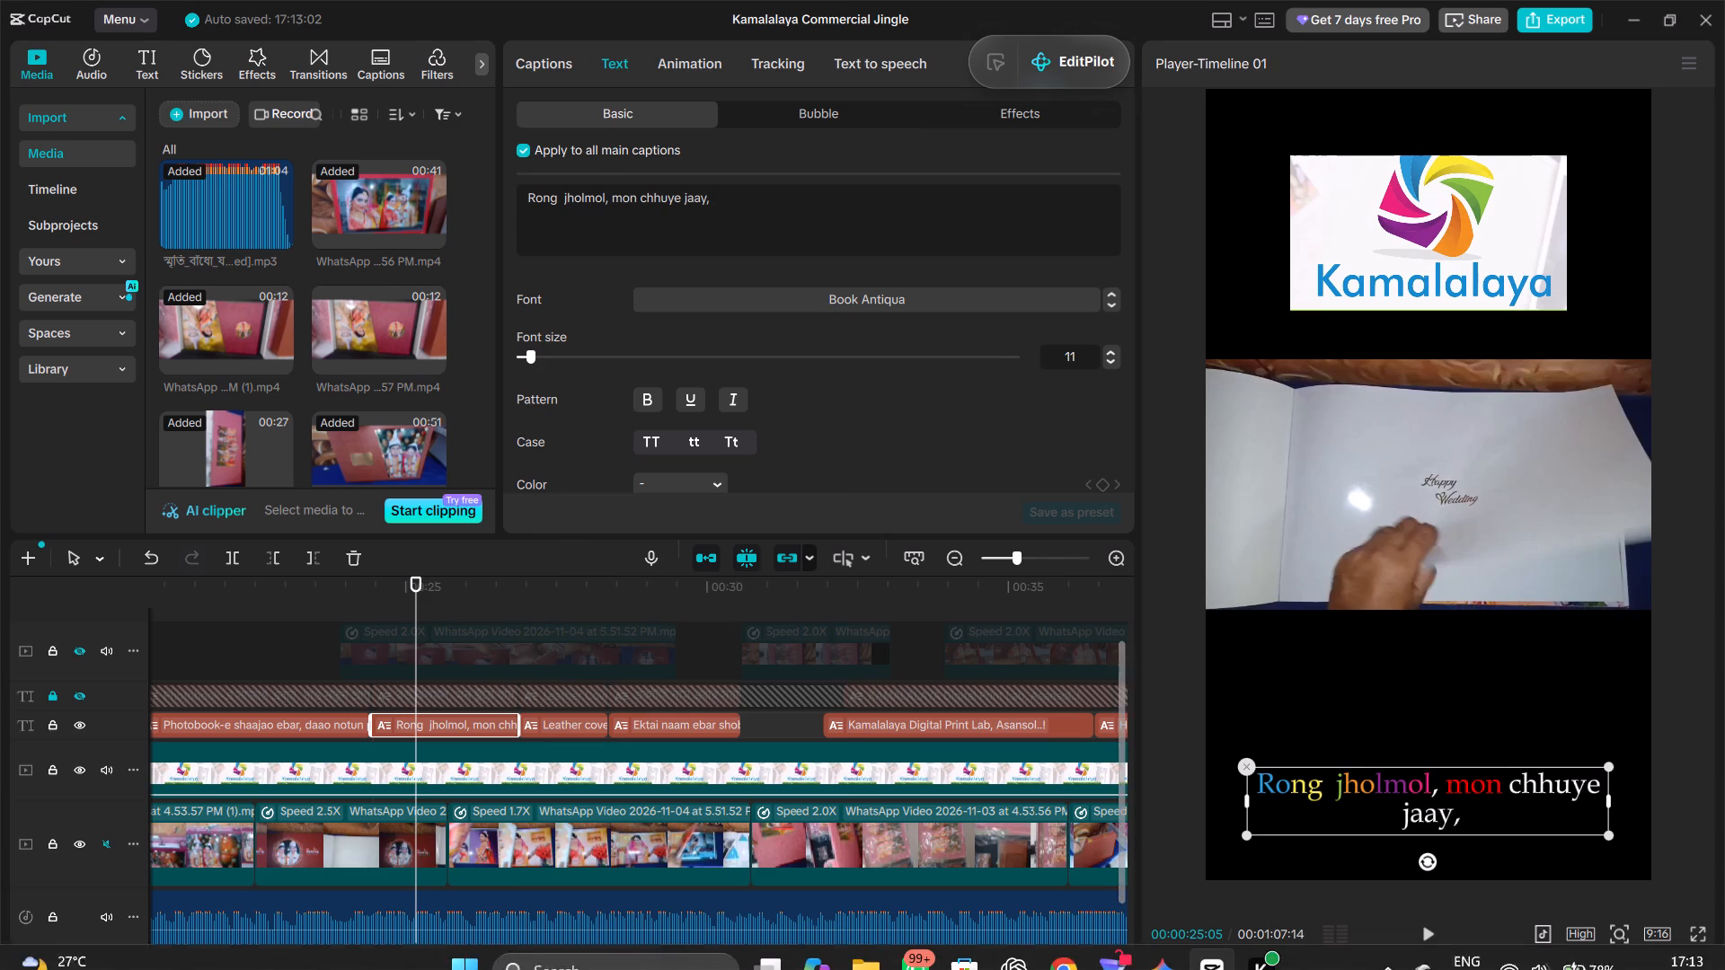
Color the words "Leather cover-e" in the "Leather cover-e shob prem paay..!" caption red (FF0000).
{"action": "left_click", "coordinate": [1435, 936]}
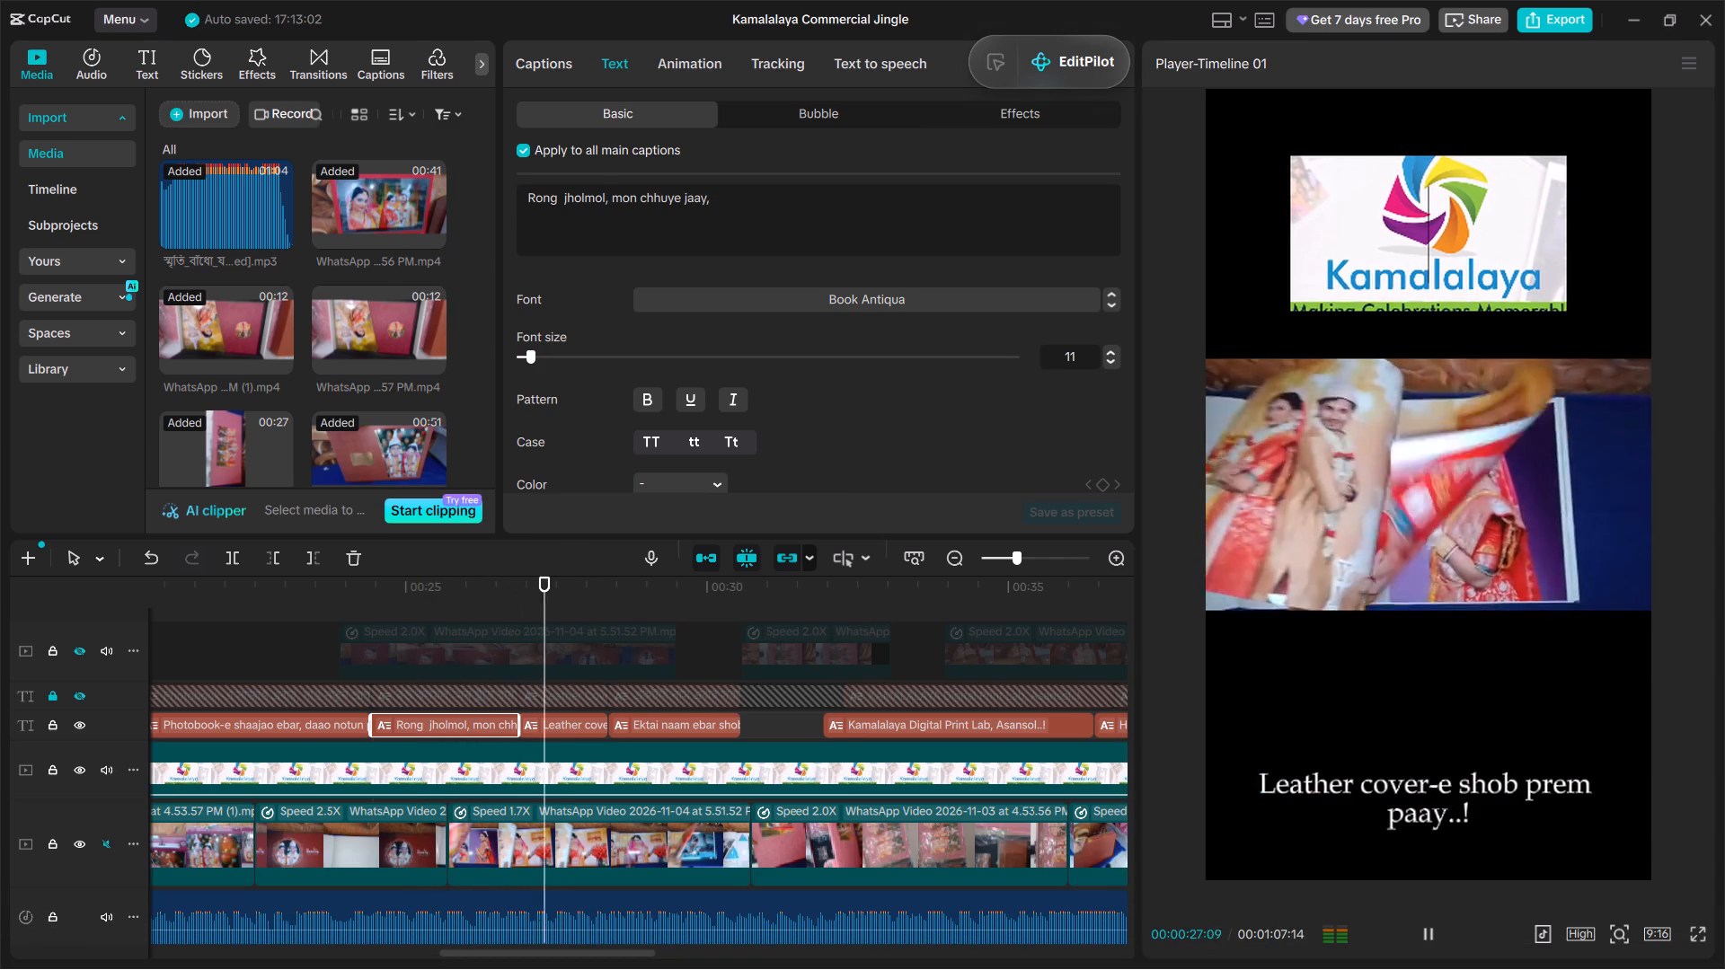
{"action": "left_click", "coordinate": [1435, 936]}
{"action": "left_click", "coordinate": [586, 738]}
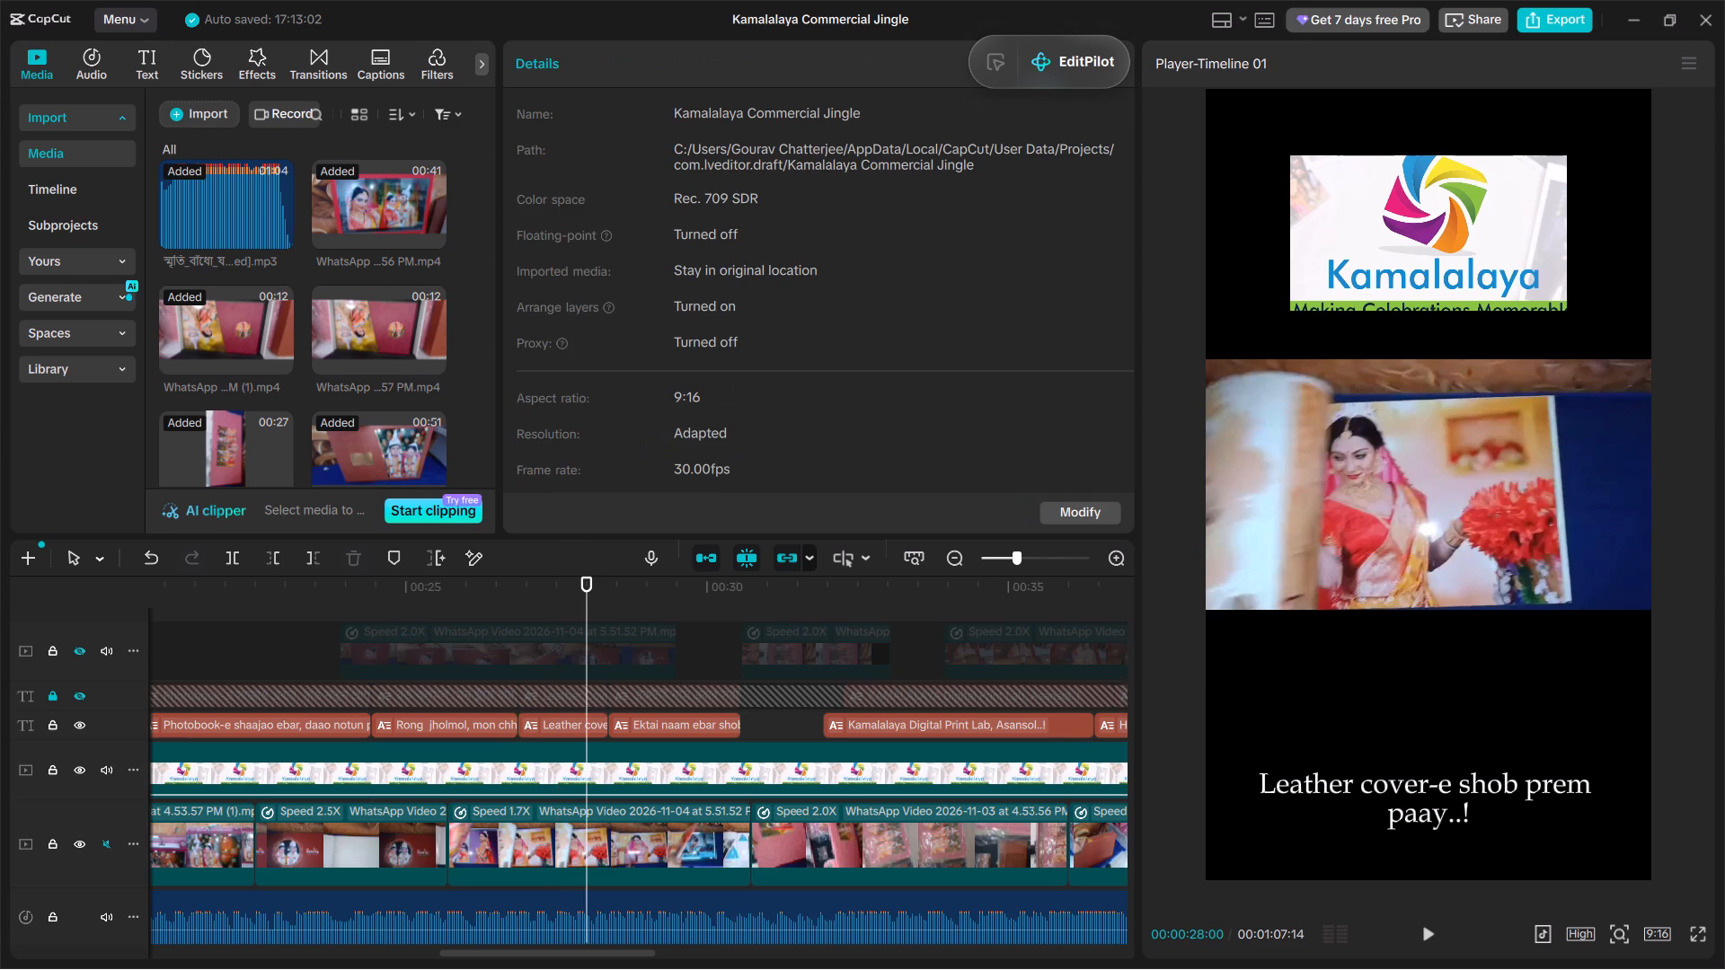
{"action": "left_click", "coordinate": [567, 726]}
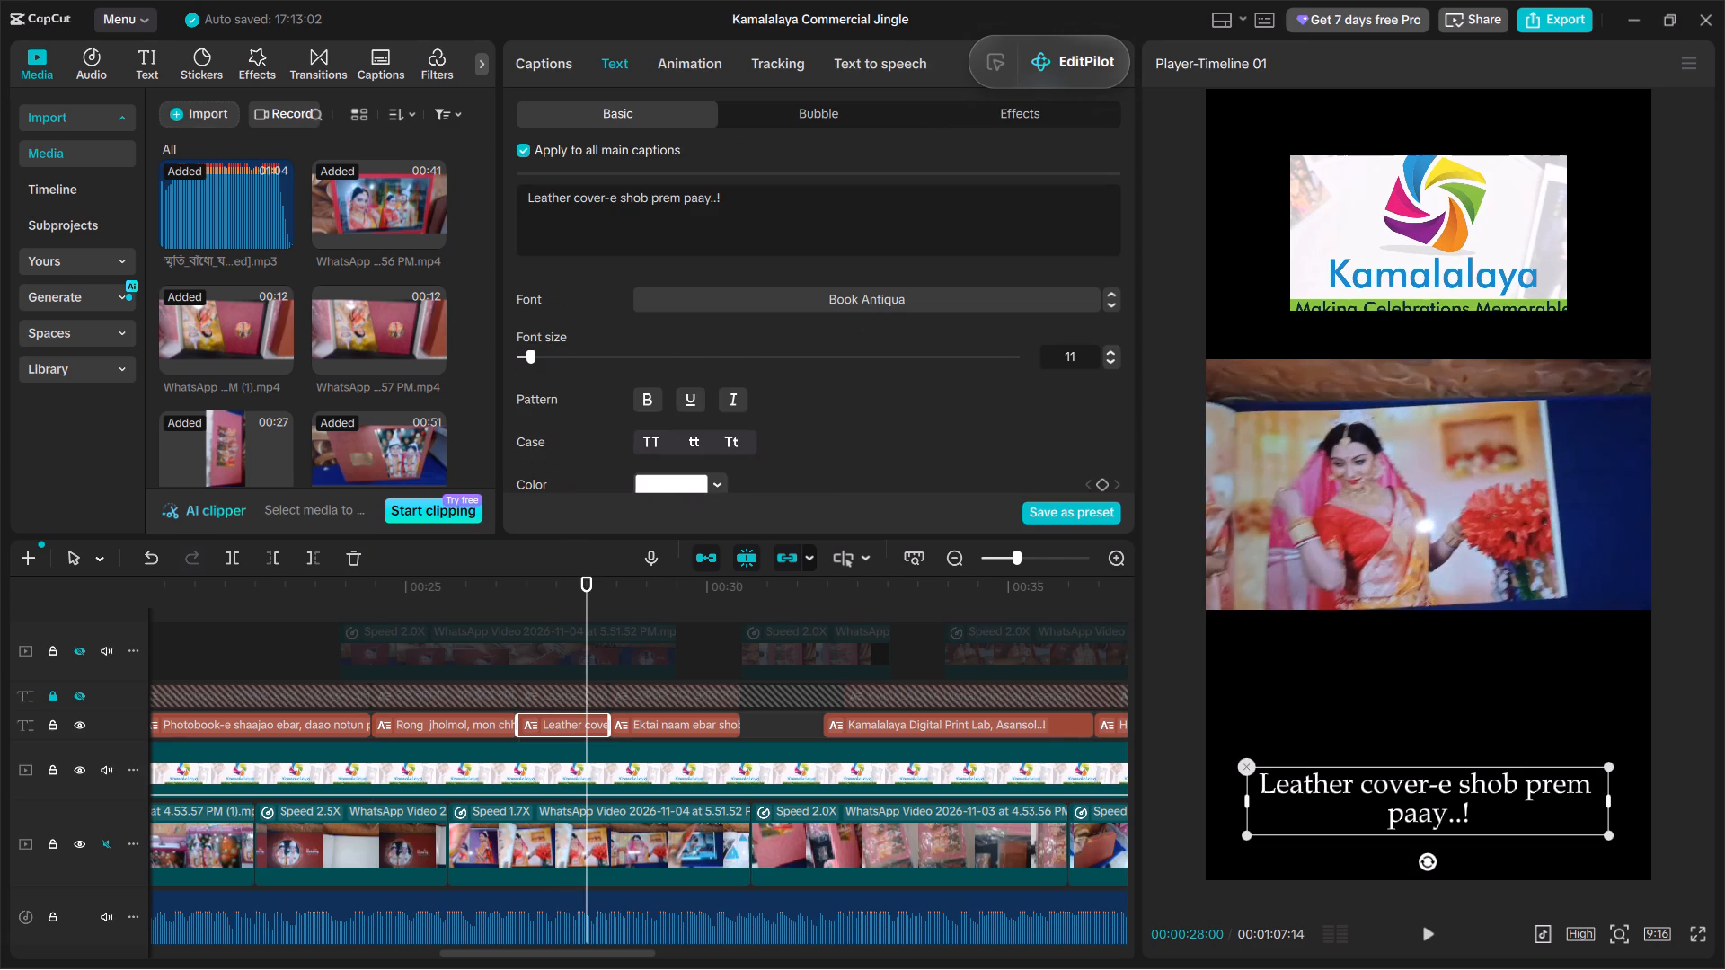
{"action": "double_click", "coordinate": [551, 199]}
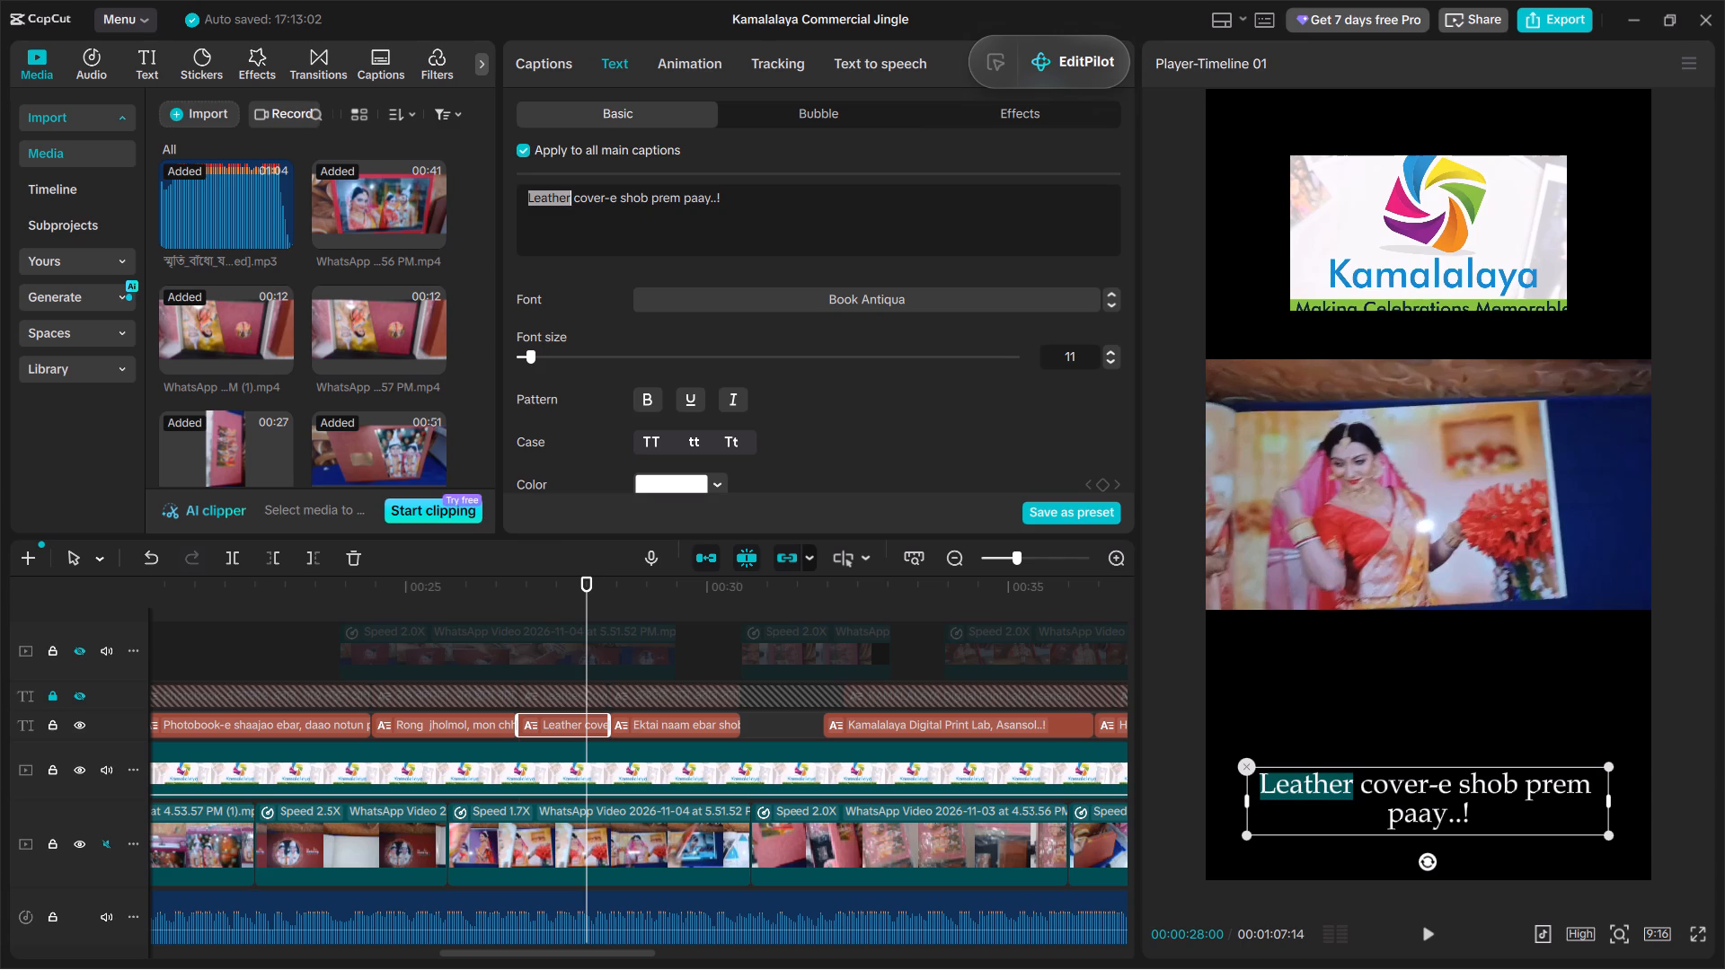
{"action": "key", "text": "shift+Right"}
{"action": "key", "text": "shift+Right"}
{"action": "key", "text": "shift+Right"}
{"action": "key", "text": "shift+Right"}
{"action": "key", "text": "shift+Right"}
{"action": "key", "text": "shift+Right"}
{"action": "key", "text": "shift+Right"}
{"action": "key", "text": "shift+Right"}
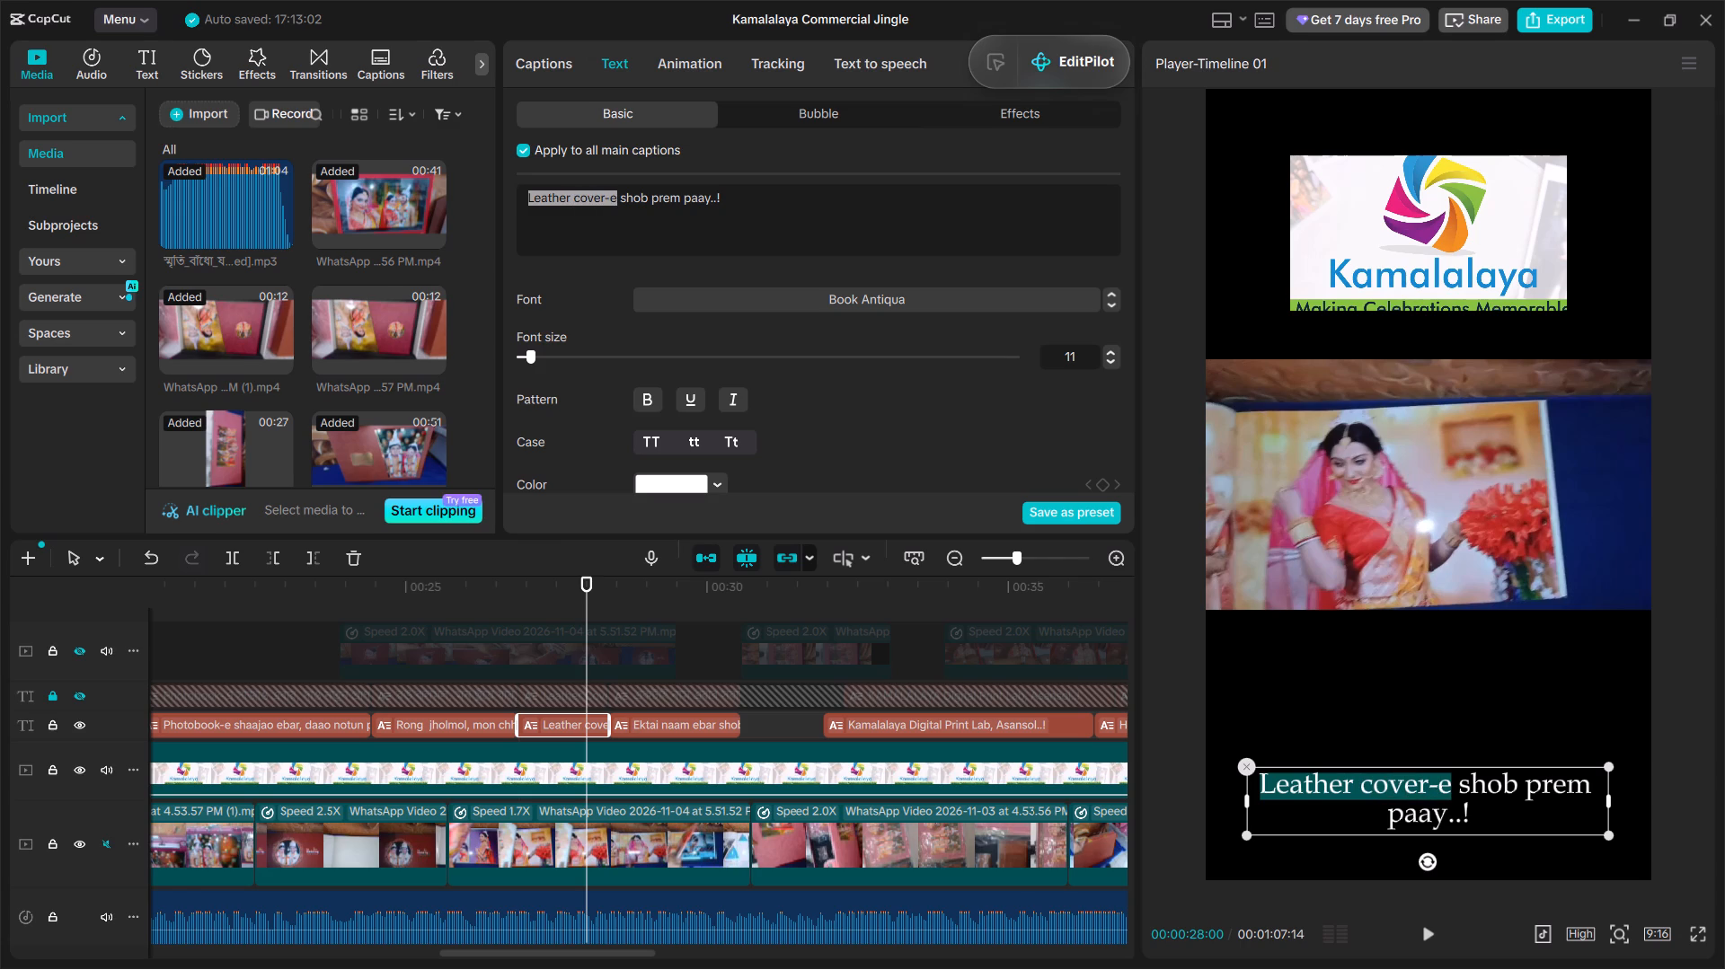
{"action": "left_click", "coordinate": [676, 481]}
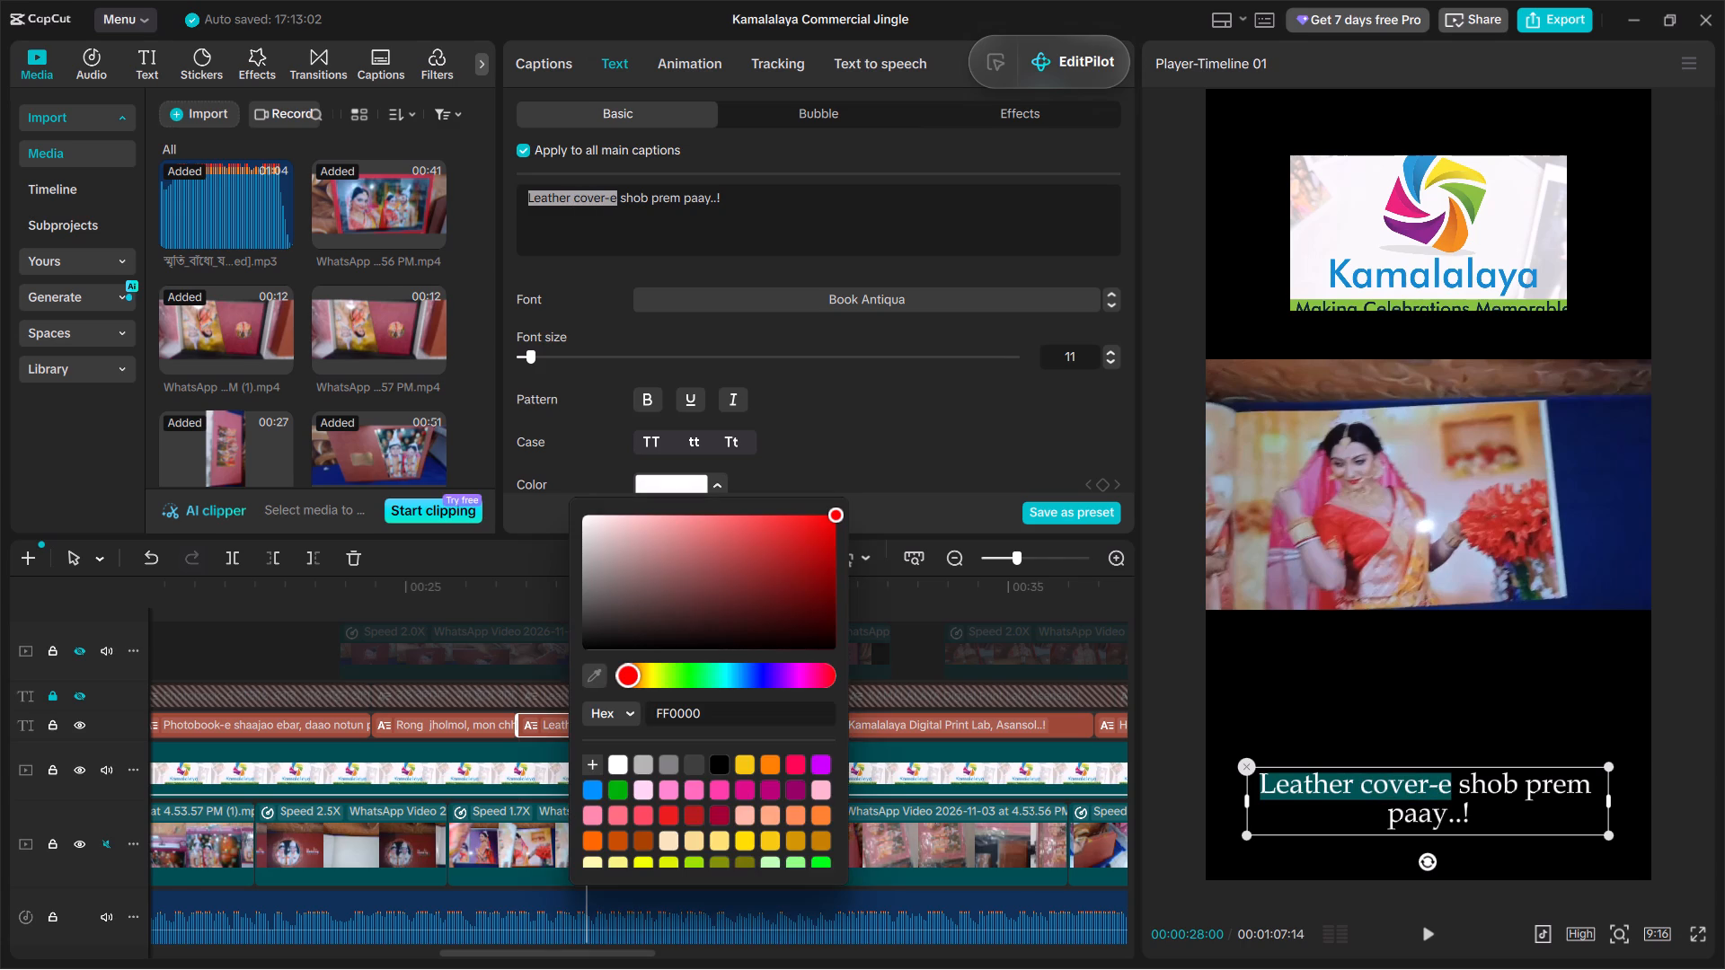
{"action": "left_click_drag", "start_coordinate": [749, 564], "coordinate": [1011, 487]}
{"action": "left_click", "coordinate": [802, 195]}
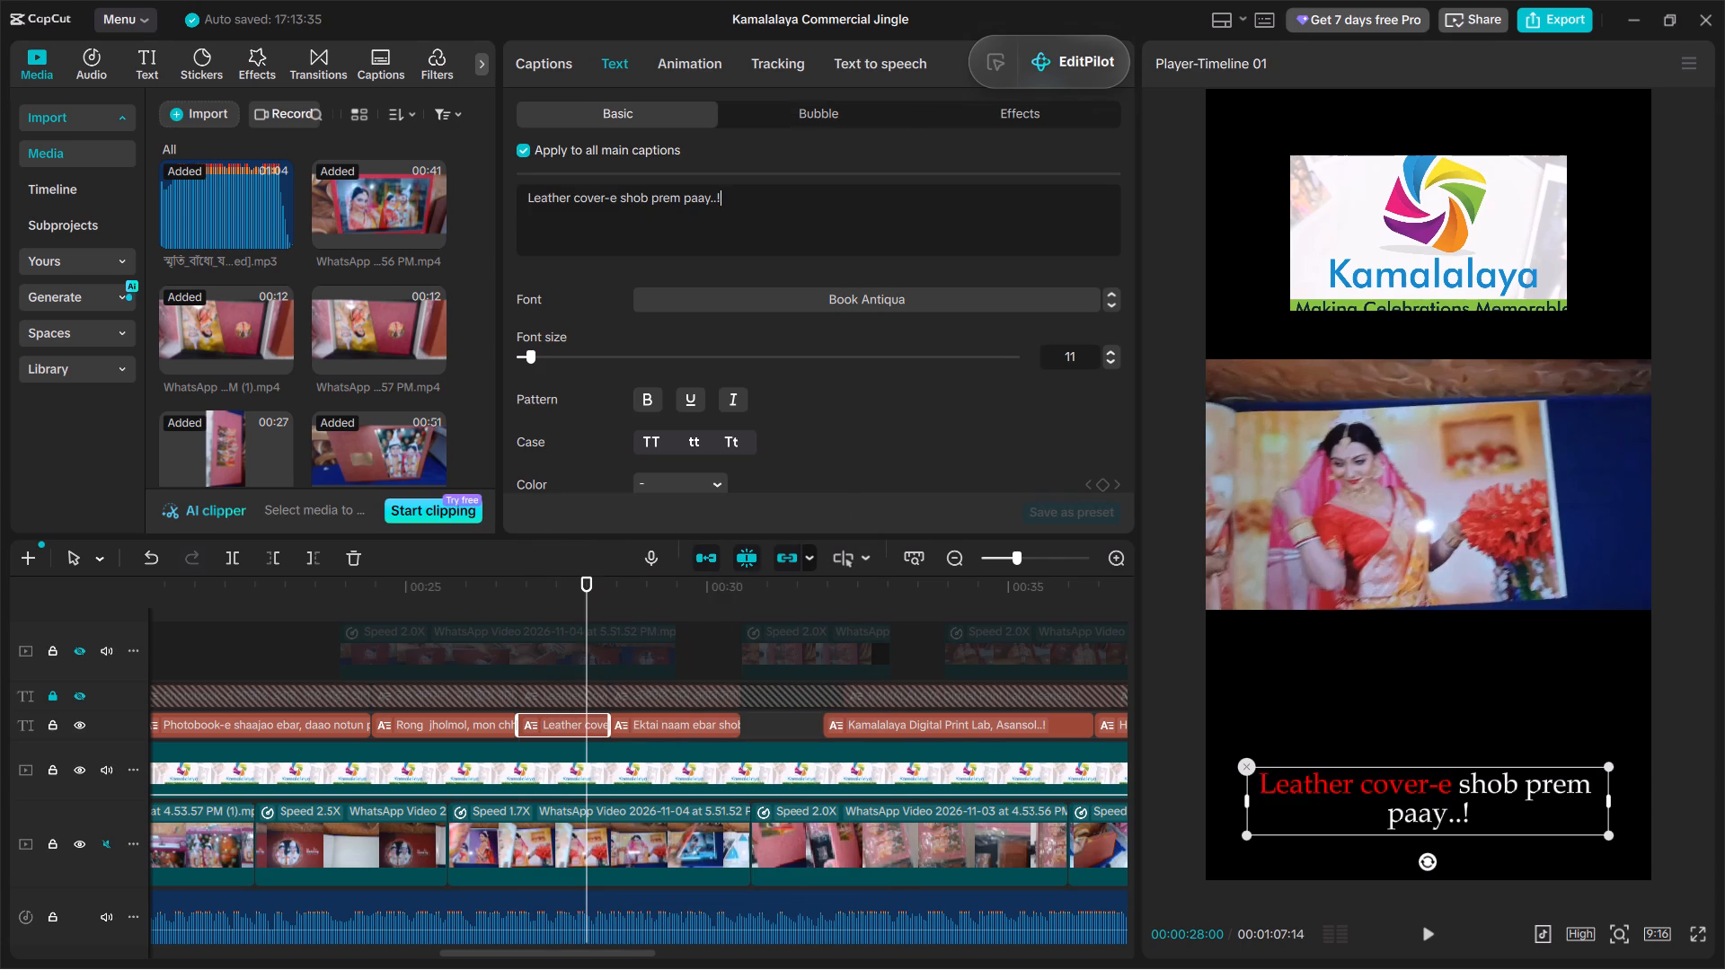
{"action": "left_click", "coordinate": [942, 379]}
Insert three extra spaces before "bol—" in the "Ektai naam ebar shobai bol—" caption so the word wraps onto the second line.
{"action": "key", "text": "space"}
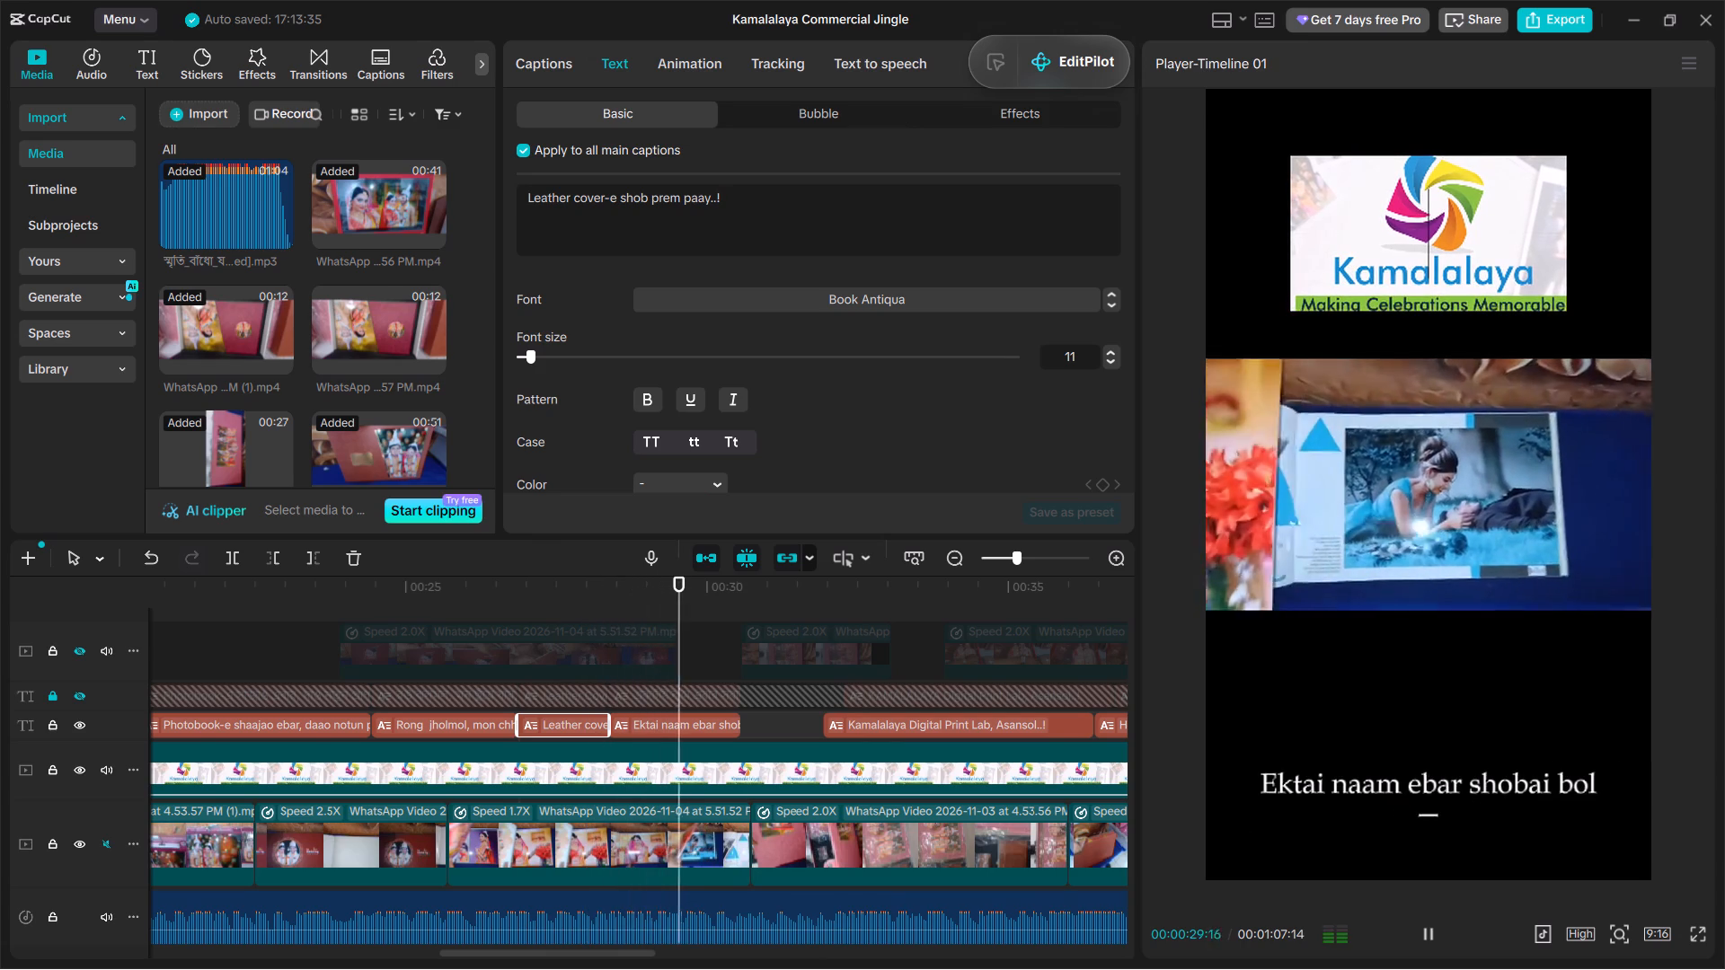
{"action": "key", "text": "space"}
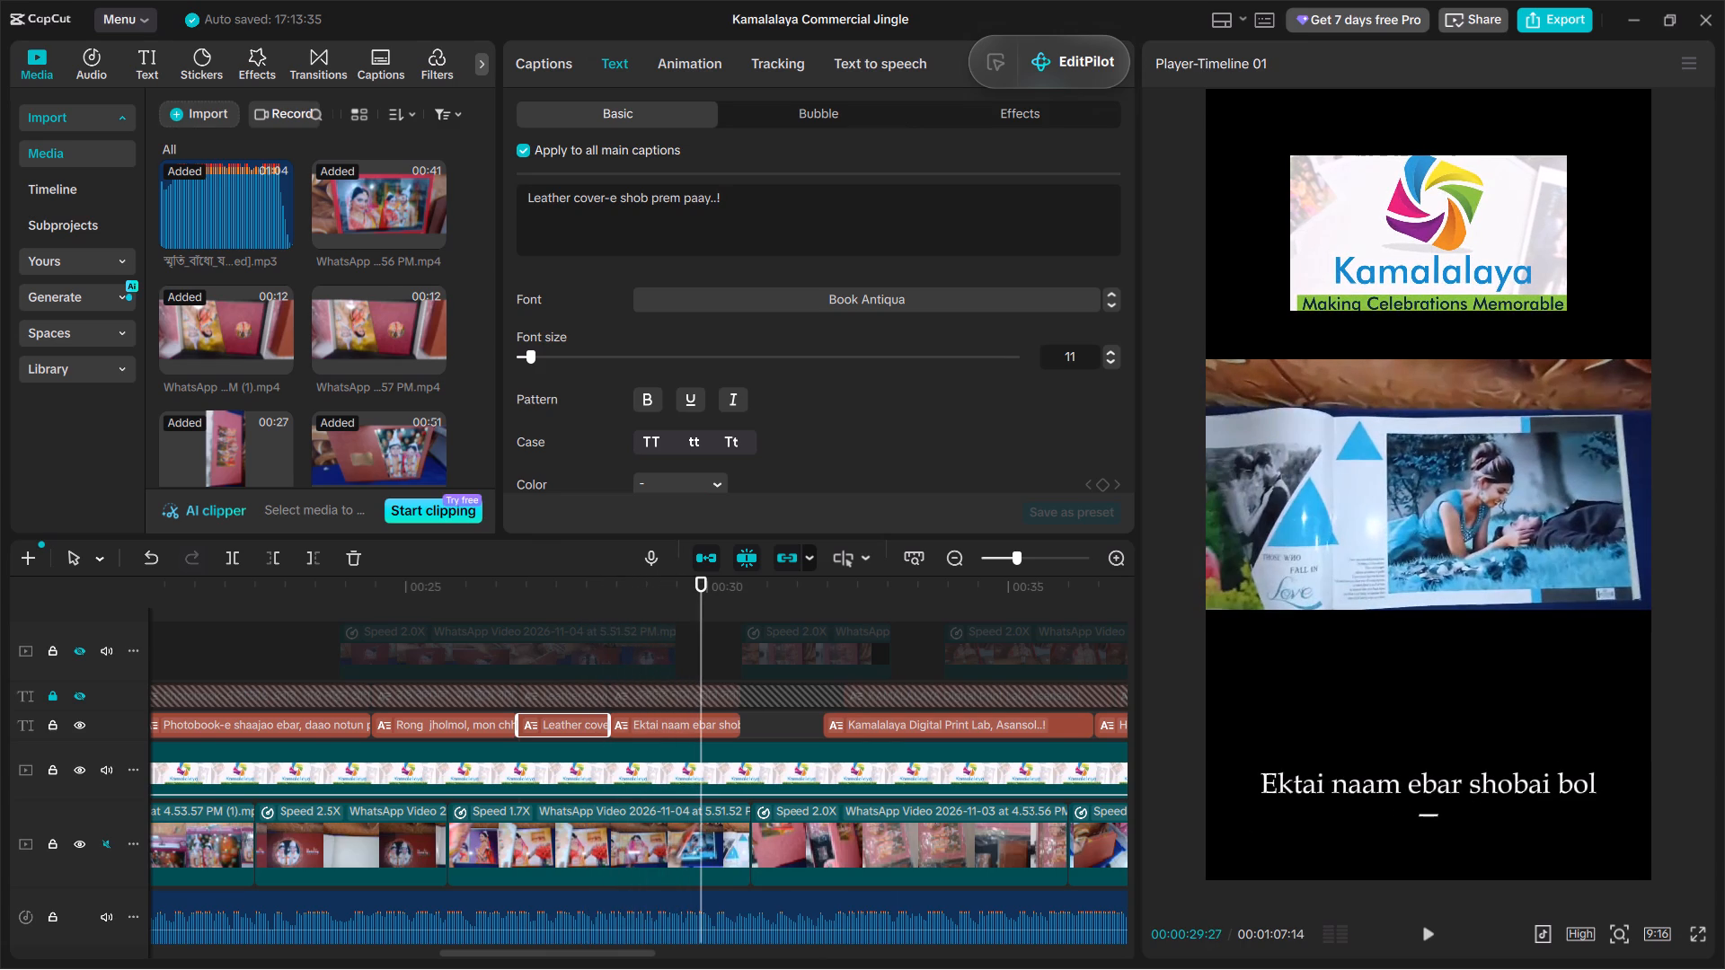
{"action": "left_click", "coordinate": [666, 723]}
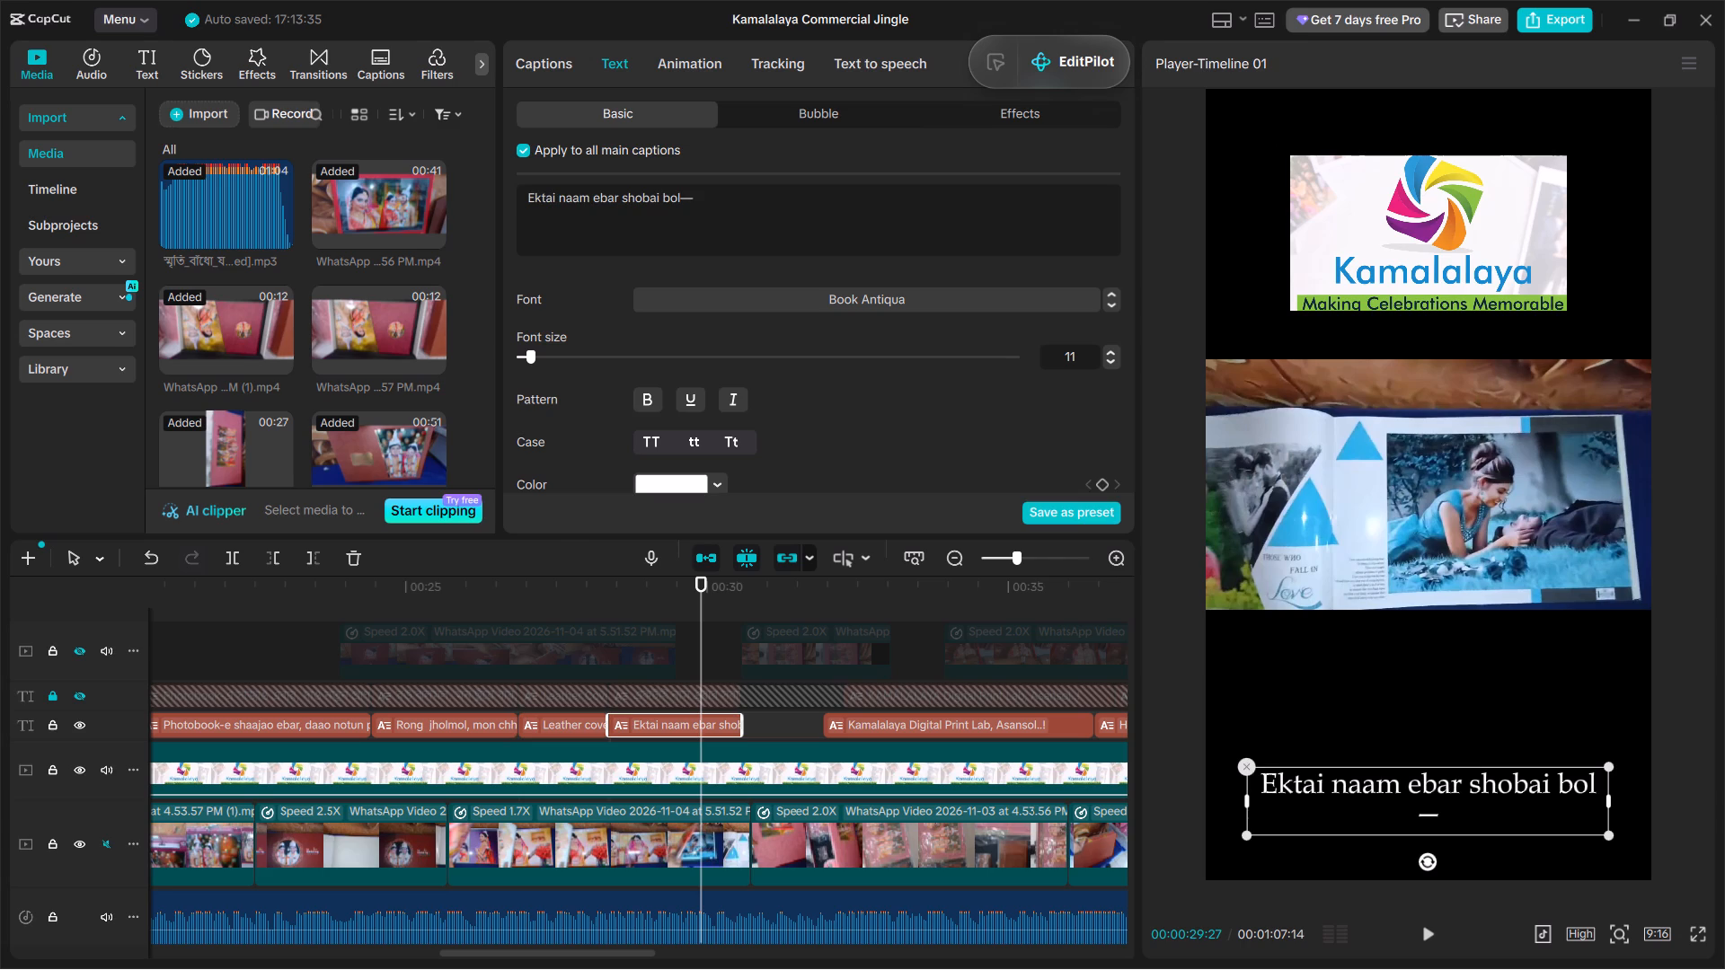
{"action": "left_click", "coordinate": [734, 194]}
{"action": "key", "text": "Left"}
{"action": "key", "text": "Left"}
{"action": "key", "text": "Left"}
{"action": "key", "text": "Left"}
{"action": "key", "text": "space"}
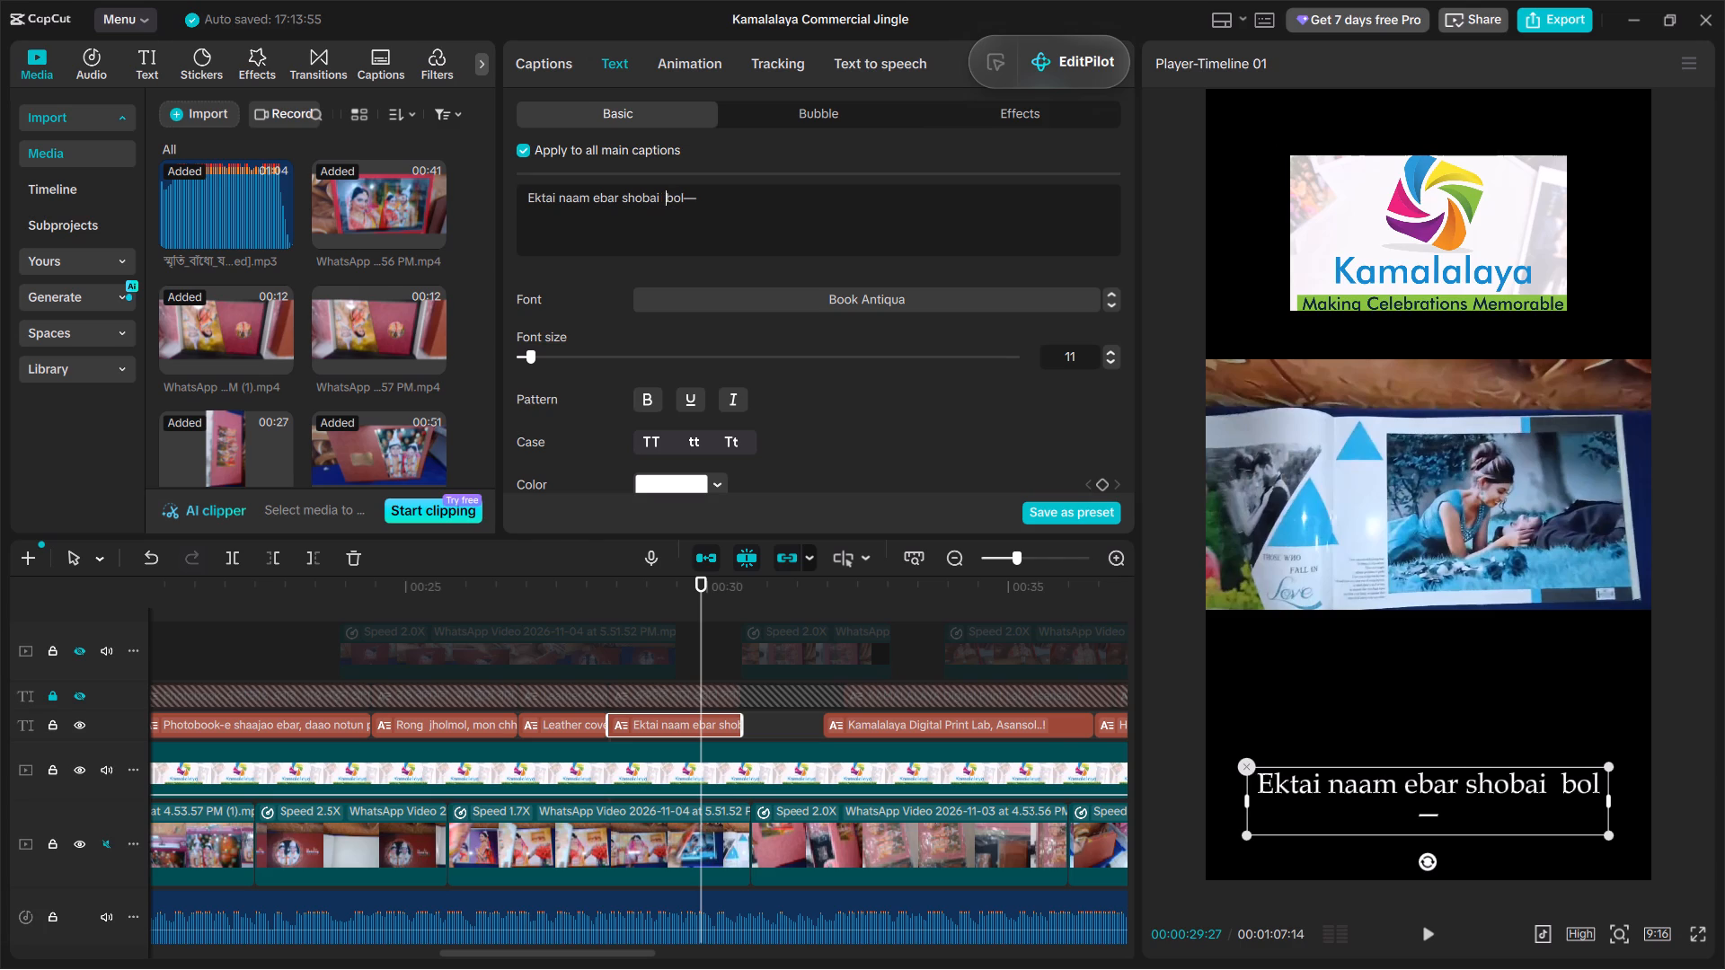
{"action": "key", "text": "space"}
{"action": "key", "text": "space"}
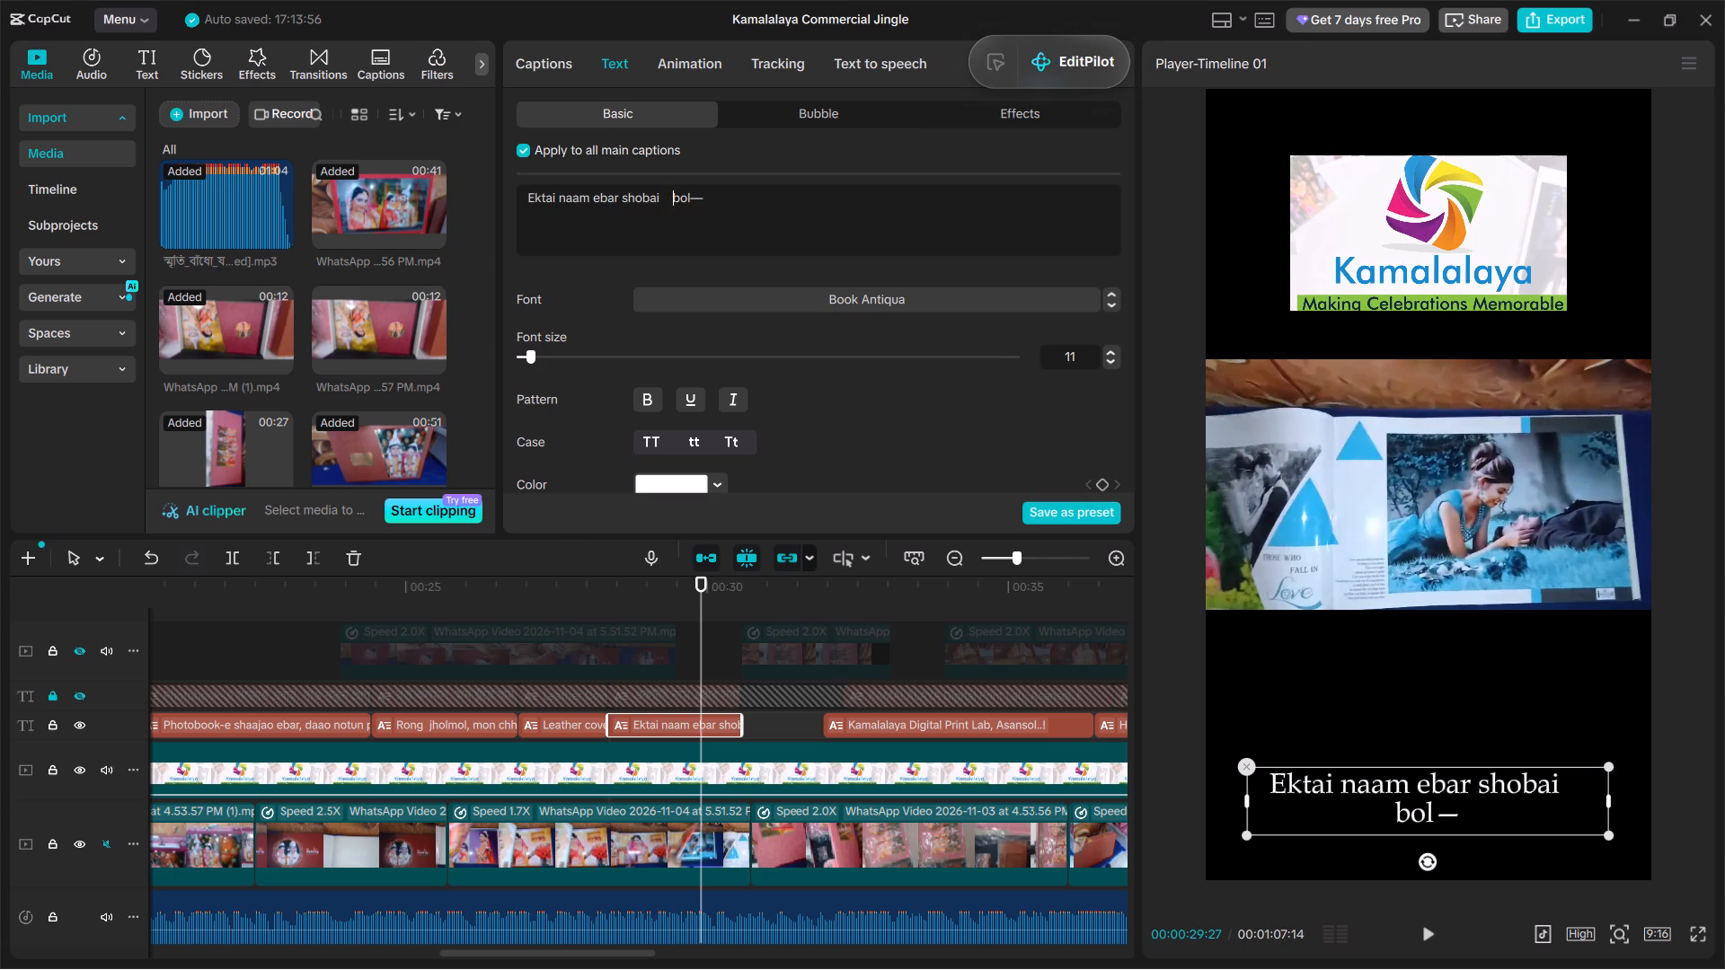
{"action": "key", "text": "space"}
{"action": "key", "text": "BackSpace"}
{"action": "left_click", "coordinate": [793, 430]}
Color the words "Kamalalaya Digital" in the "Kamalalaya Digital Print Lab, Asansol..!" caption red (FF0000).
{"action": "key", "text": "space"}
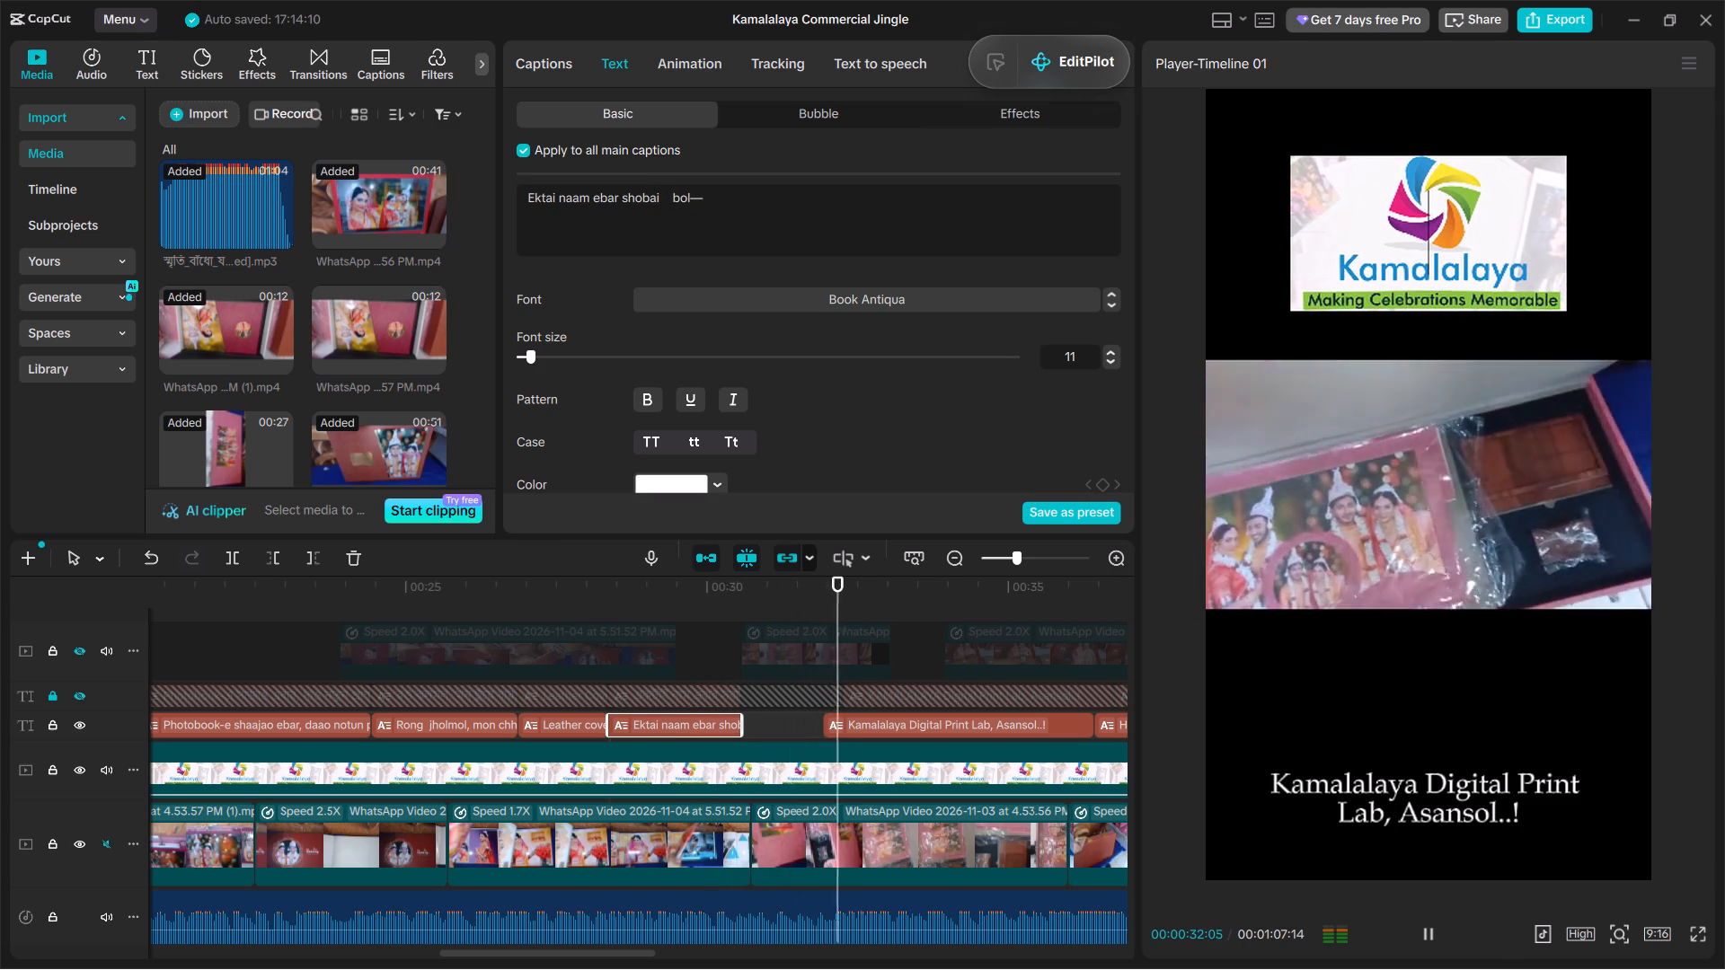
{"action": "key", "text": "space"}
{"action": "left_click", "coordinate": [907, 727]}
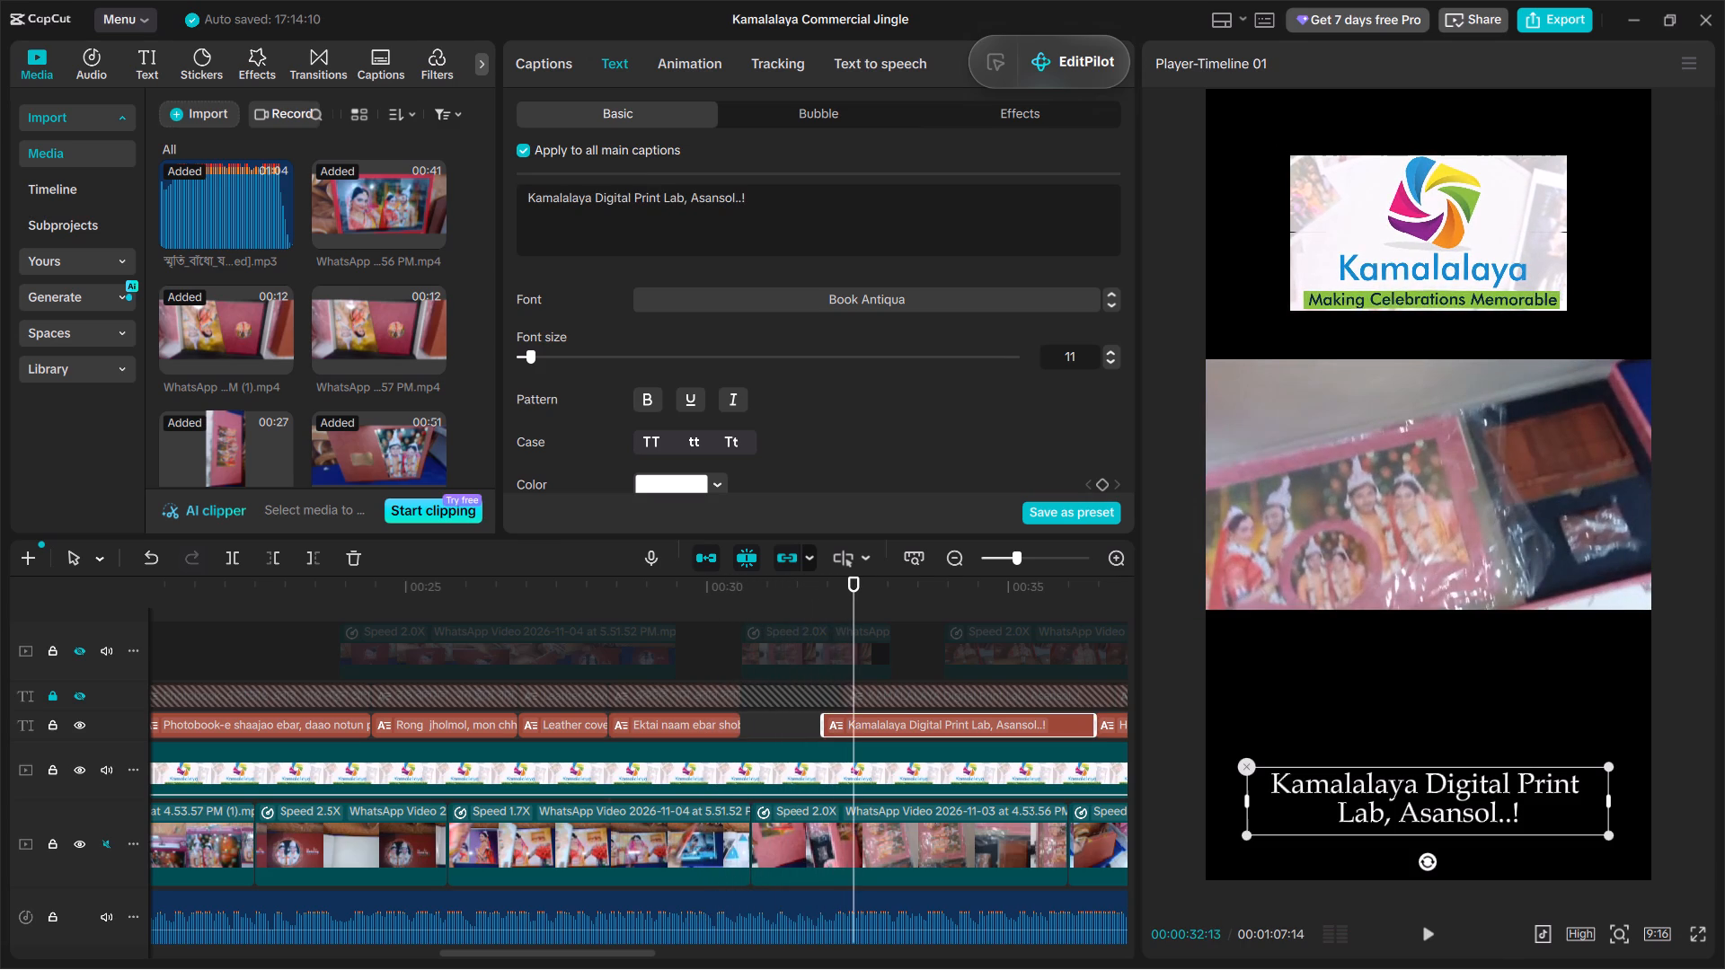
{"action": "left_click", "coordinate": [530, 200]}
{"action": "key", "text": "shift+Right"}
{"action": "key", "text": "shift+Right"}
{"action": "key", "text": "shift+Right"}
{"action": "key", "text": "shift+Right"}
{"action": "key", "text": "shift+Right"}
{"action": "key", "text": "shift+Right"}
{"action": "key", "text": "shift+Right"}
{"action": "key", "text": "shift+Right"}
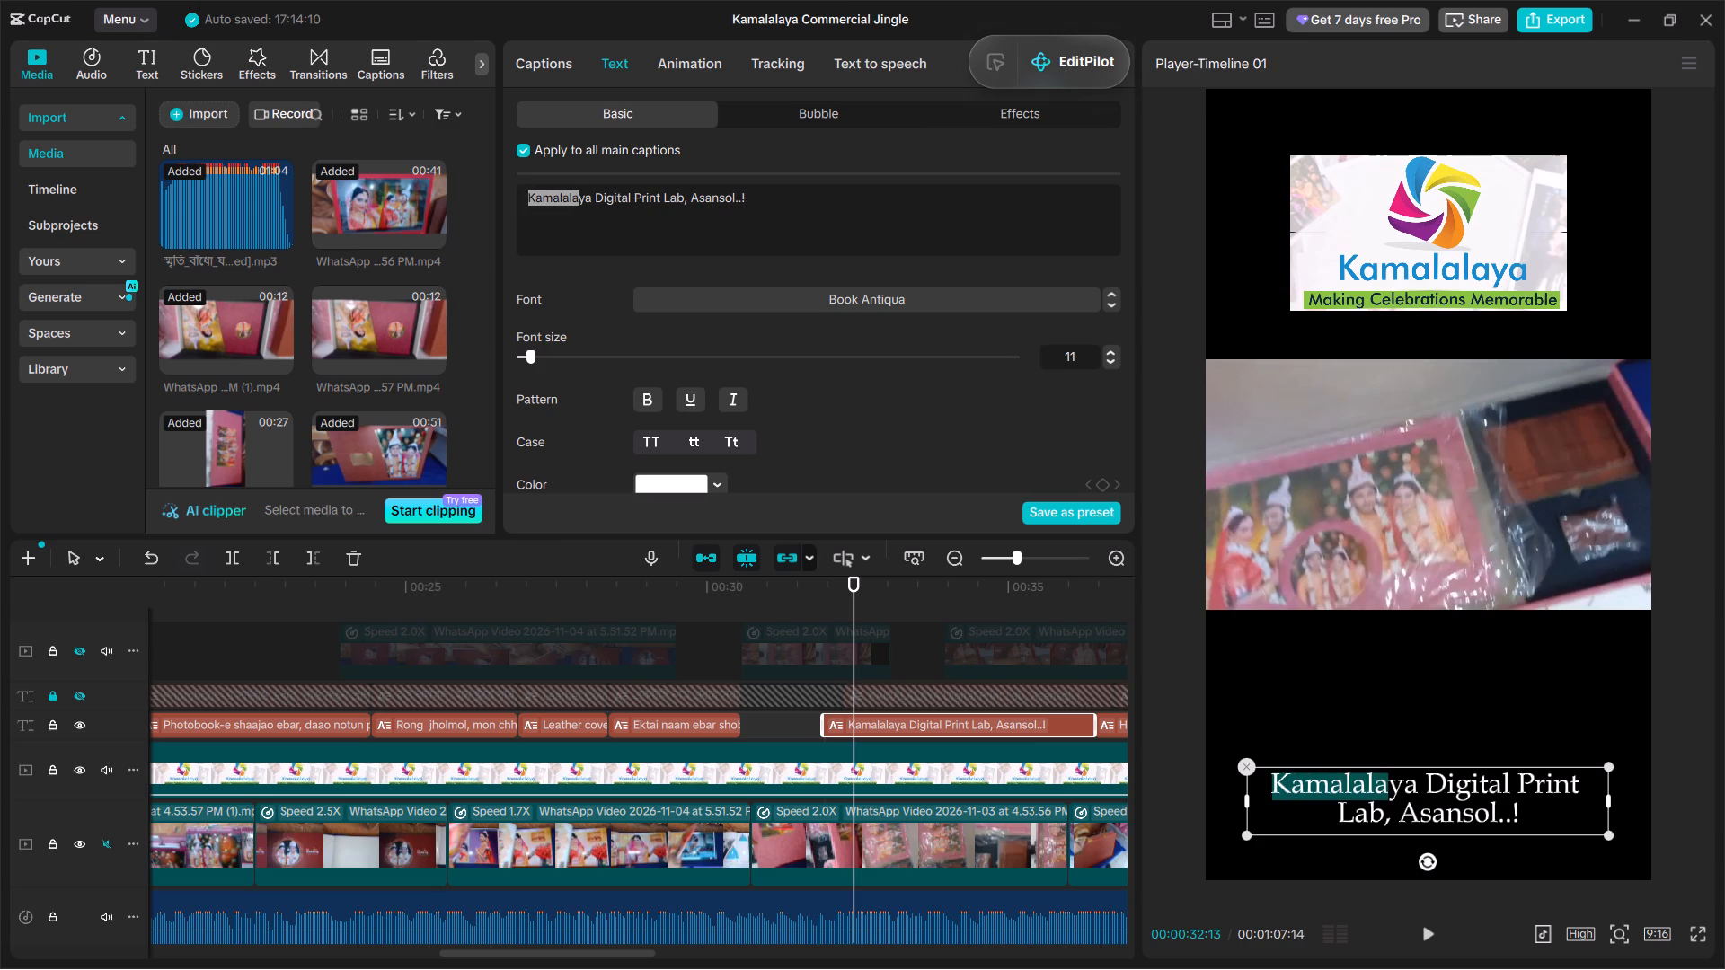
{"action": "key", "text": "shift+Right"}
{"action": "key", "text": "shift+Right"}
{"action": "key", "text": "shift+Right"}
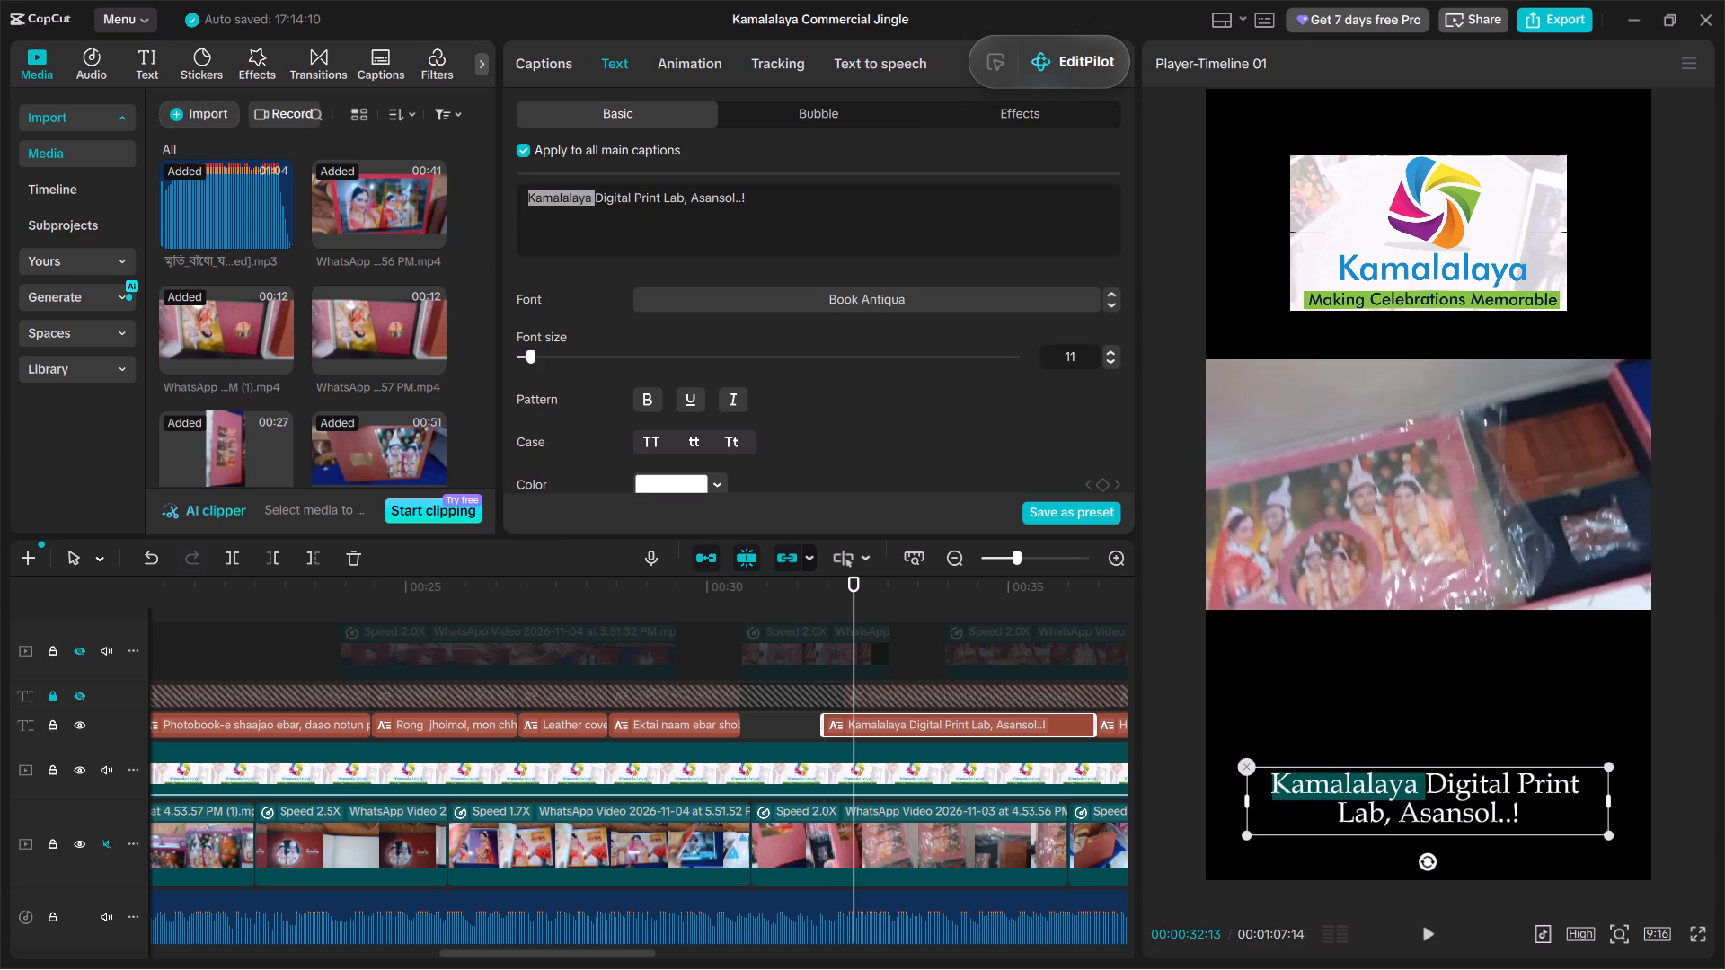
{"action": "key", "text": "shift+Right"}
{"action": "key", "text": "shift+Right"}
{"action": "key", "text": "shift+Right"}
{"action": "key", "text": "shift+Right"}
{"action": "key", "text": "shift+Right"}
{"action": "key", "text": "shift+Right"}
{"action": "key", "text": "shift+Right"}
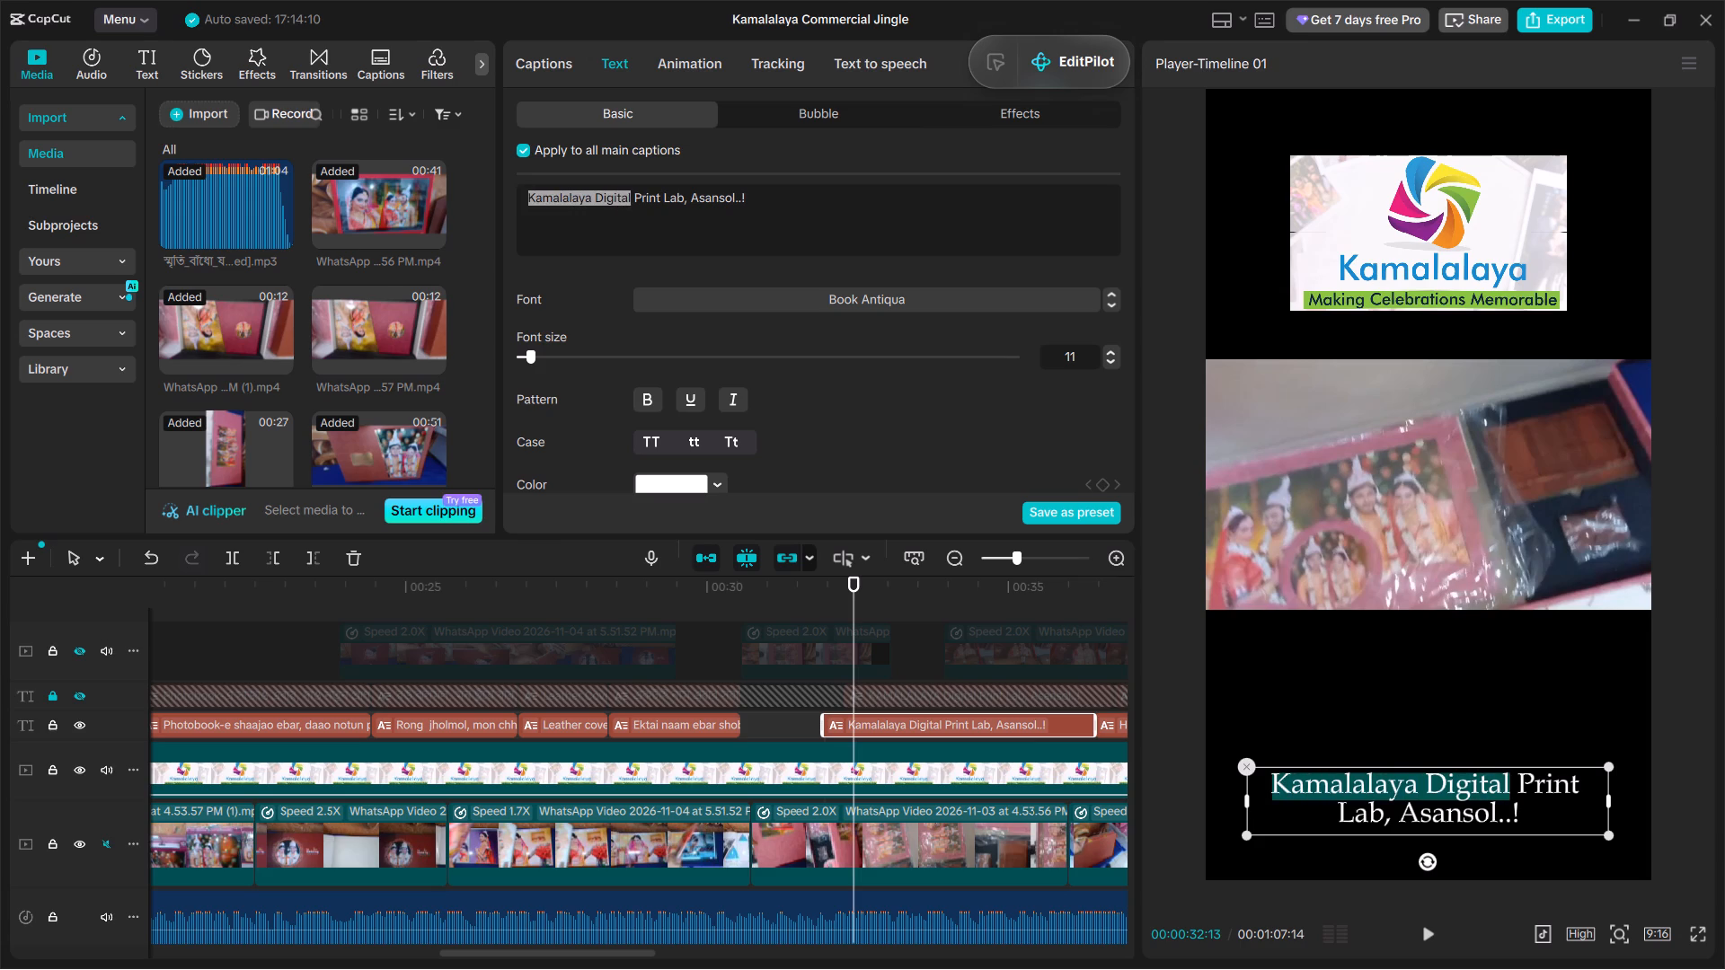
{"action": "left_click", "coordinate": [668, 481]}
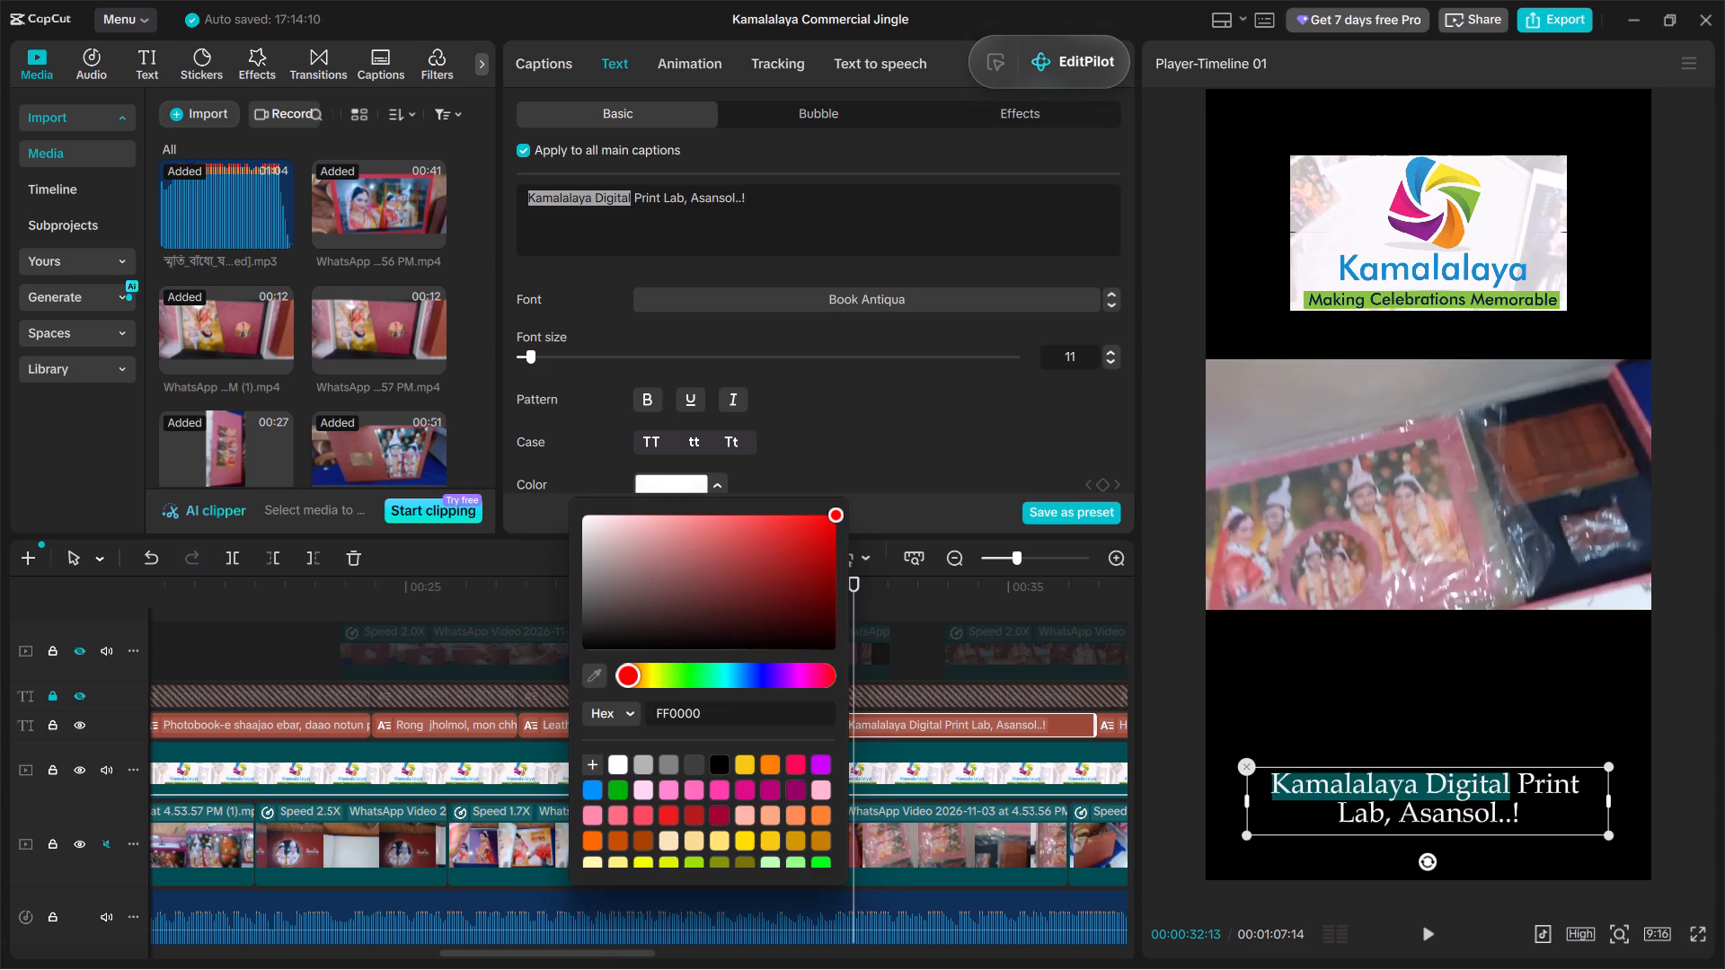
{"action": "left_click_drag", "start_coordinate": [737, 554], "coordinate": [960, 408]}
Color the word "Asansol" in the "Kamalalaya Digital Print Lab, Asansol..!" caption red (FF0000).
{"action": "left_click", "coordinate": [683, 200]}
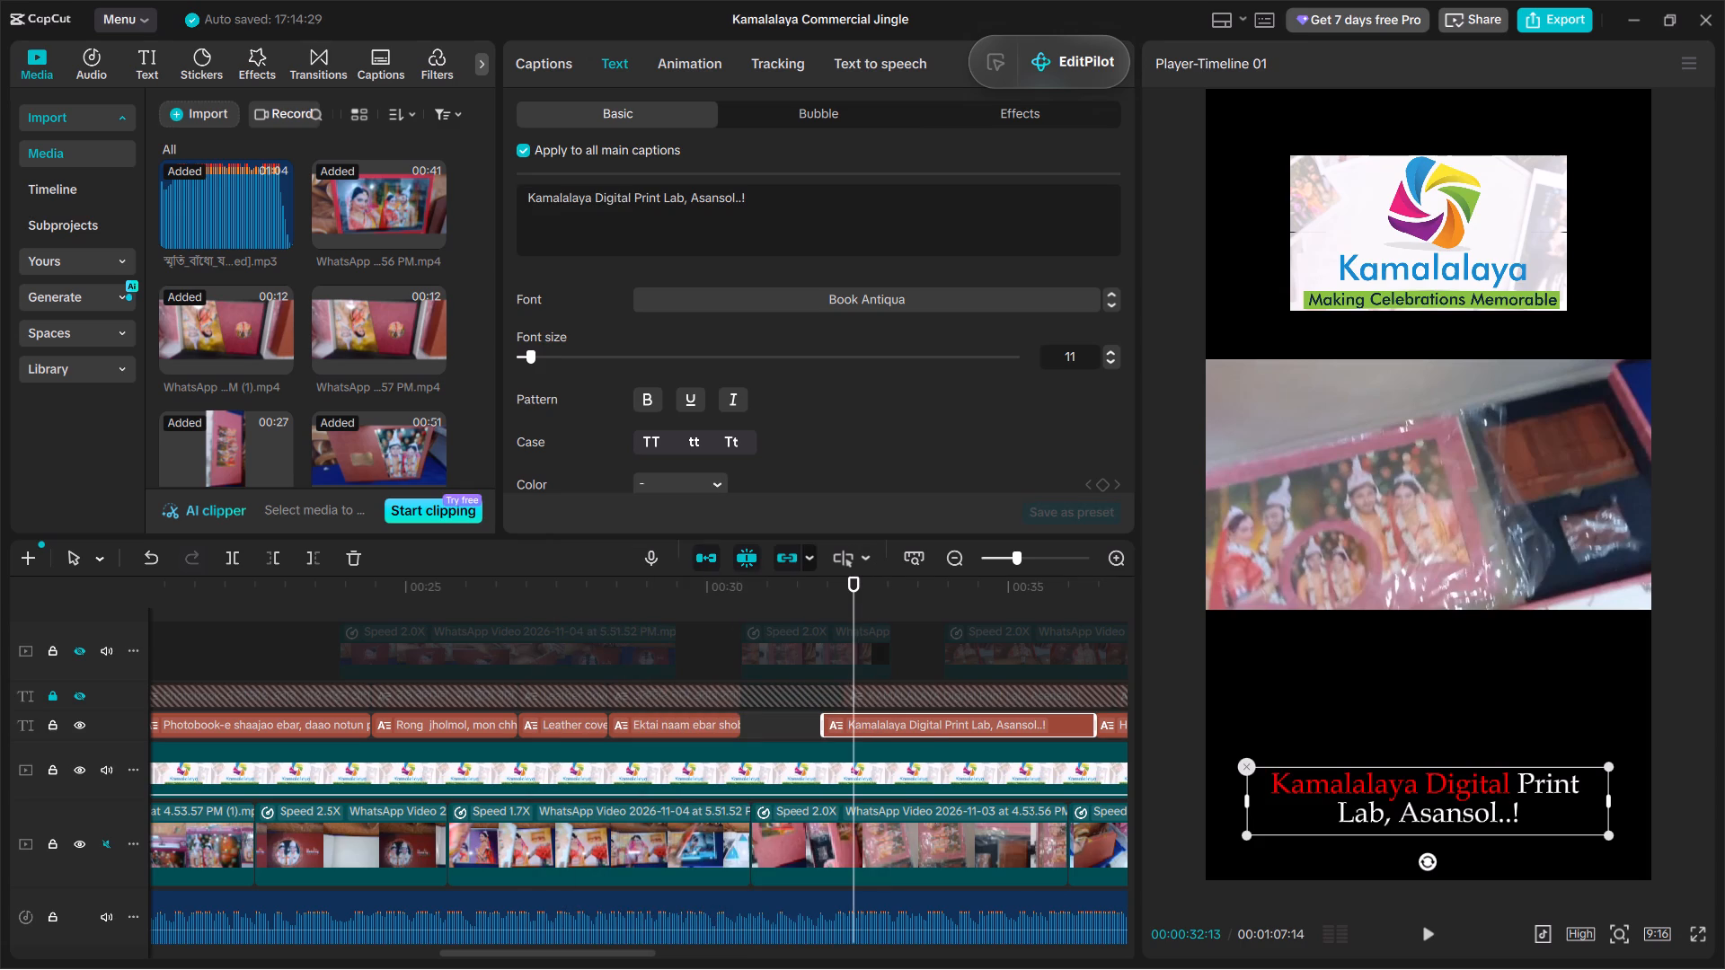
{"action": "key", "text": "Right"}
{"action": "key", "text": "Right"}
{"action": "key", "text": "shift+Right"}
{"action": "key", "text": "shift+Right"}
{"action": "key", "text": "shift+Right"}
{"action": "key", "text": "shift+Right"}
{"action": "key", "text": "shift+Right"}
{"action": "key", "text": "shift+Right"}
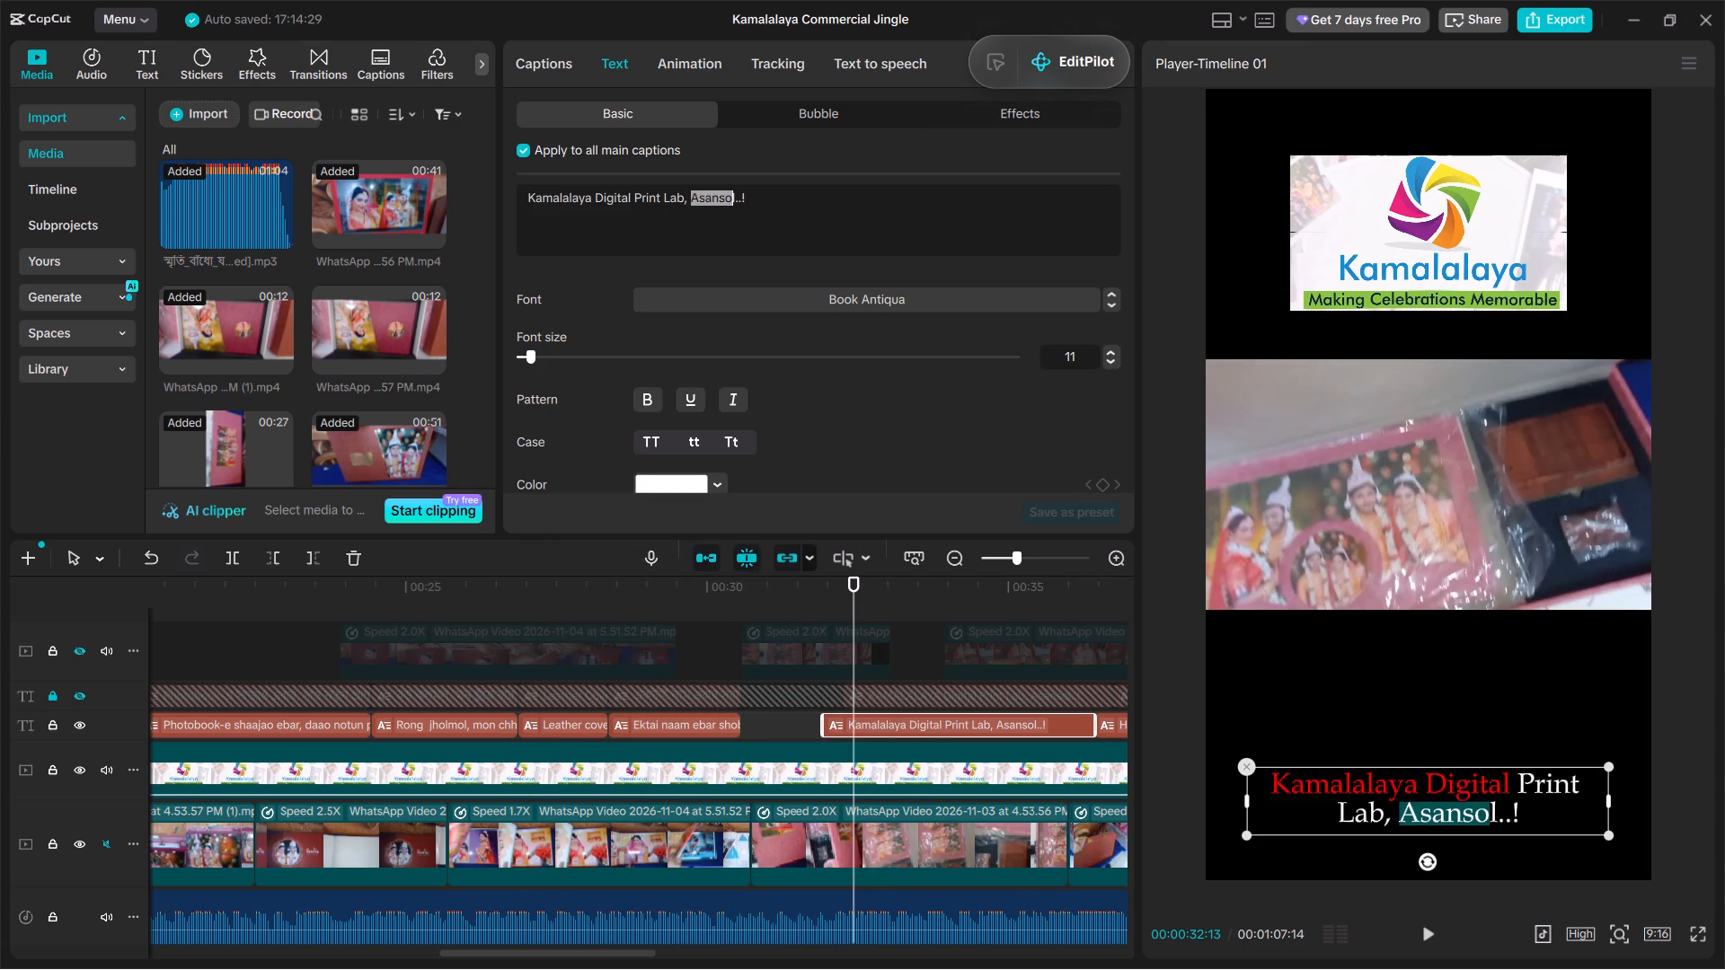
{"action": "key", "text": "shift+Right"}
{"action": "left_click", "coordinate": [664, 482]}
{"action": "left_click_drag", "start_coordinate": [751, 562], "coordinate": [1001, 430]}
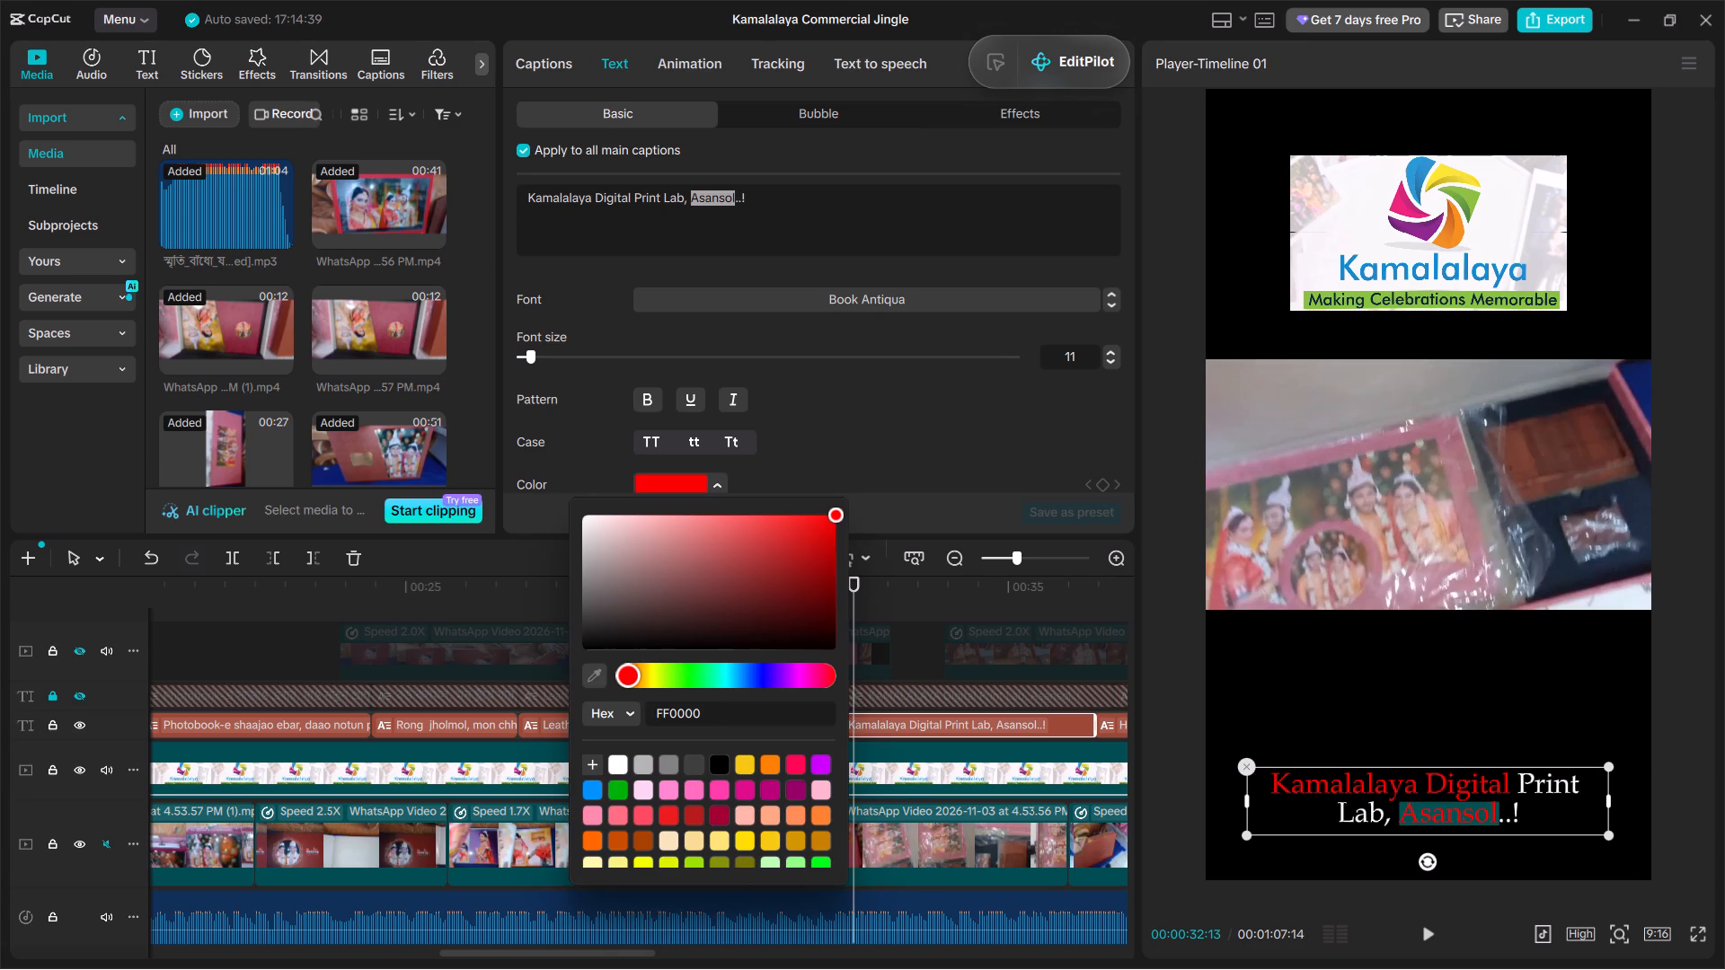
{"action": "left_click", "coordinate": [847, 211]}
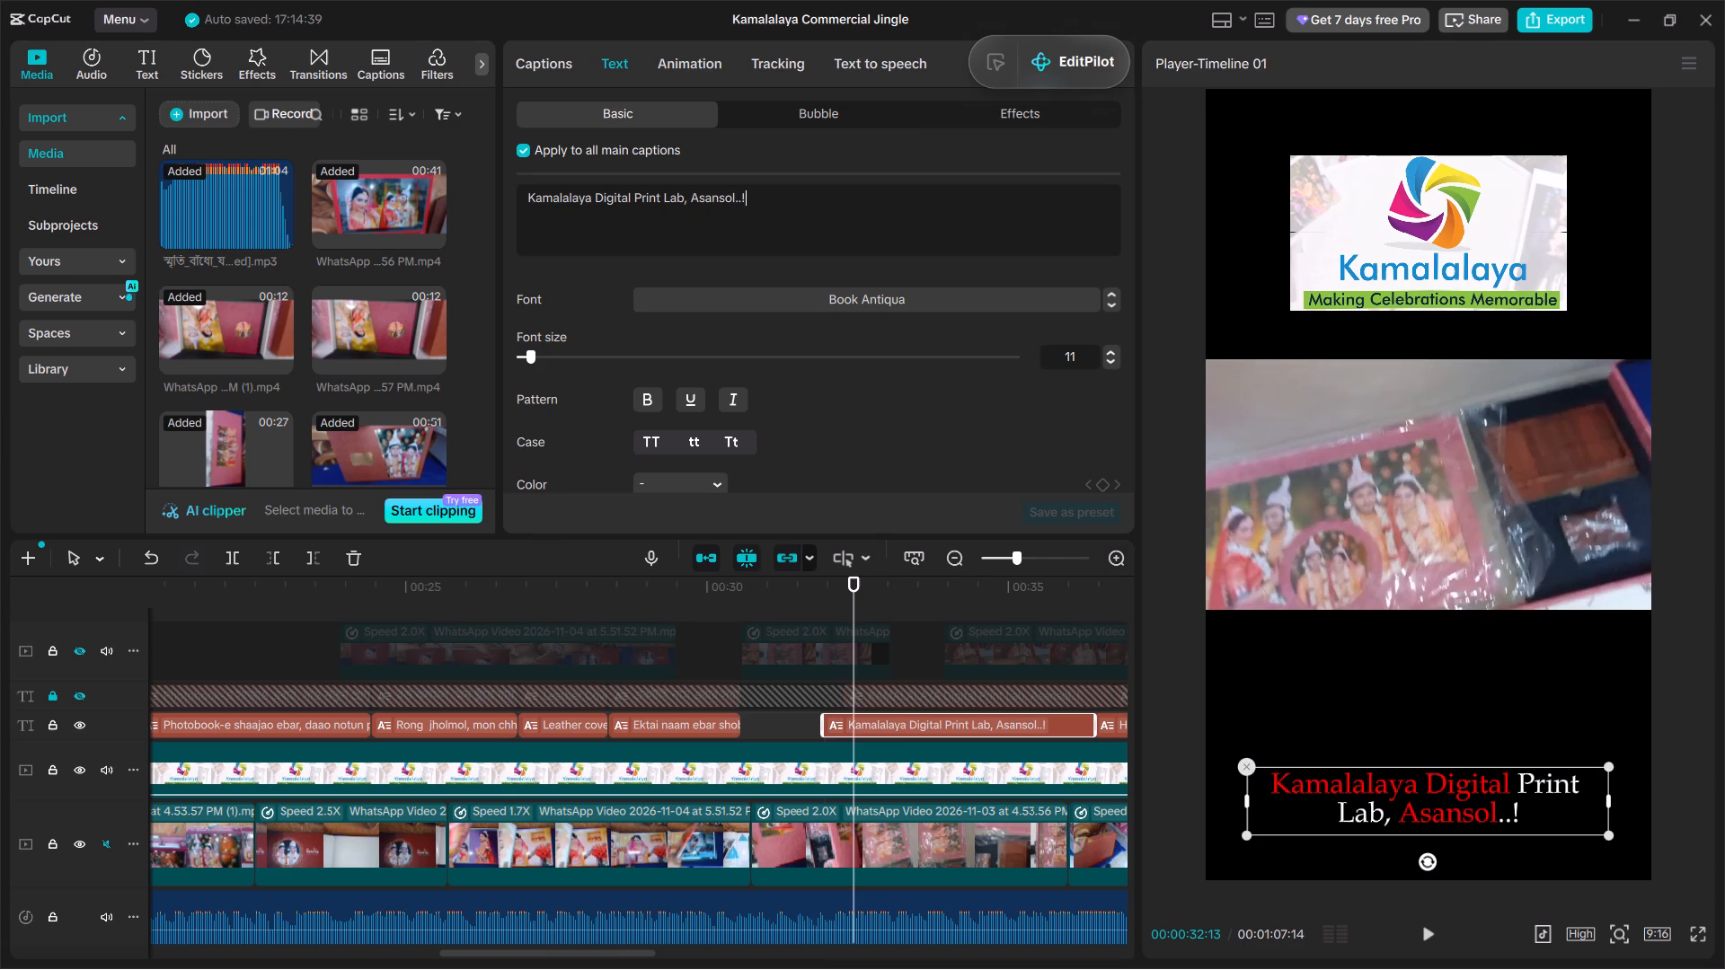
Replace "Kamalalaya" with uppercase "KAMALALAYA" in the "Kamalalaya Digital Print Lab, Asansol..!" caption.
{"action": "left_click", "coordinate": [1038, 411]}
{"action": "left_click", "coordinate": [1426, 930]}
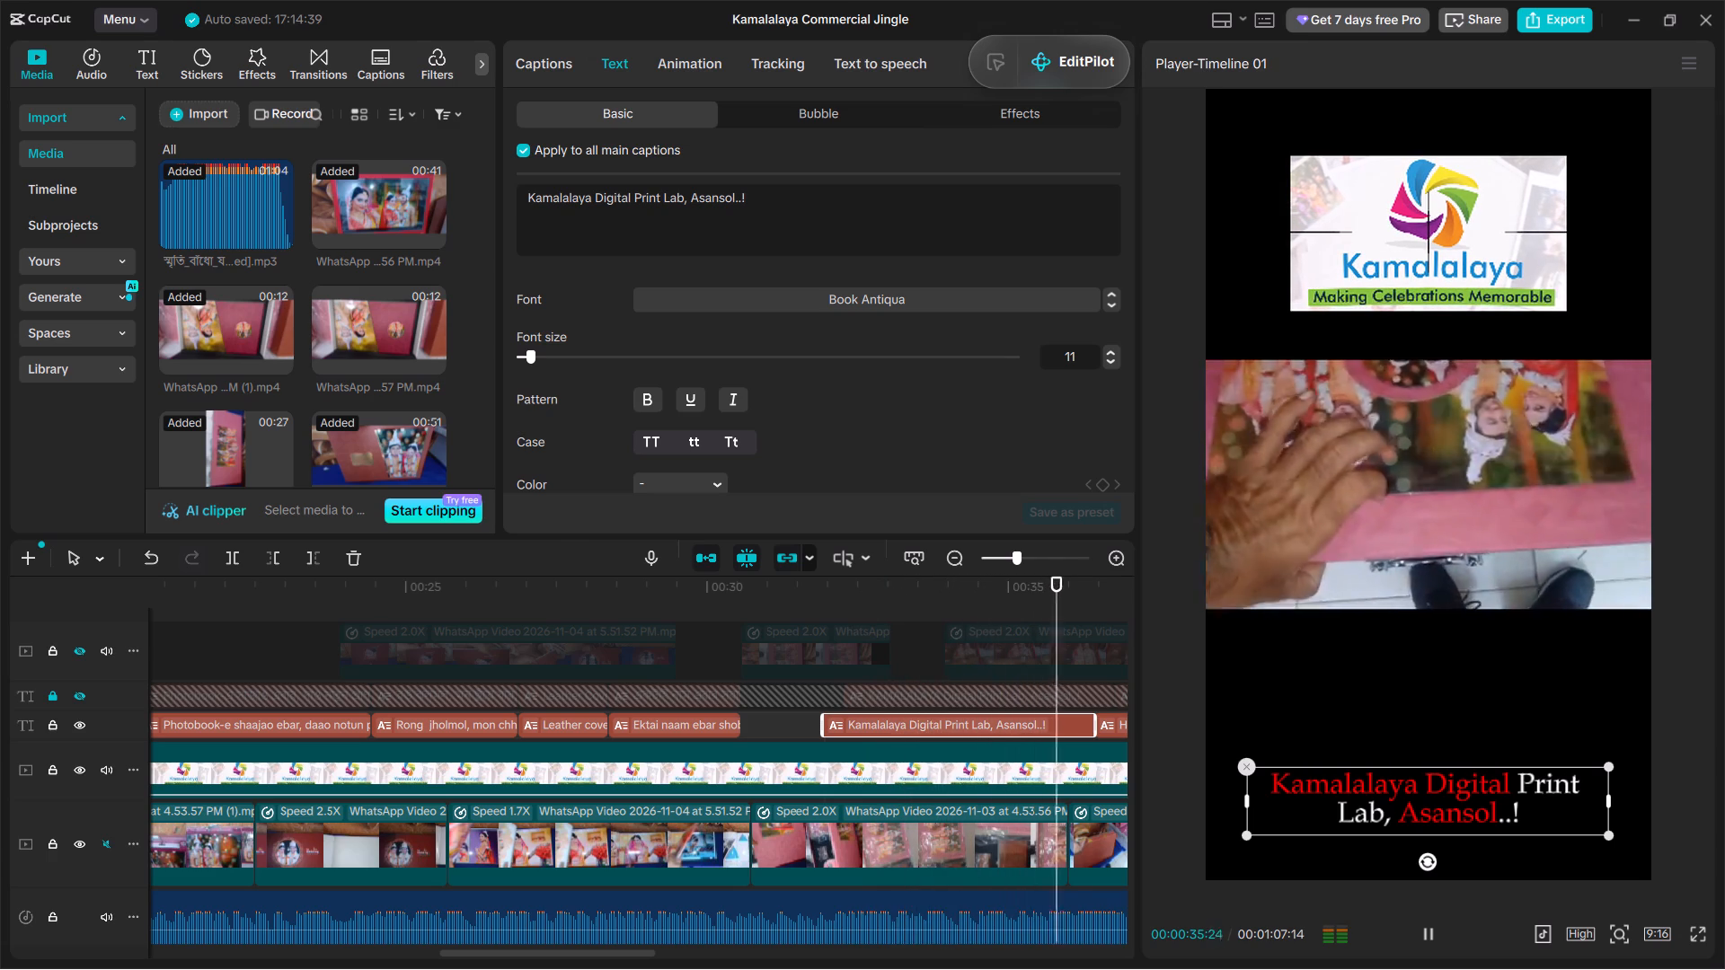
{"action": "key", "text": "space"}
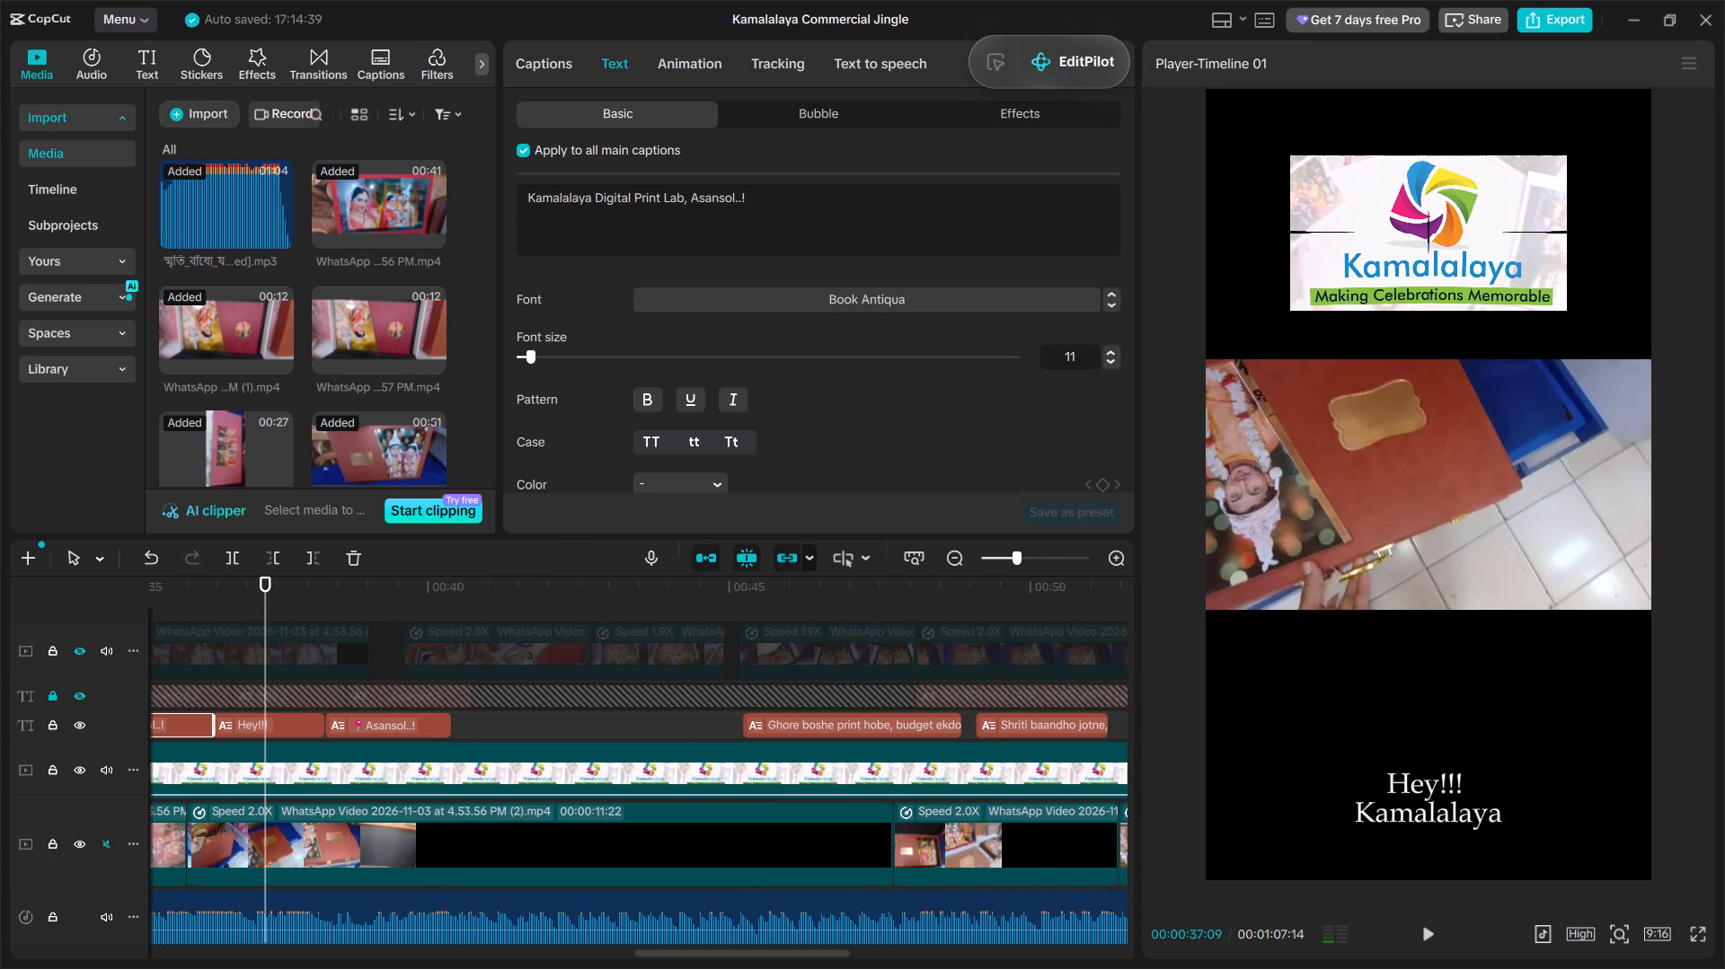
{"action": "left_click", "coordinate": [170, 604]}
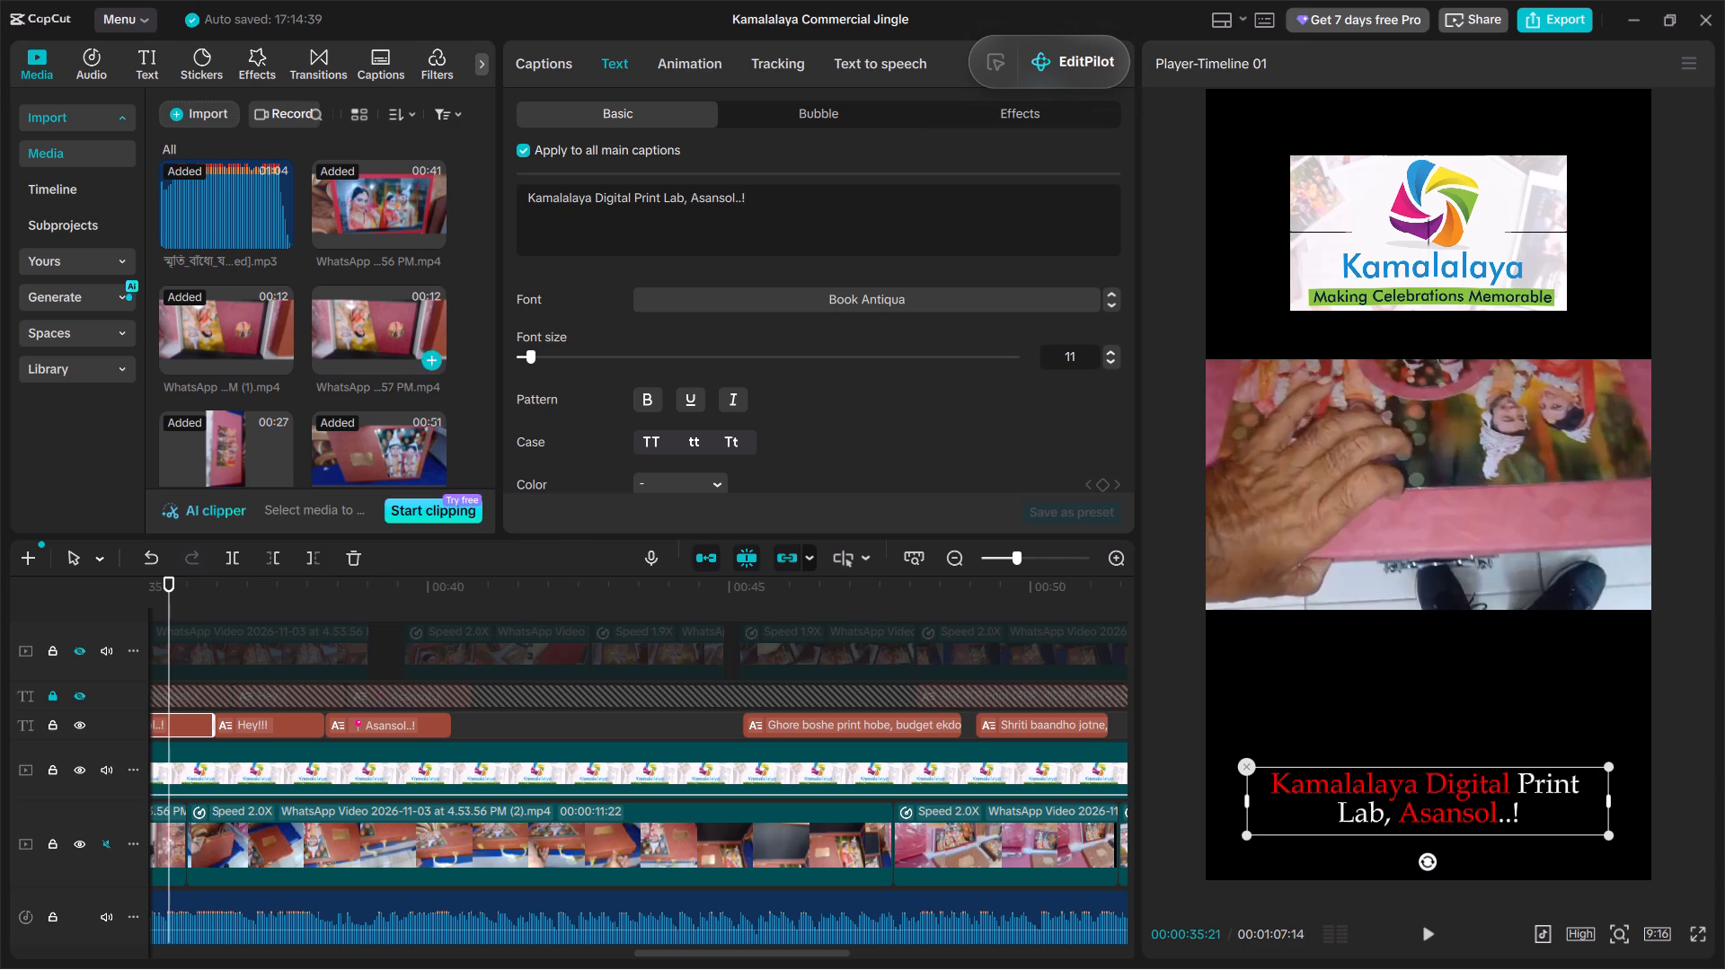
{"action": "double_click", "coordinate": [563, 198]}
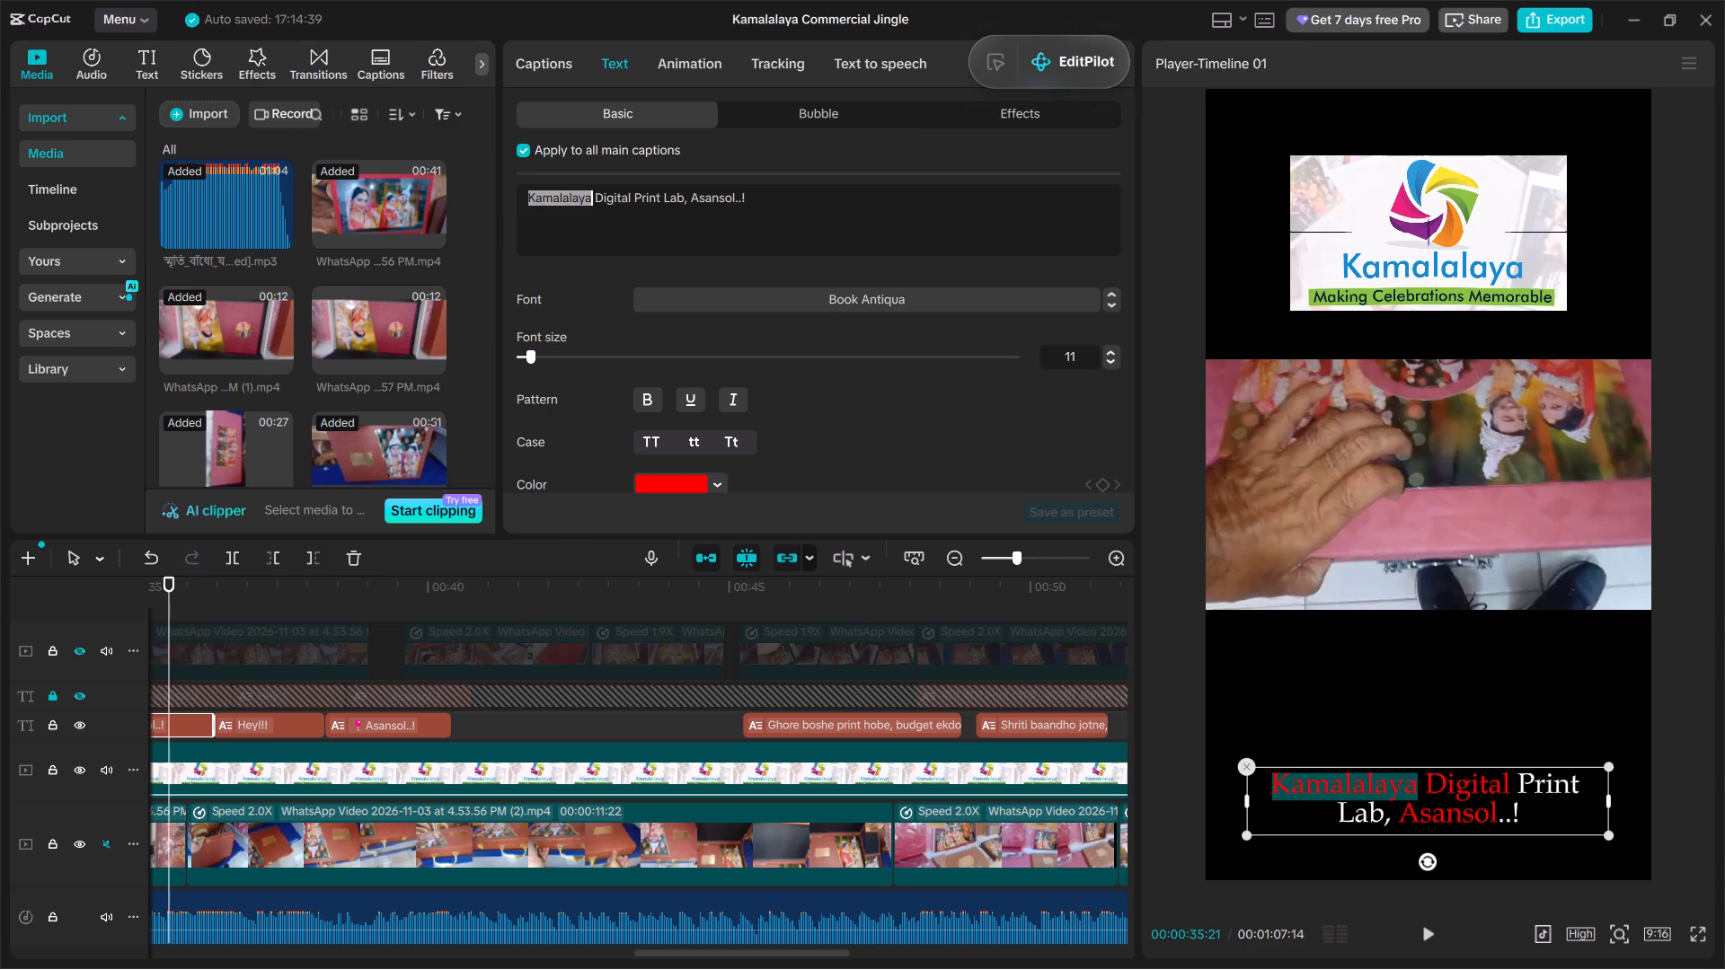
{"action": "type", "text": "KAMALALAYA"}
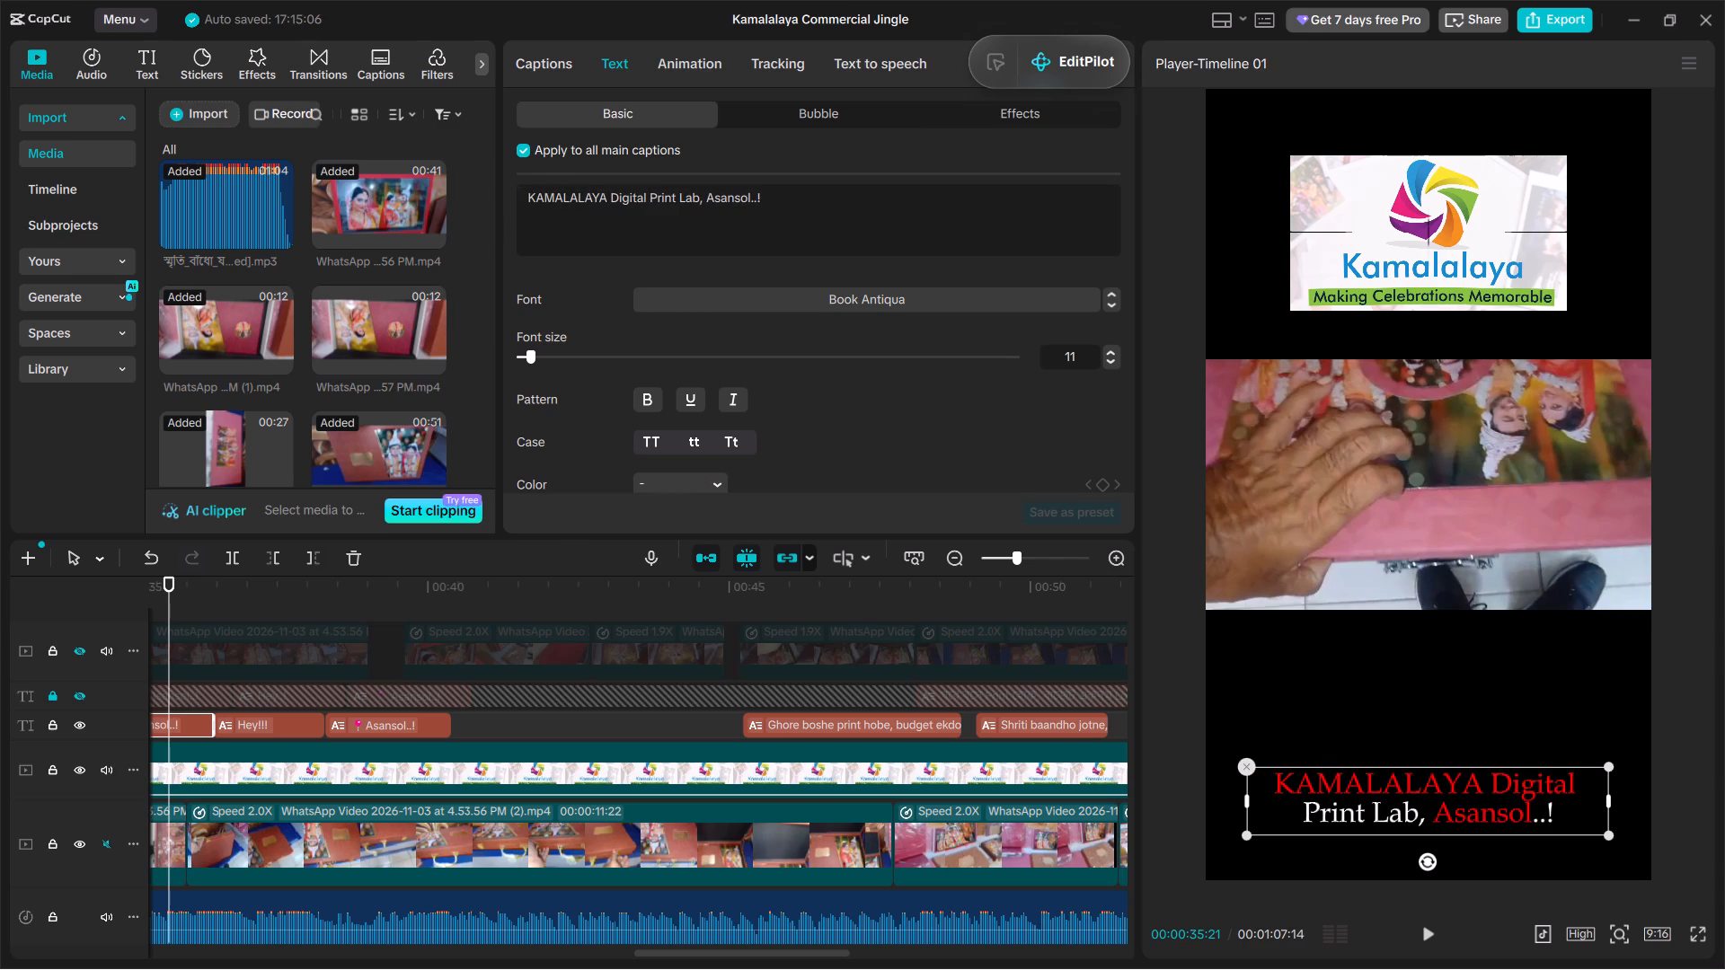
Set the font size of "KAMALALAYA" in the "KAMALALAYA Digital Print Lab, Asansol..!" caption to 14.
{"action": "double_click", "coordinate": [587, 199]}
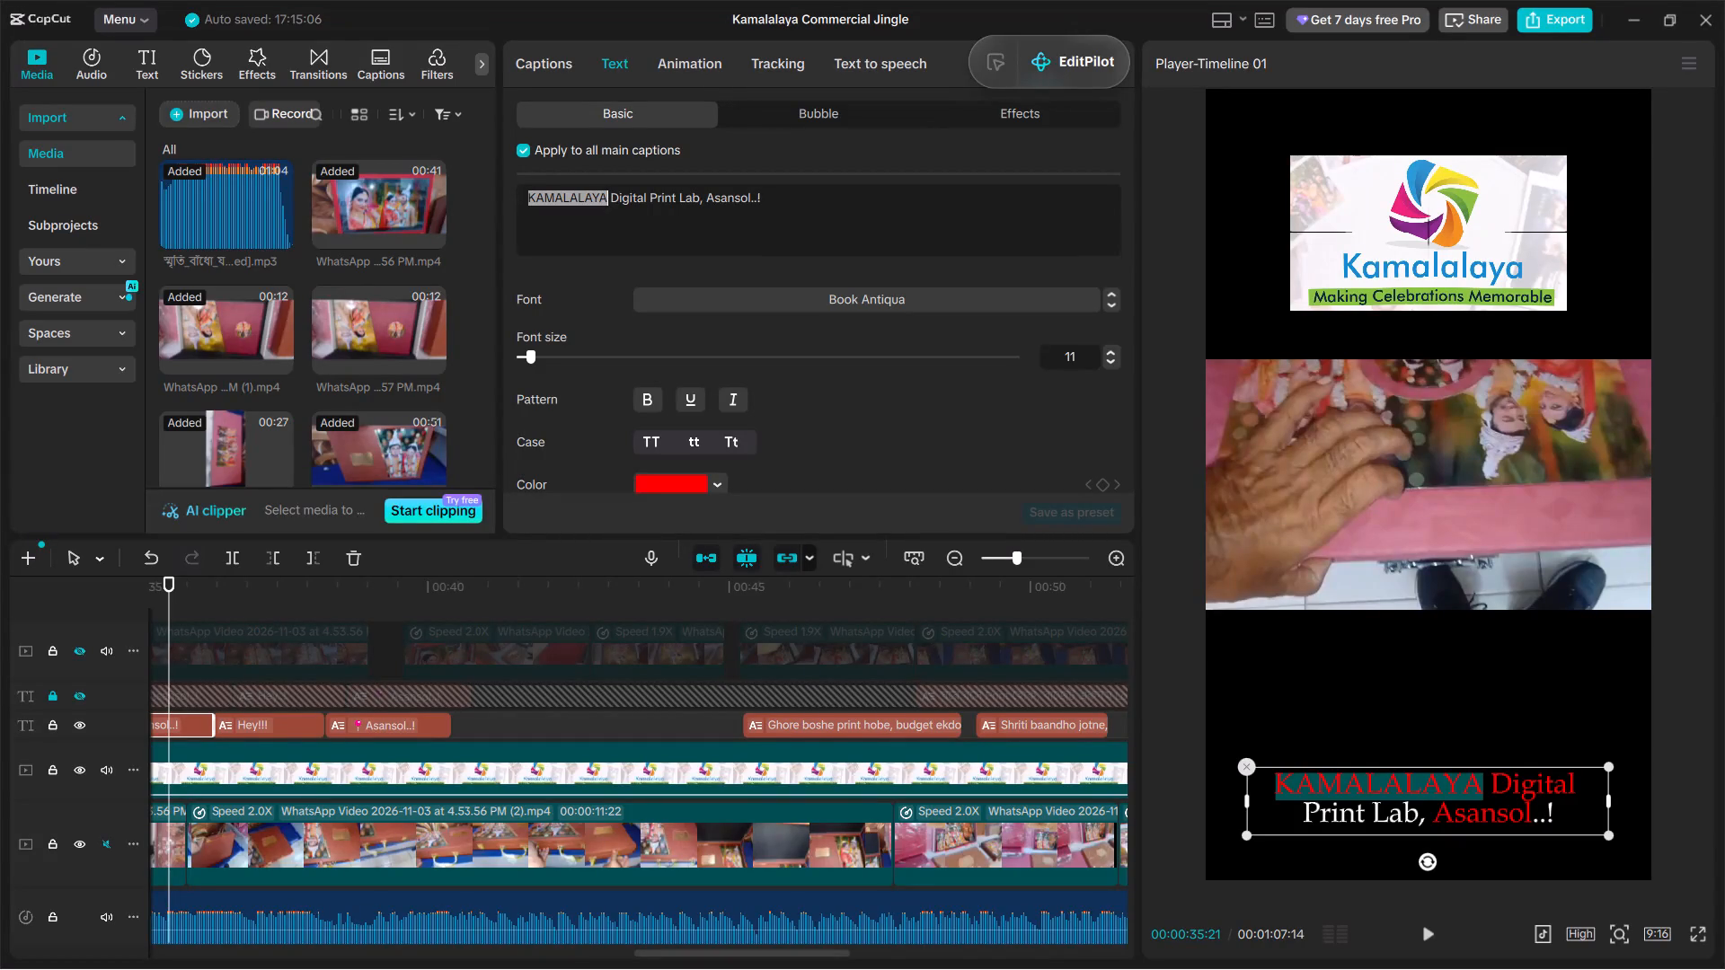
{"action": "left_click", "coordinate": [1108, 349]}
{"action": "left_click", "coordinate": [1108, 349]}
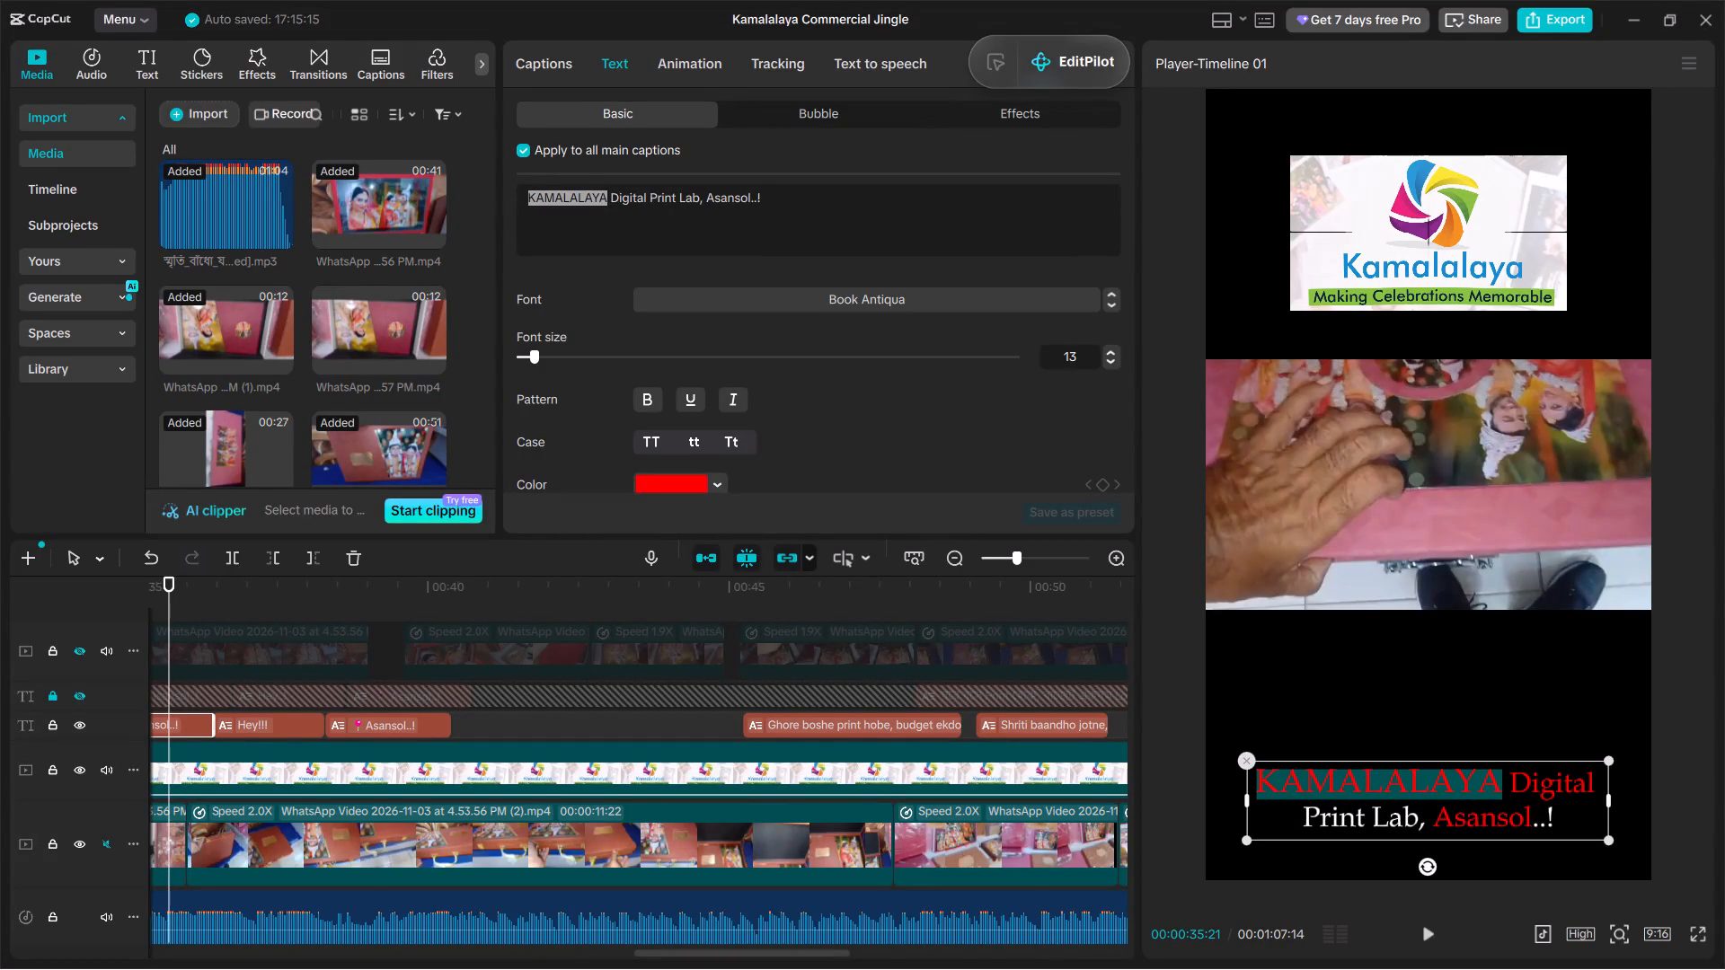
{"action": "left_click", "coordinate": [1108, 349]}
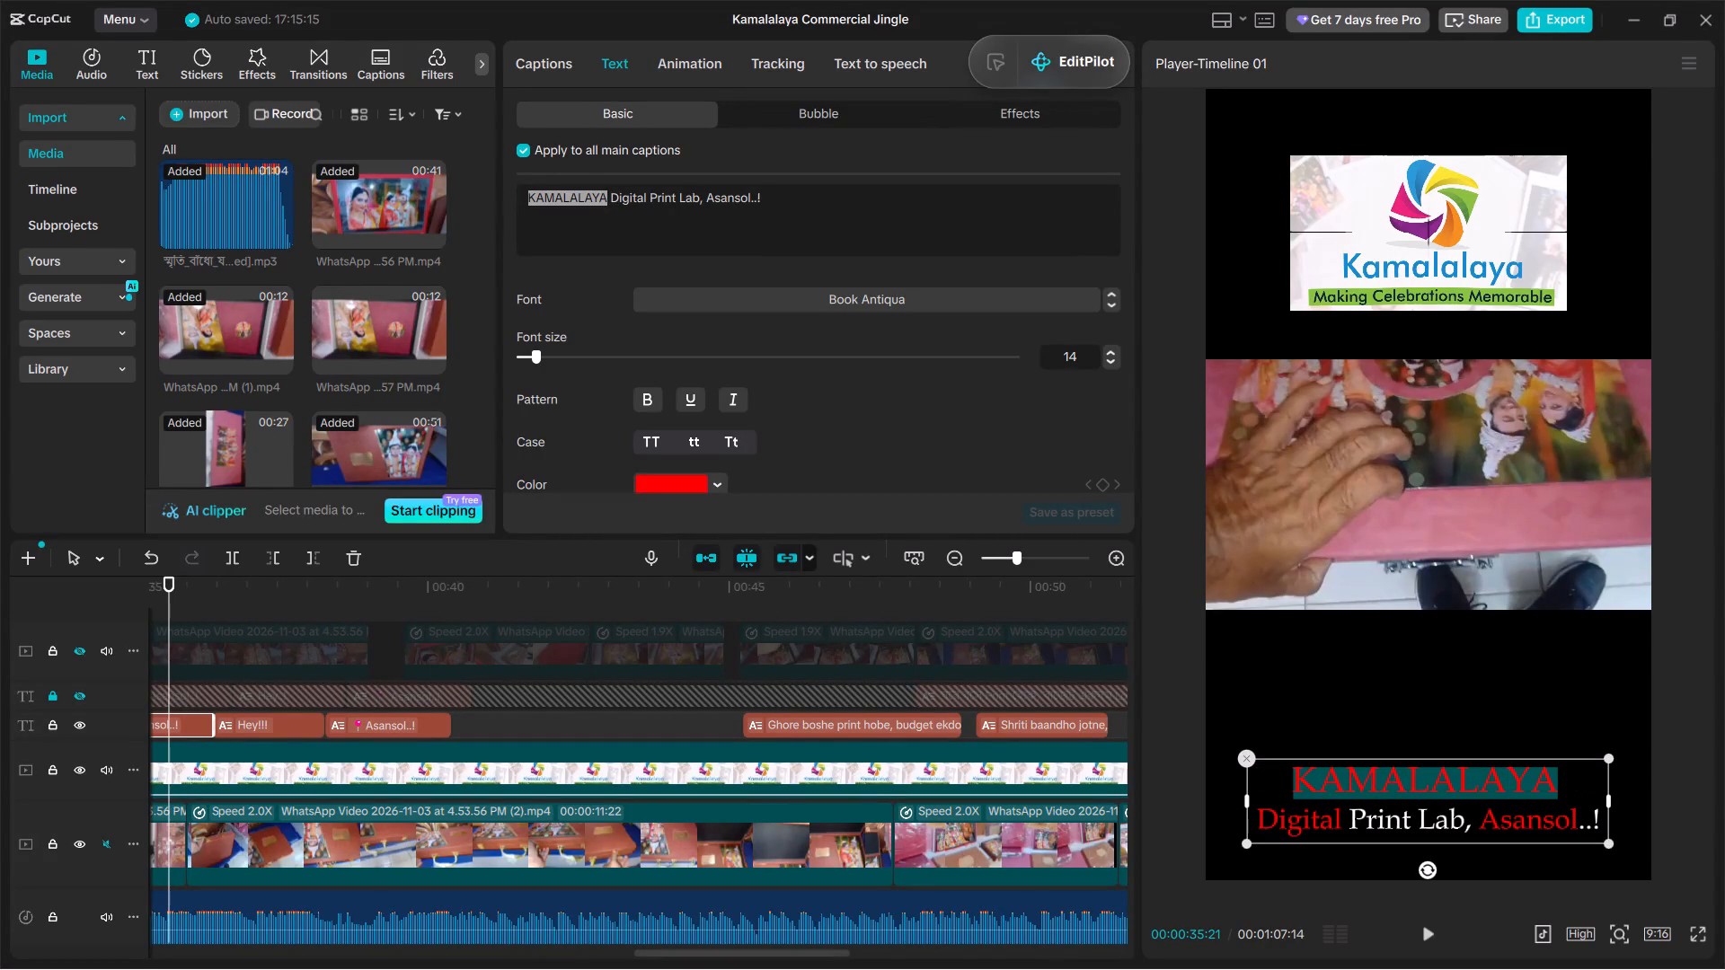
Replace "Kamalalaya" with uppercase "KAMALALAYA" on the second line of the "Hey!!!" caption.
{"action": "left_click", "coordinate": [176, 600]}
{"action": "key", "text": "space"}
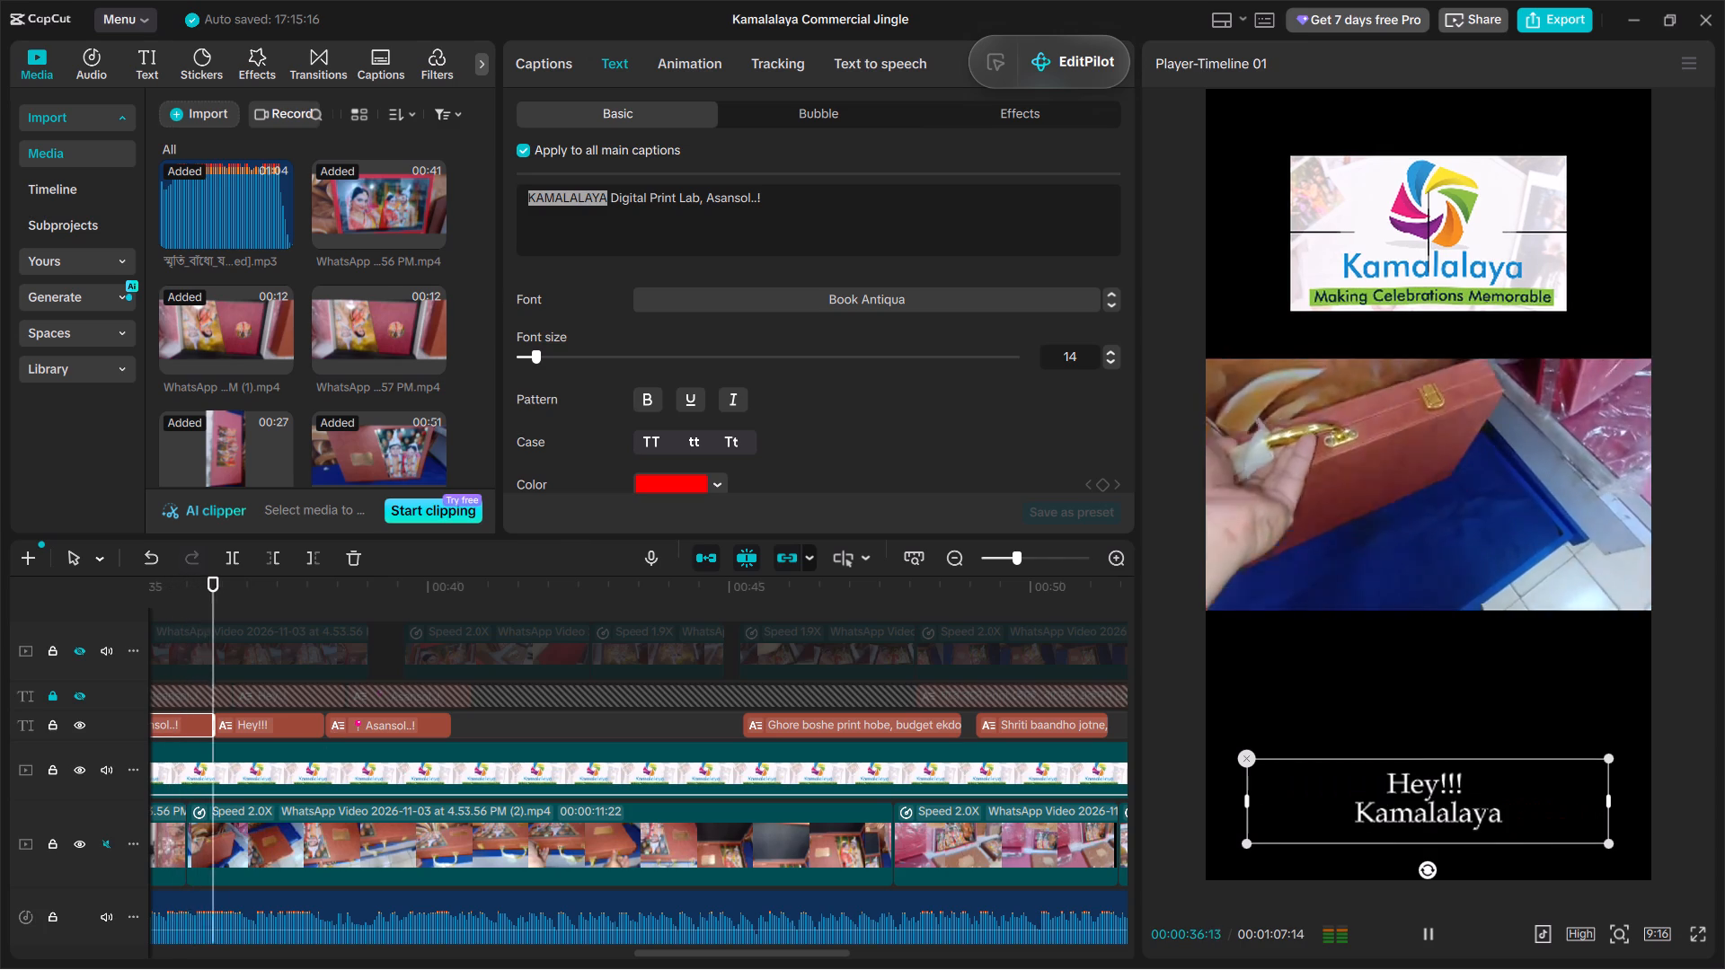
{"action": "key", "text": "space"}
{"action": "left_click", "coordinate": [298, 729]}
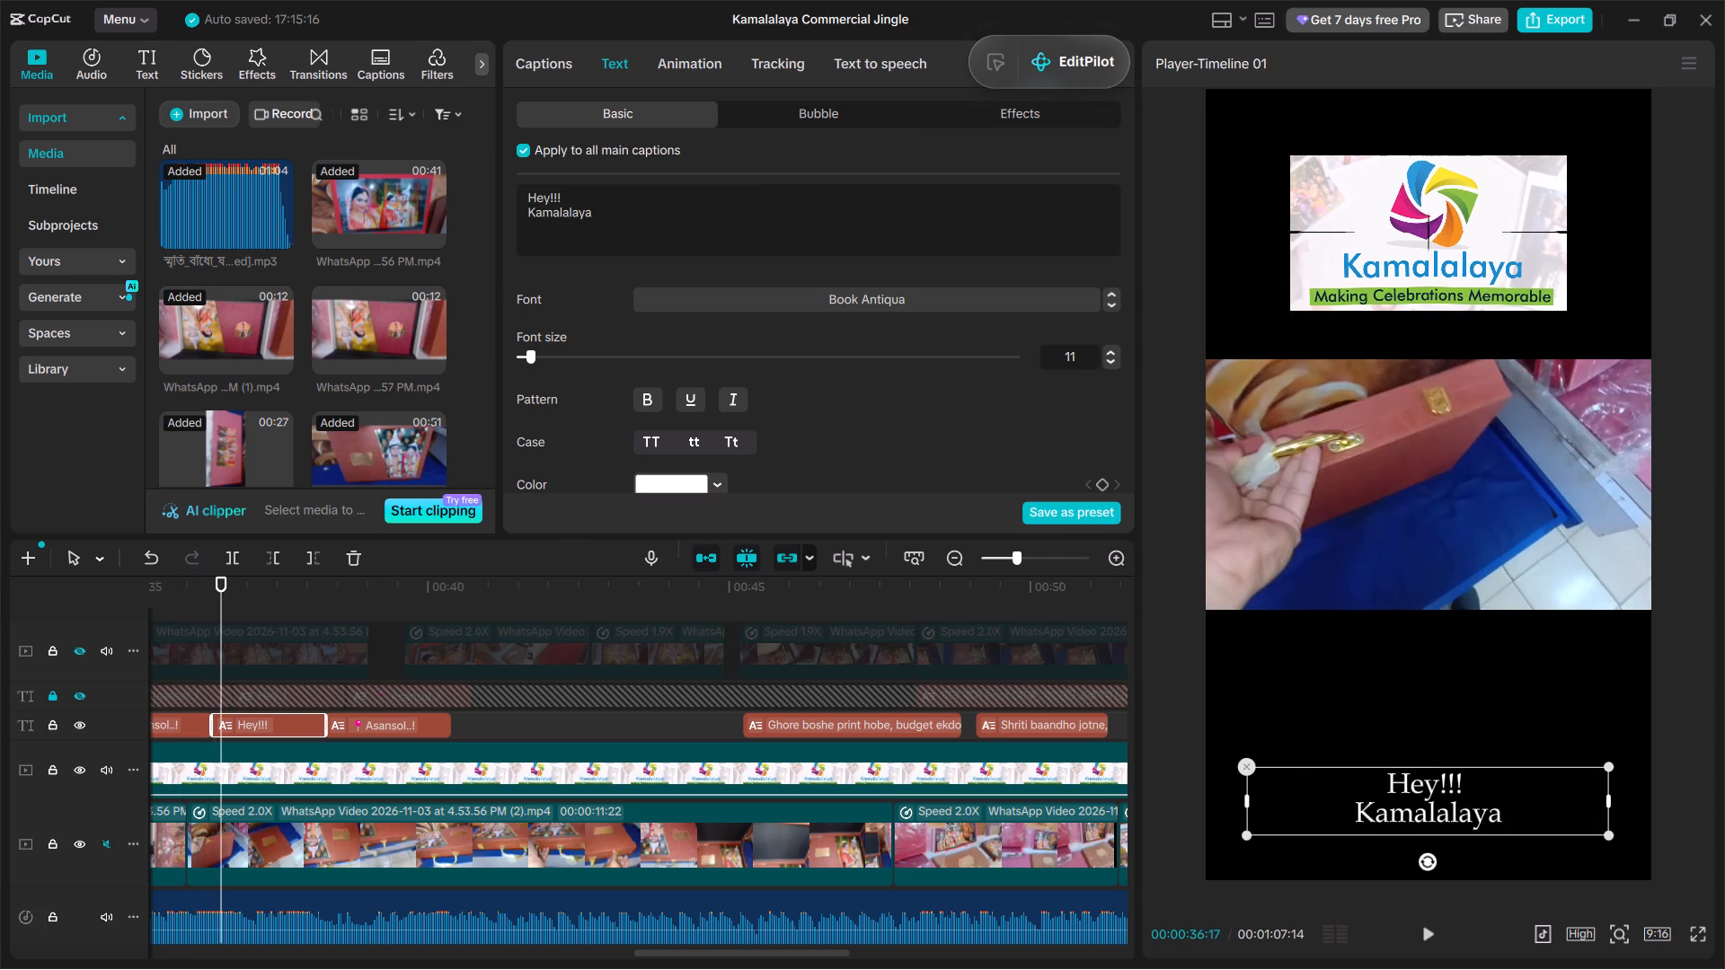
{"action": "double_click", "coordinate": [563, 217]}
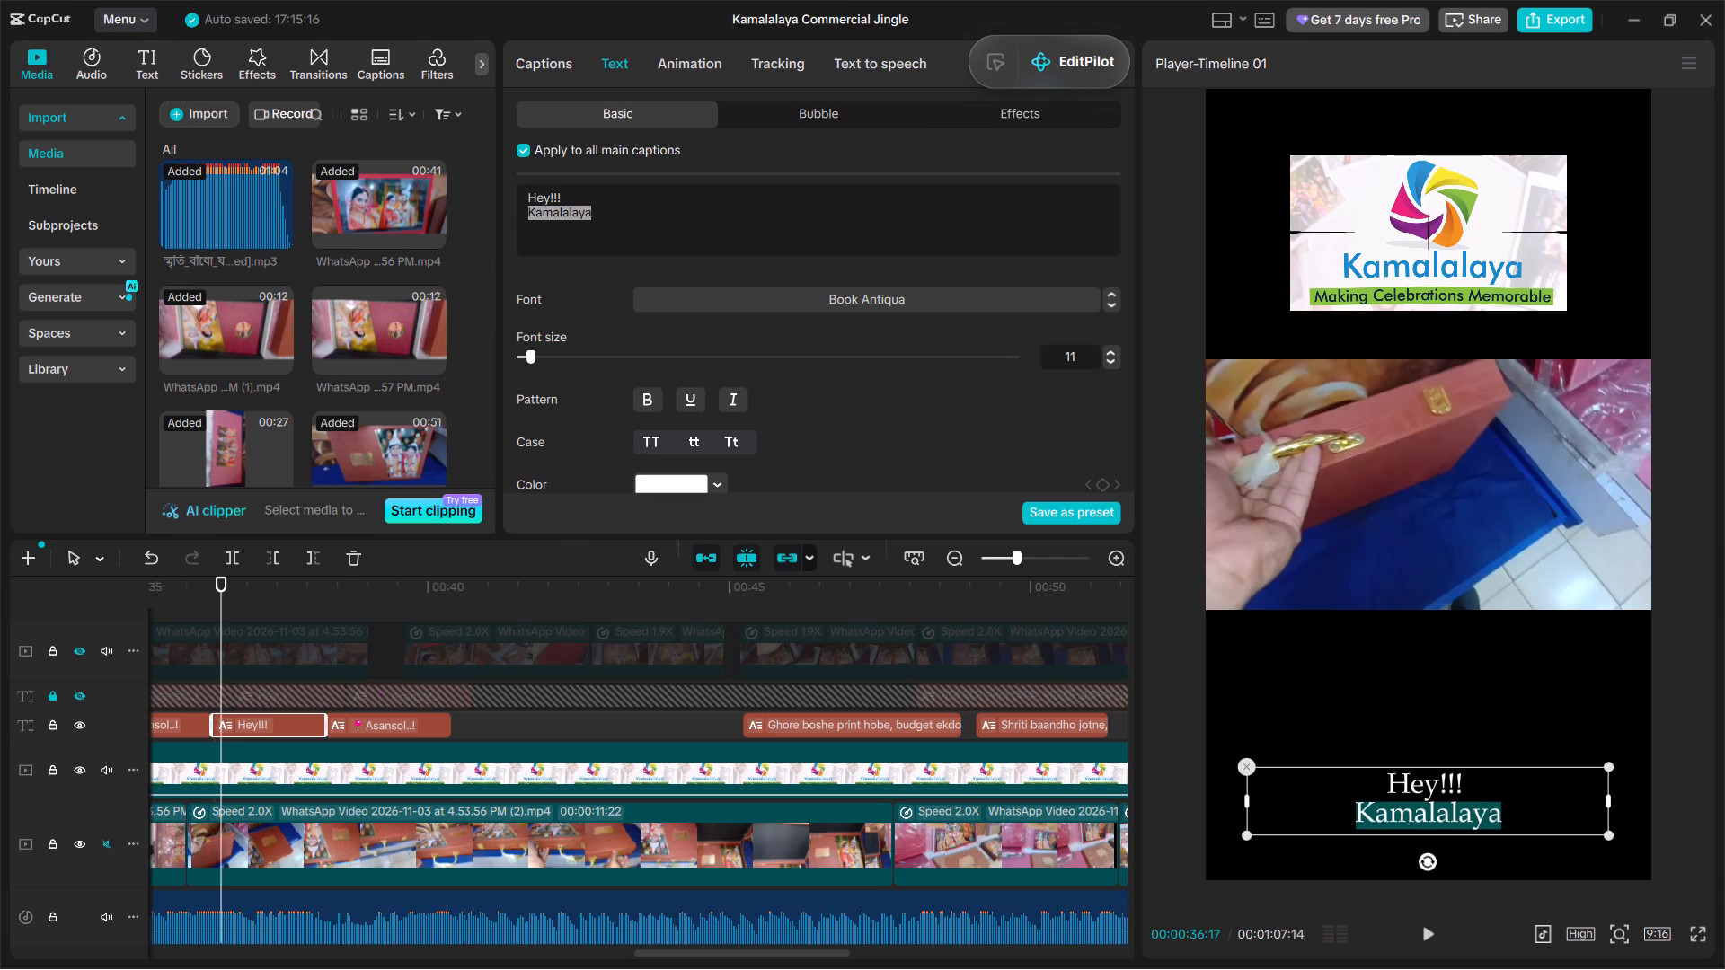
{"action": "key", "text": "shift+k"}
{"action": "key", "text": "BackSpace"}
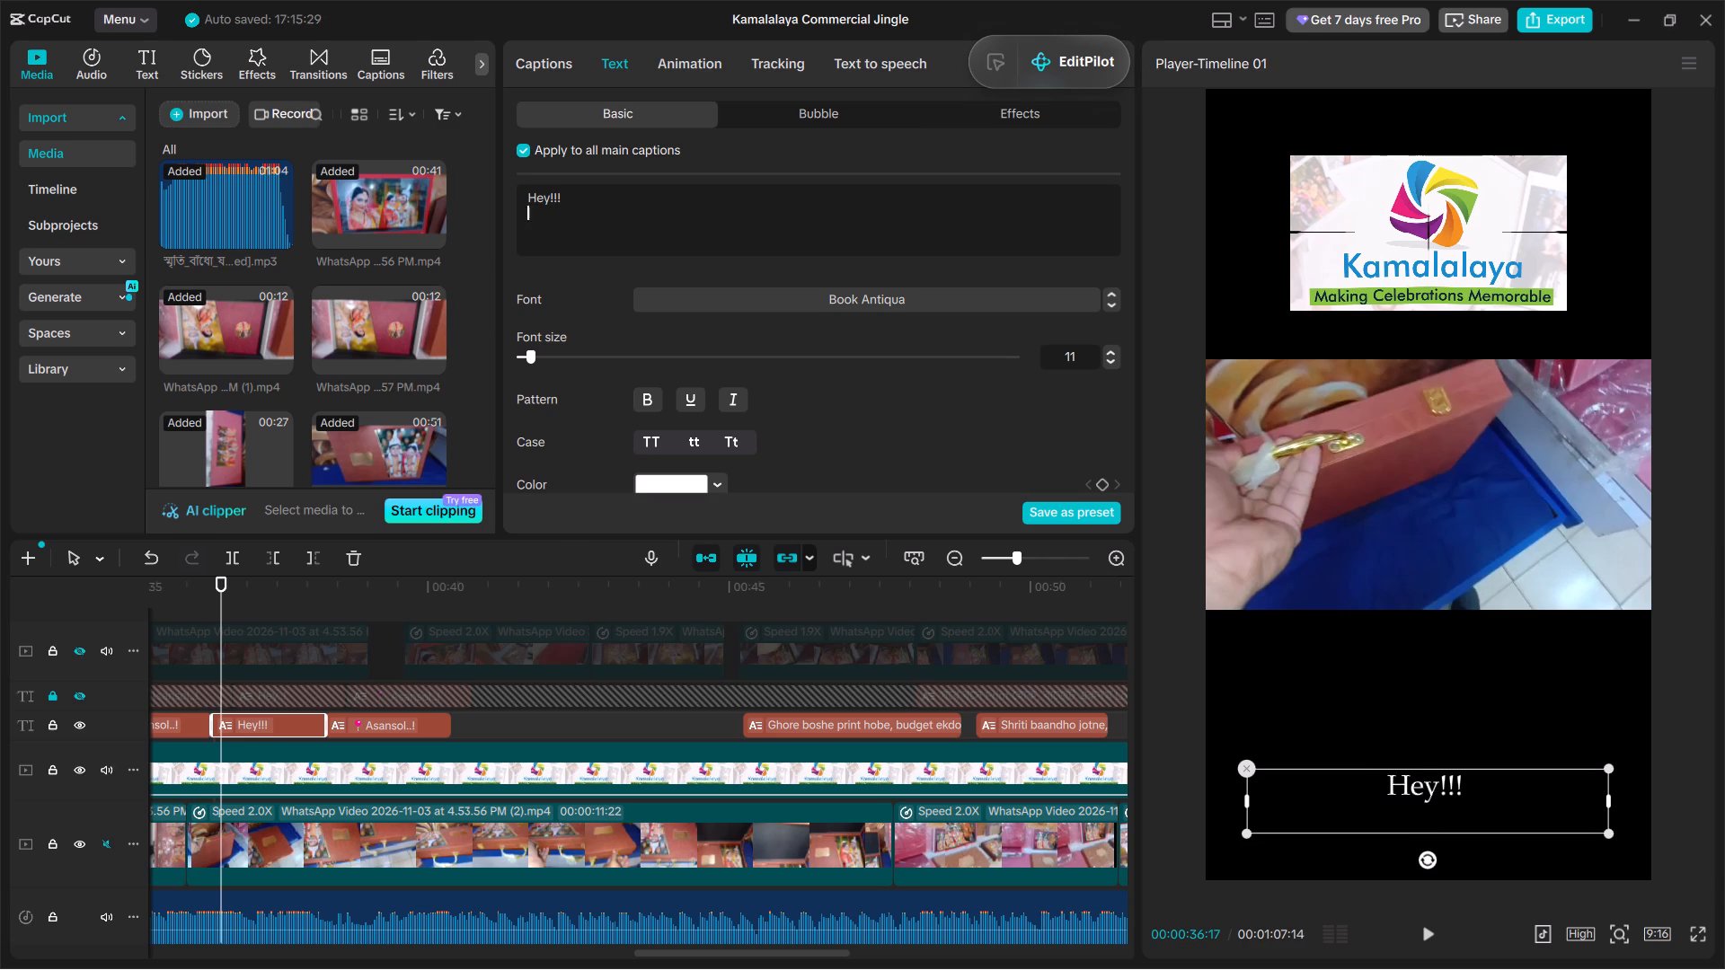
{"action": "type", "text": "KAMALALAYA"}
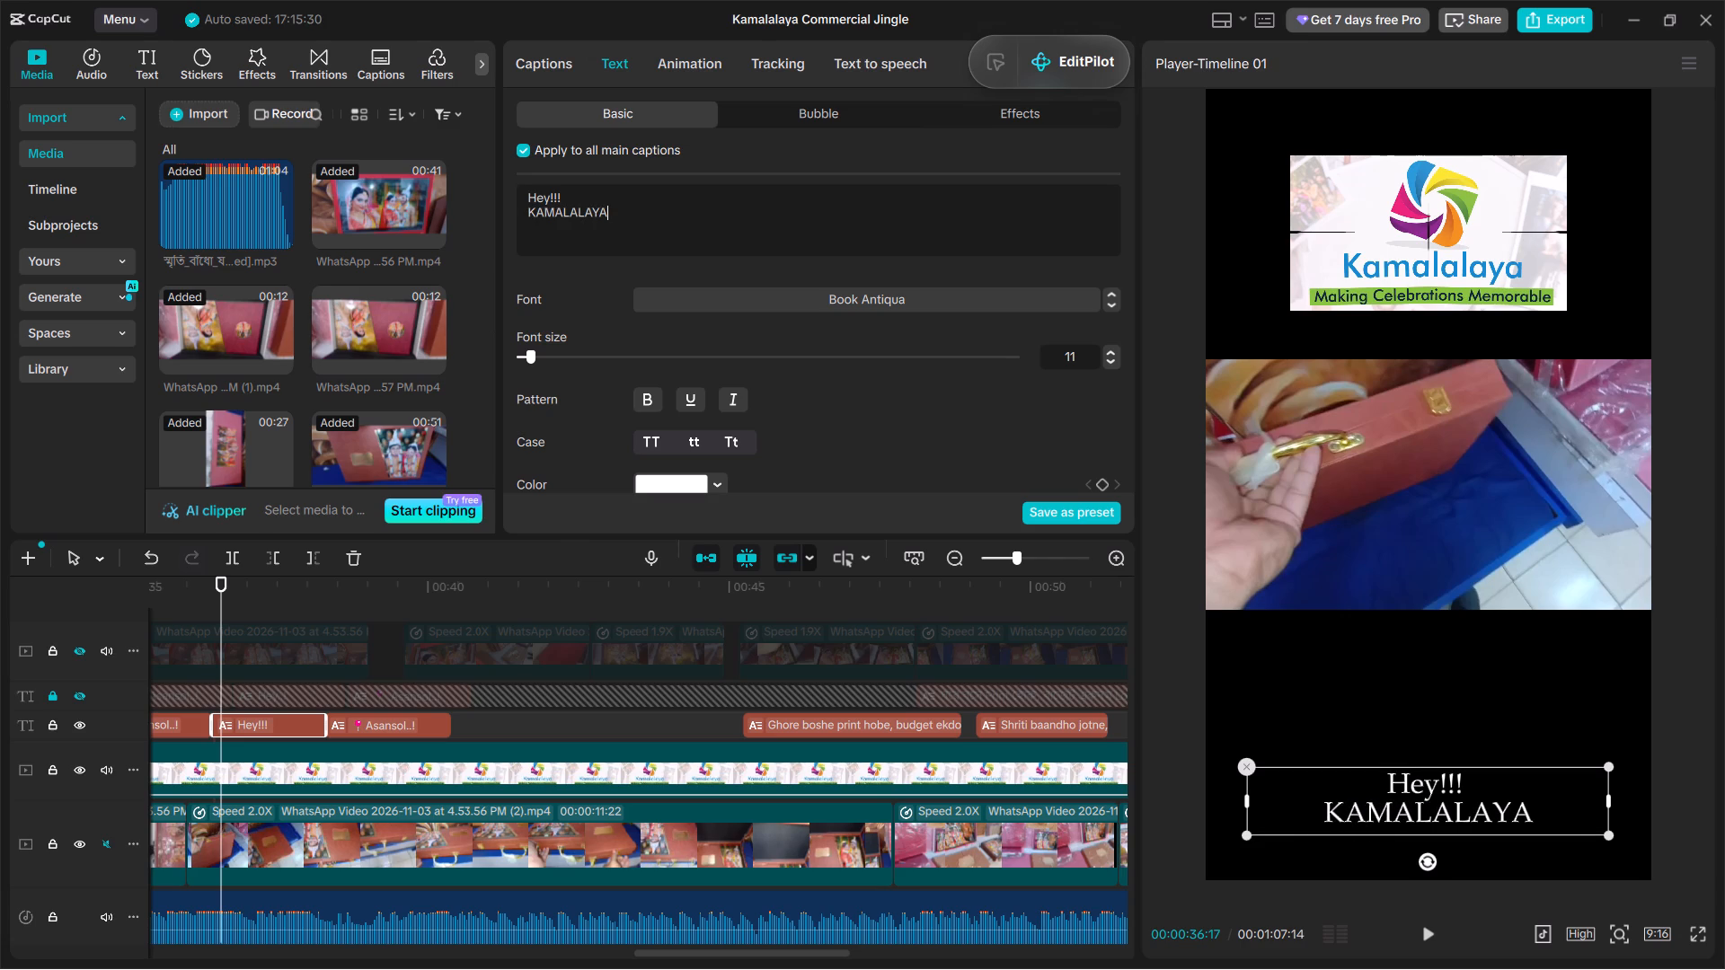
Color the word "KAMALALAYA" in the "Hey!!!" caption red (FF0000).
{"action": "double_click", "coordinate": [563, 217]}
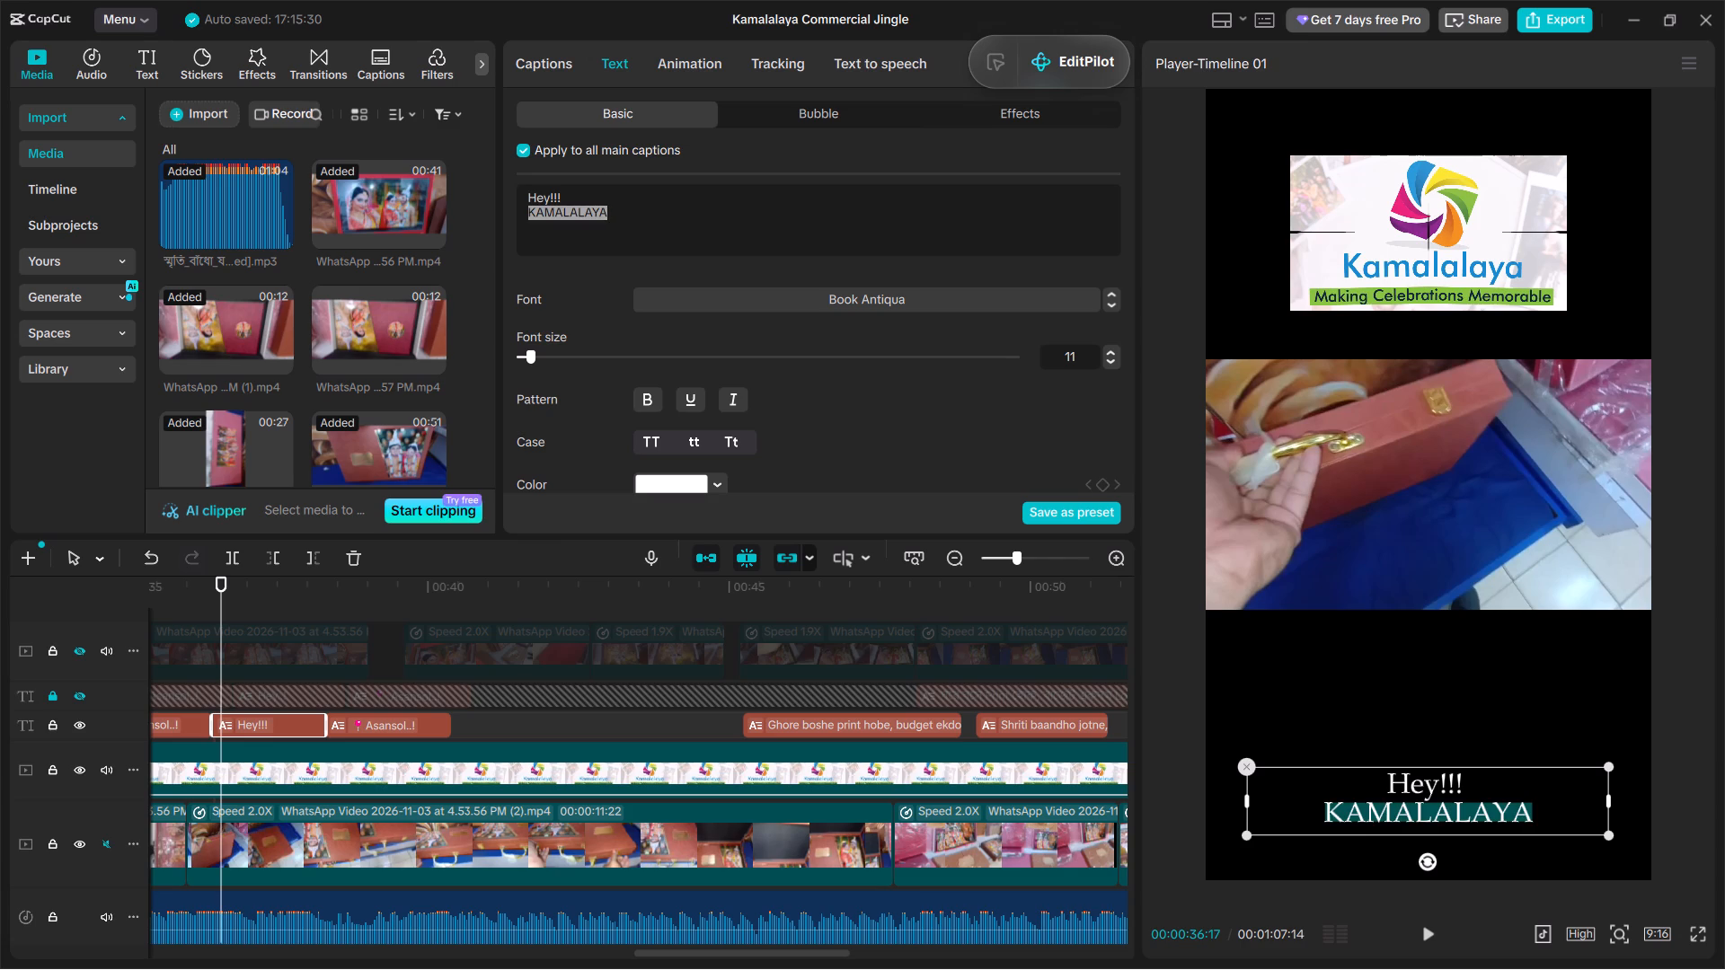
{"action": "left_click", "coordinate": [648, 488]}
{"action": "left_click_drag", "start_coordinate": [758, 560], "coordinate": [922, 498]}
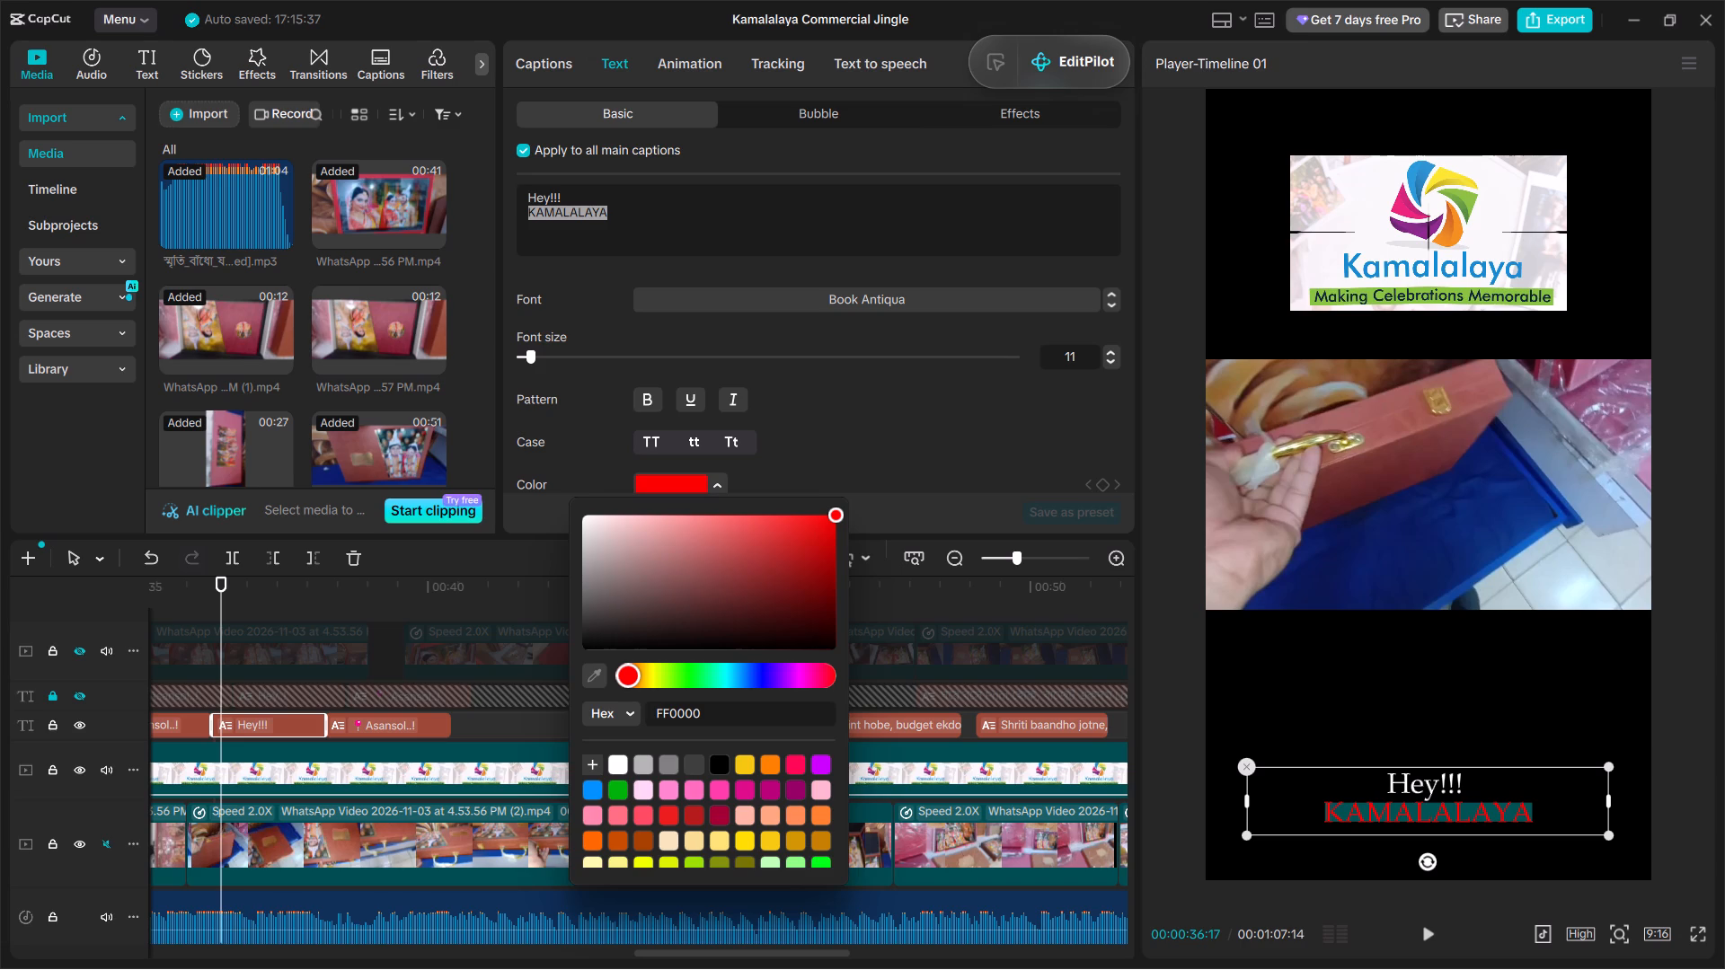
Set the font size of "KAMALALAYA" in the "Hey!!!" caption to 16.
{"action": "left_click", "coordinate": [1110, 348]}
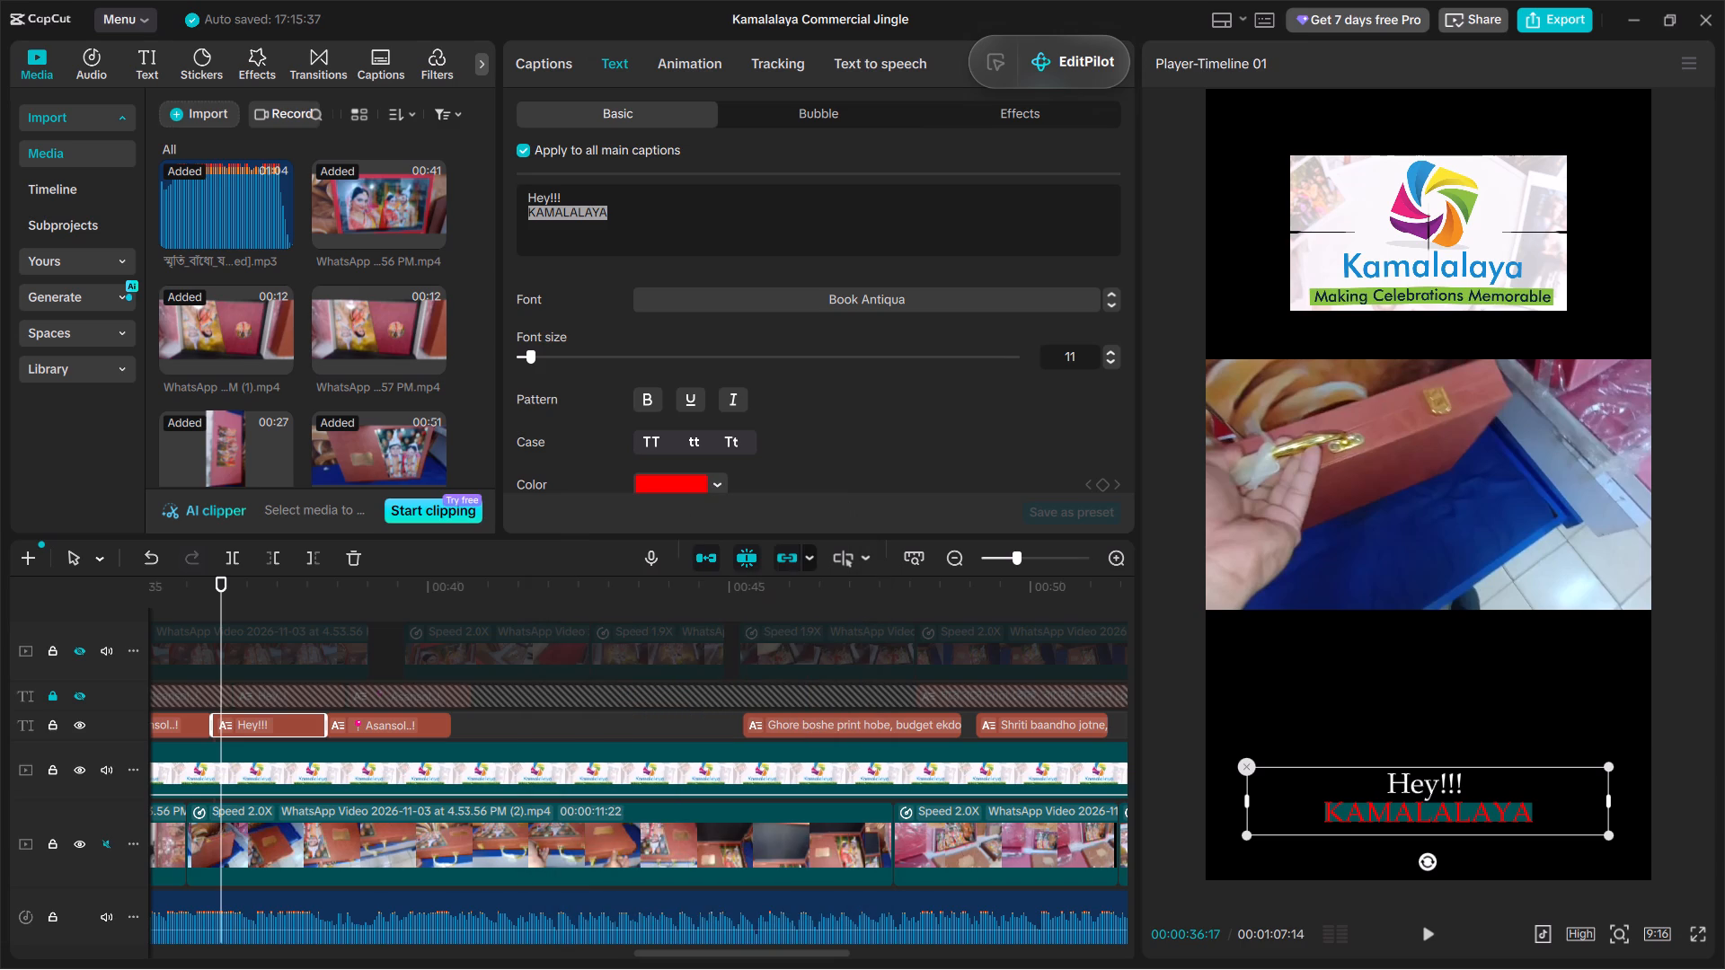
{"action": "left_click", "coordinate": [1117, 351]}
{"action": "left_click", "coordinate": [1117, 351]}
{"action": "left_click", "coordinate": [1117, 351]}
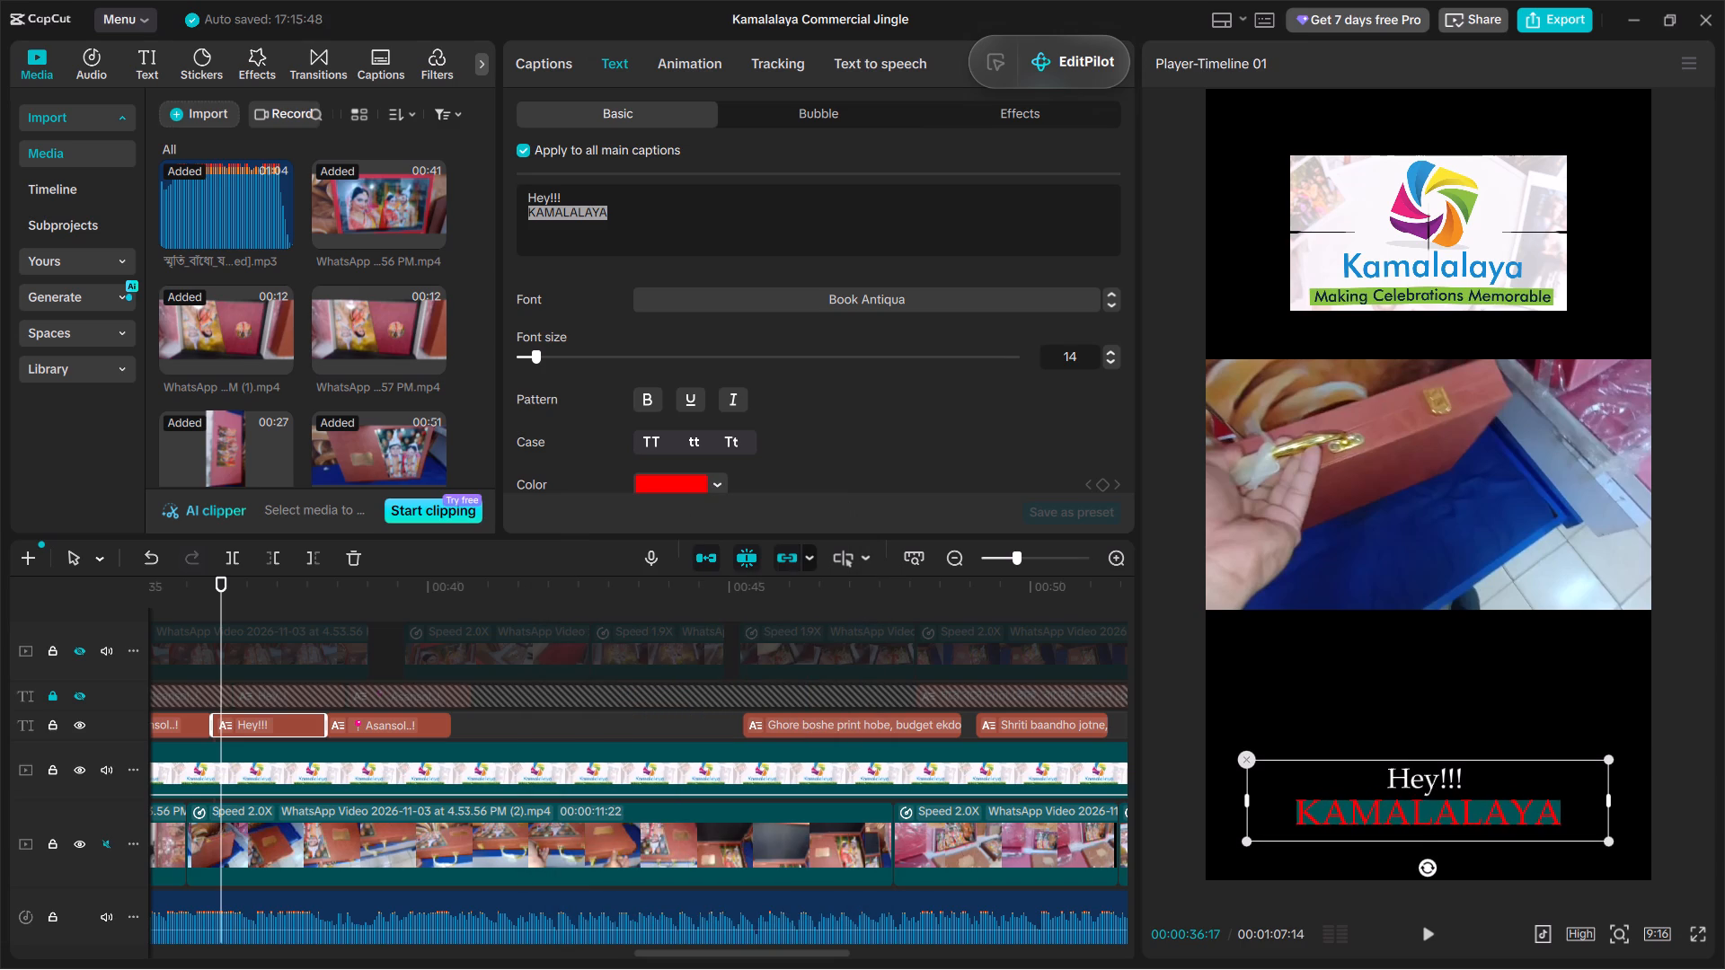
{"action": "left_click", "coordinate": [1117, 351]}
{"action": "left_click", "coordinate": [1117, 351]}
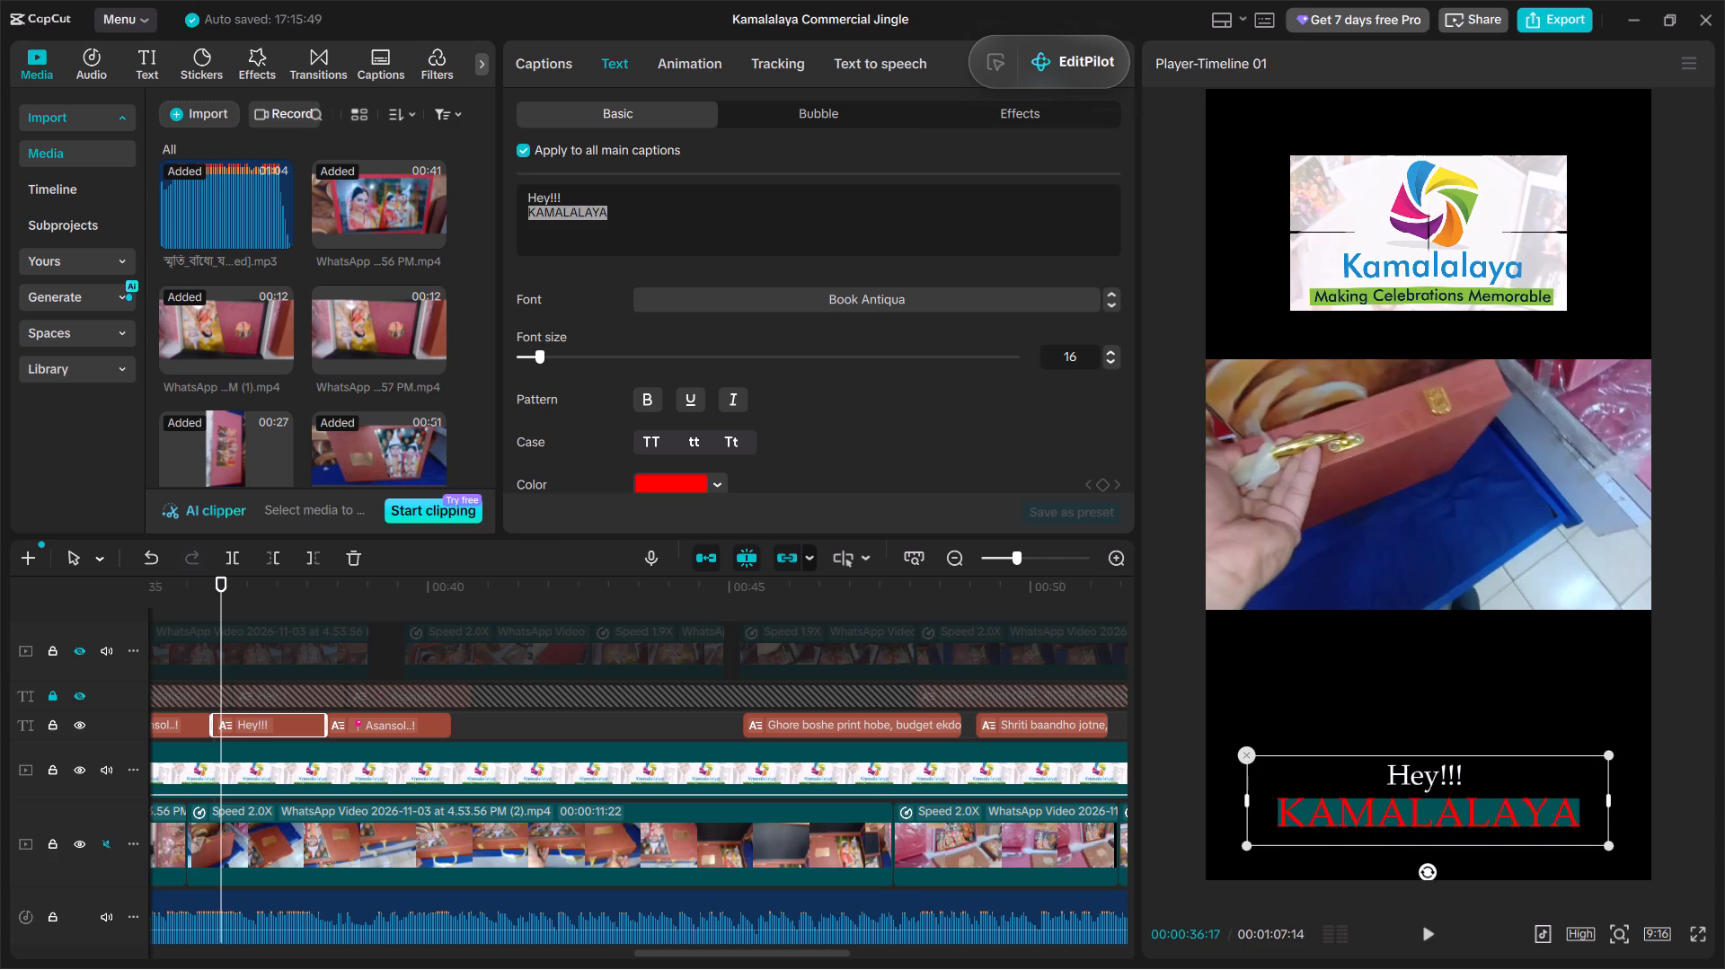
{"action": "left_click_drag", "start_coordinate": [894, 236], "coordinate": [889, 224]}
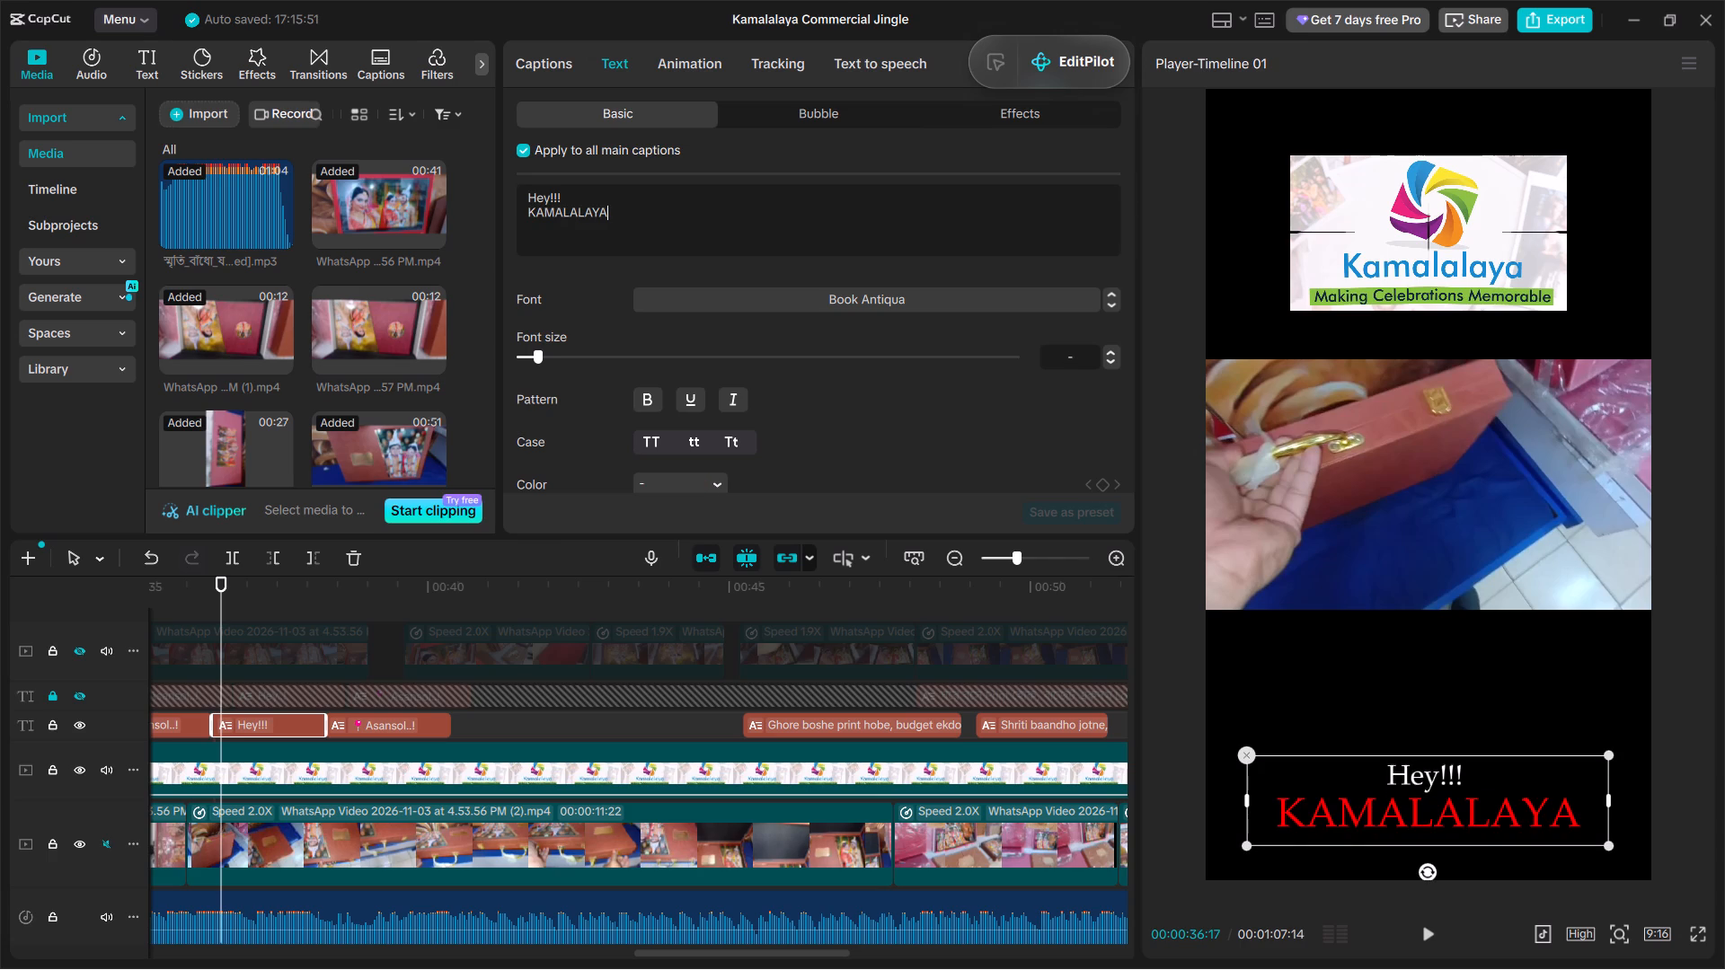
Color the word "Asansol" in the pin-emoji "Asansol..!" caption red (FF0000).
{"action": "left_click", "coordinate": [828, 397]}
{"action": "key", "text": "space"}
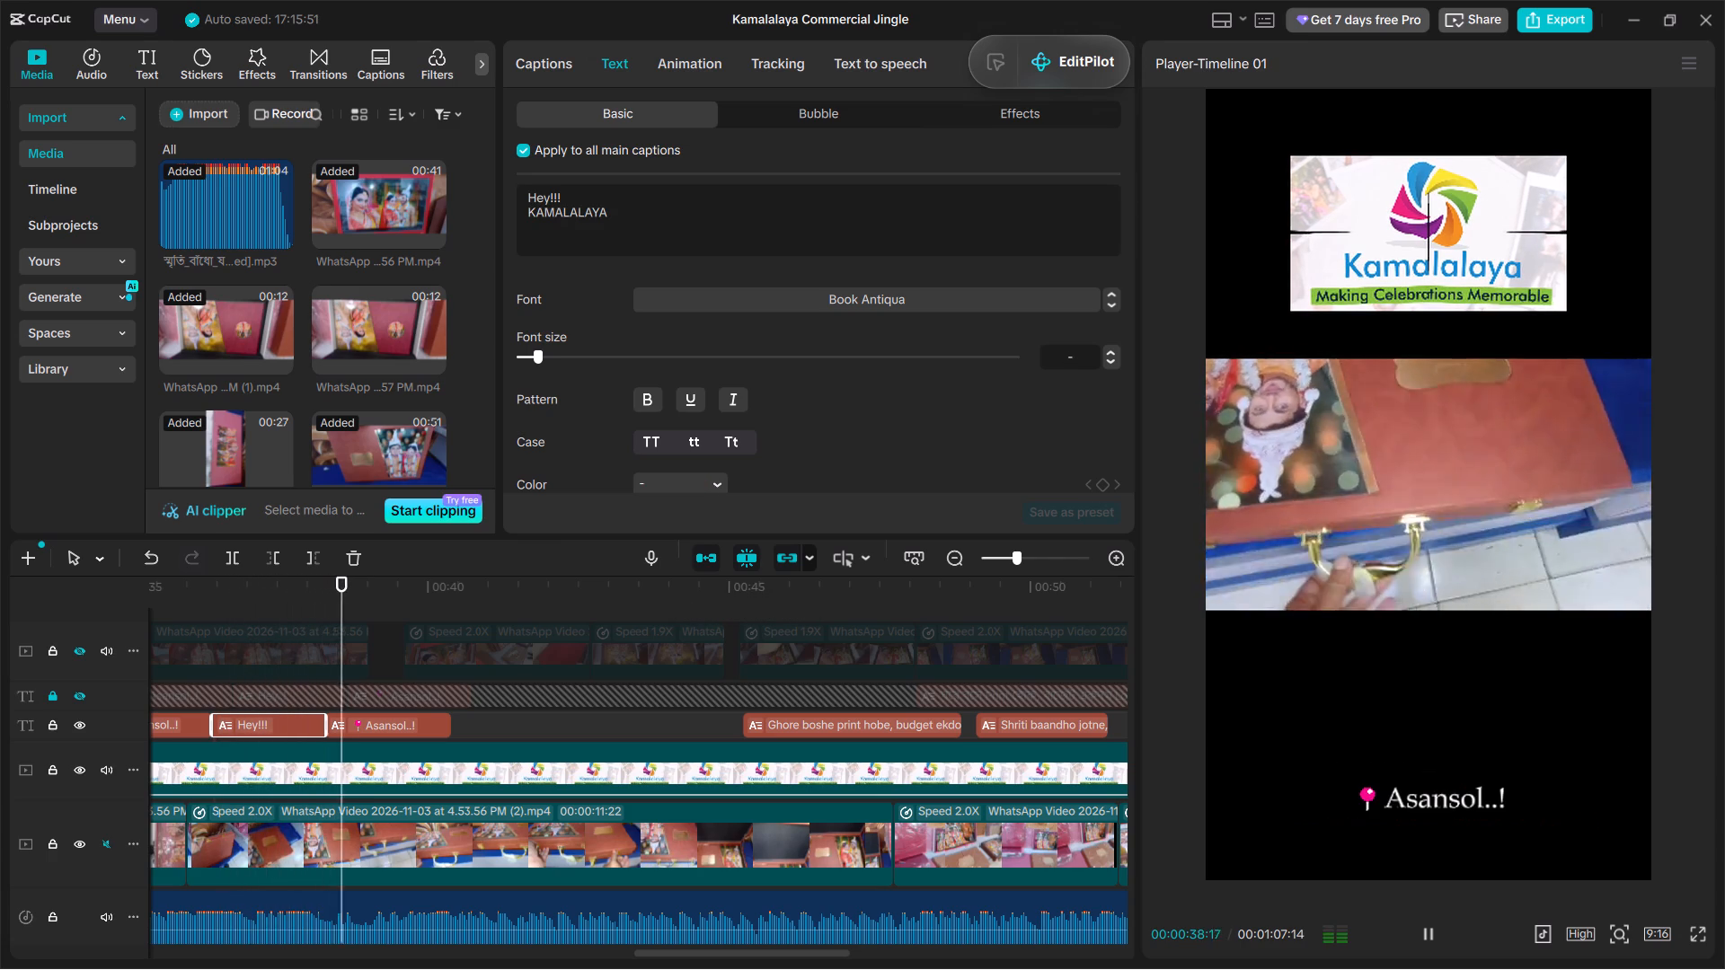
{"action": "key", "text": "space"}
{"action": "left_click_drag", "start_coordinate": [419, 729], "coordinate": [426, 719]}
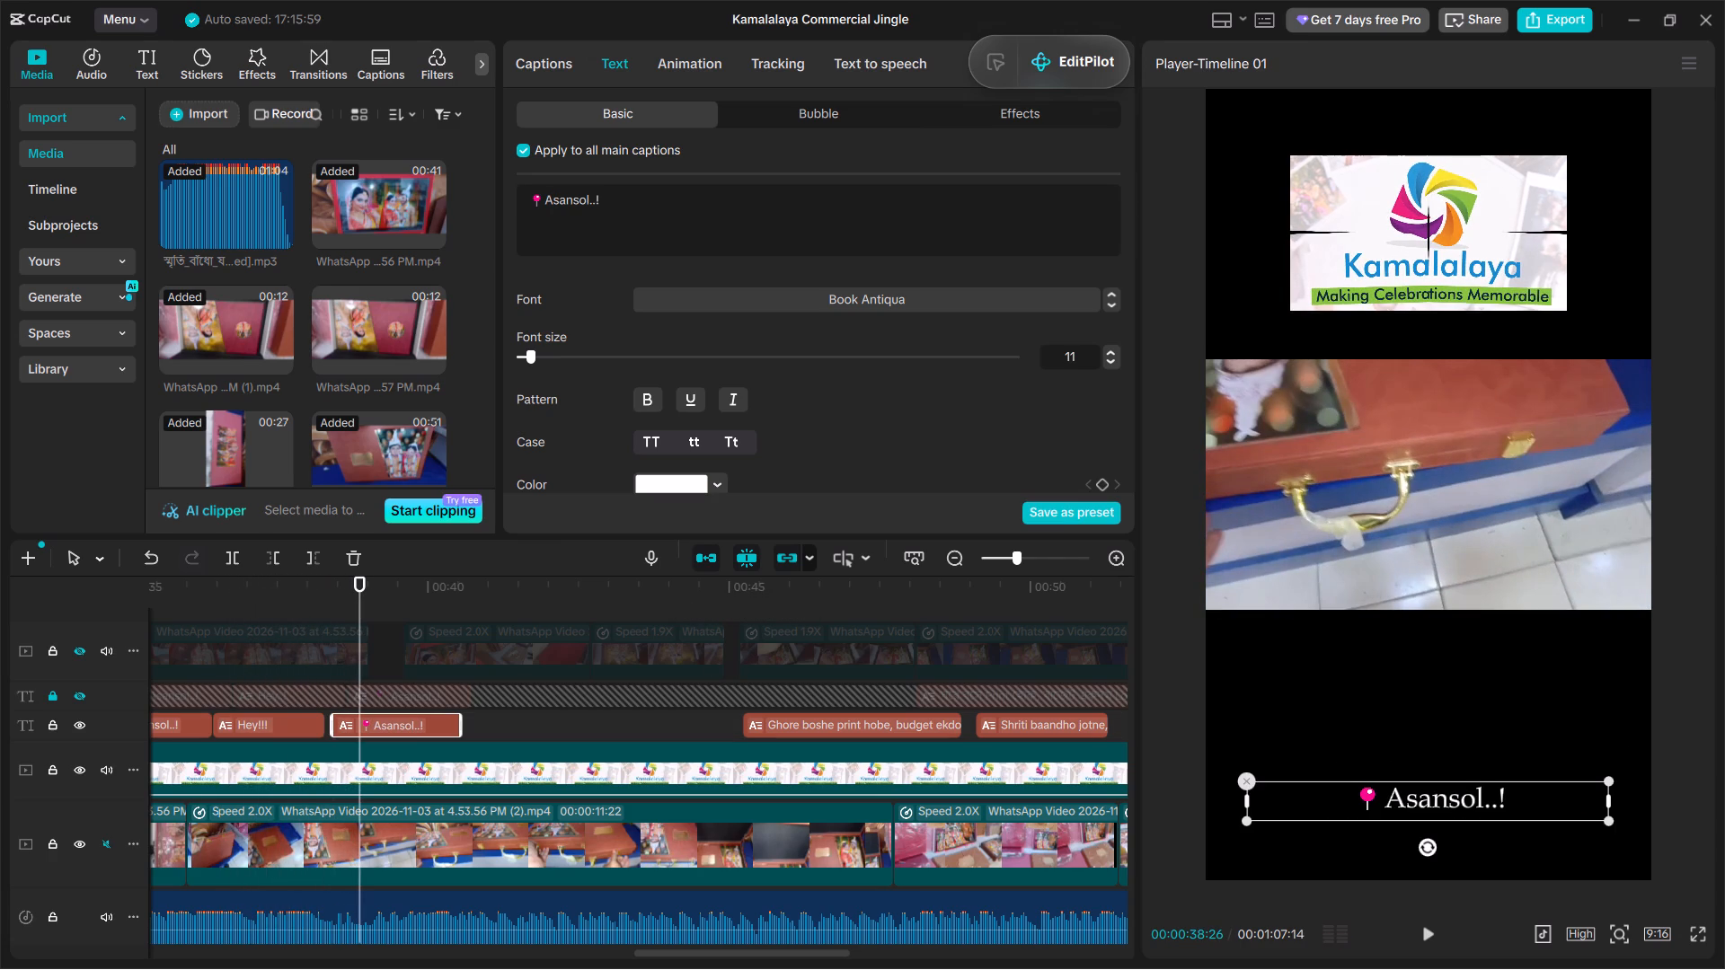
{"action": "double_click", "coordinate": [561, 200]}
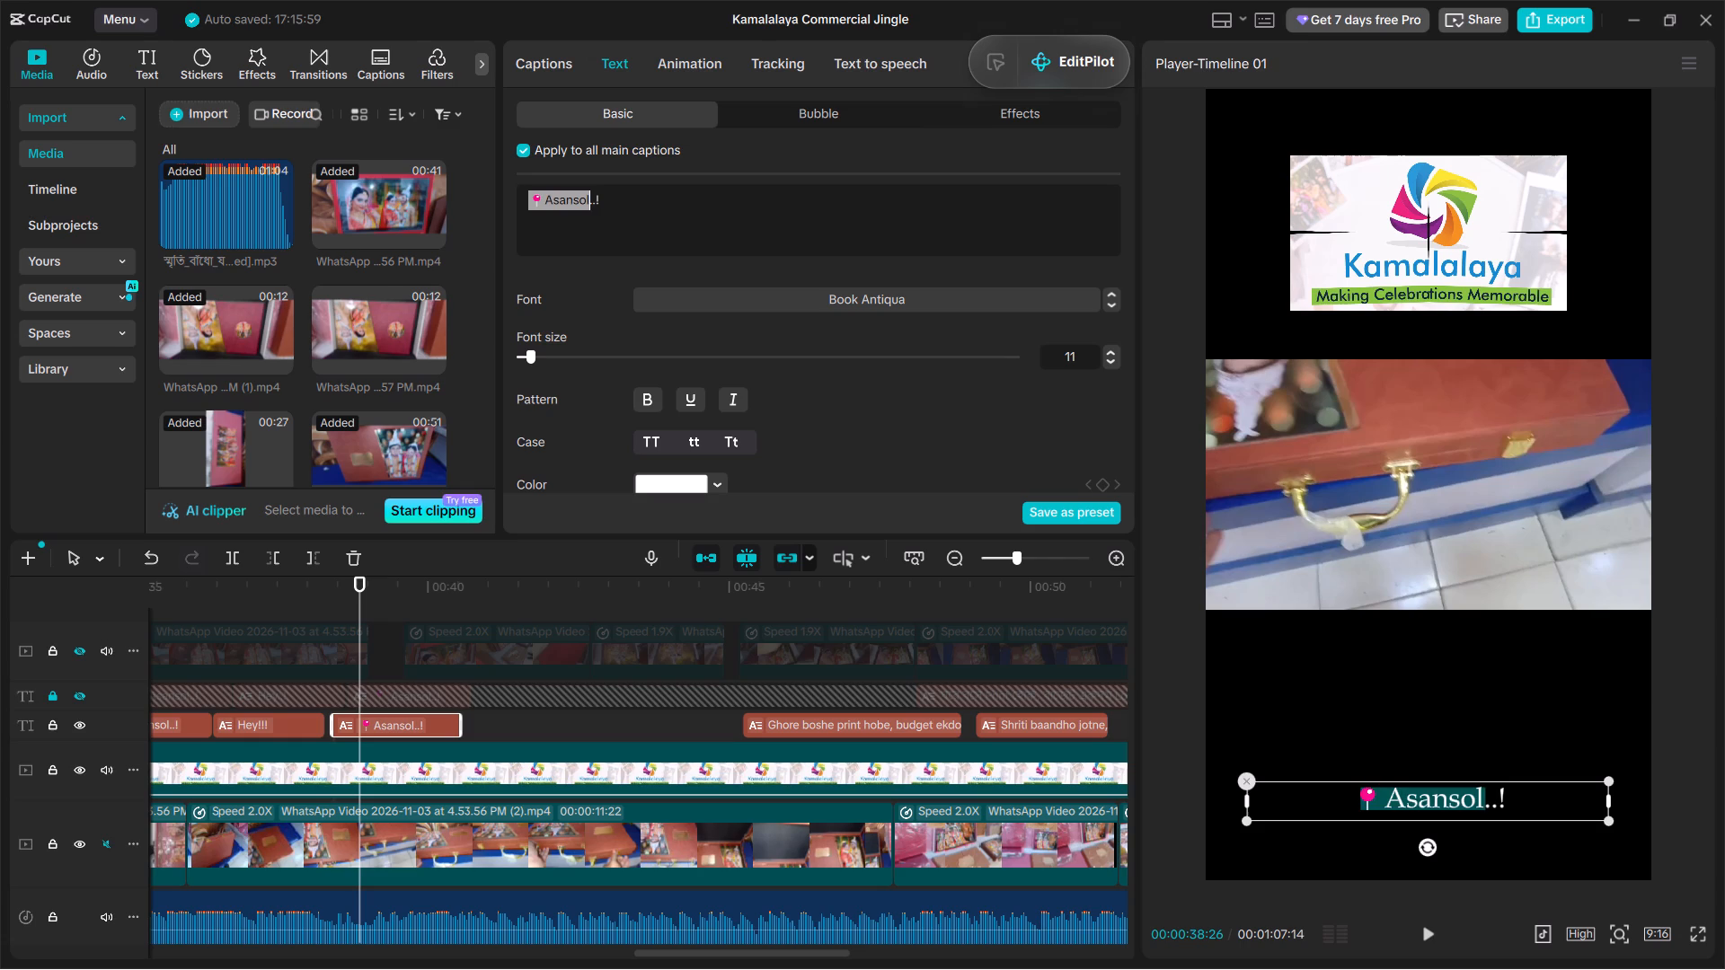
{"action": "left_click", "coordinate": [692, 479]}
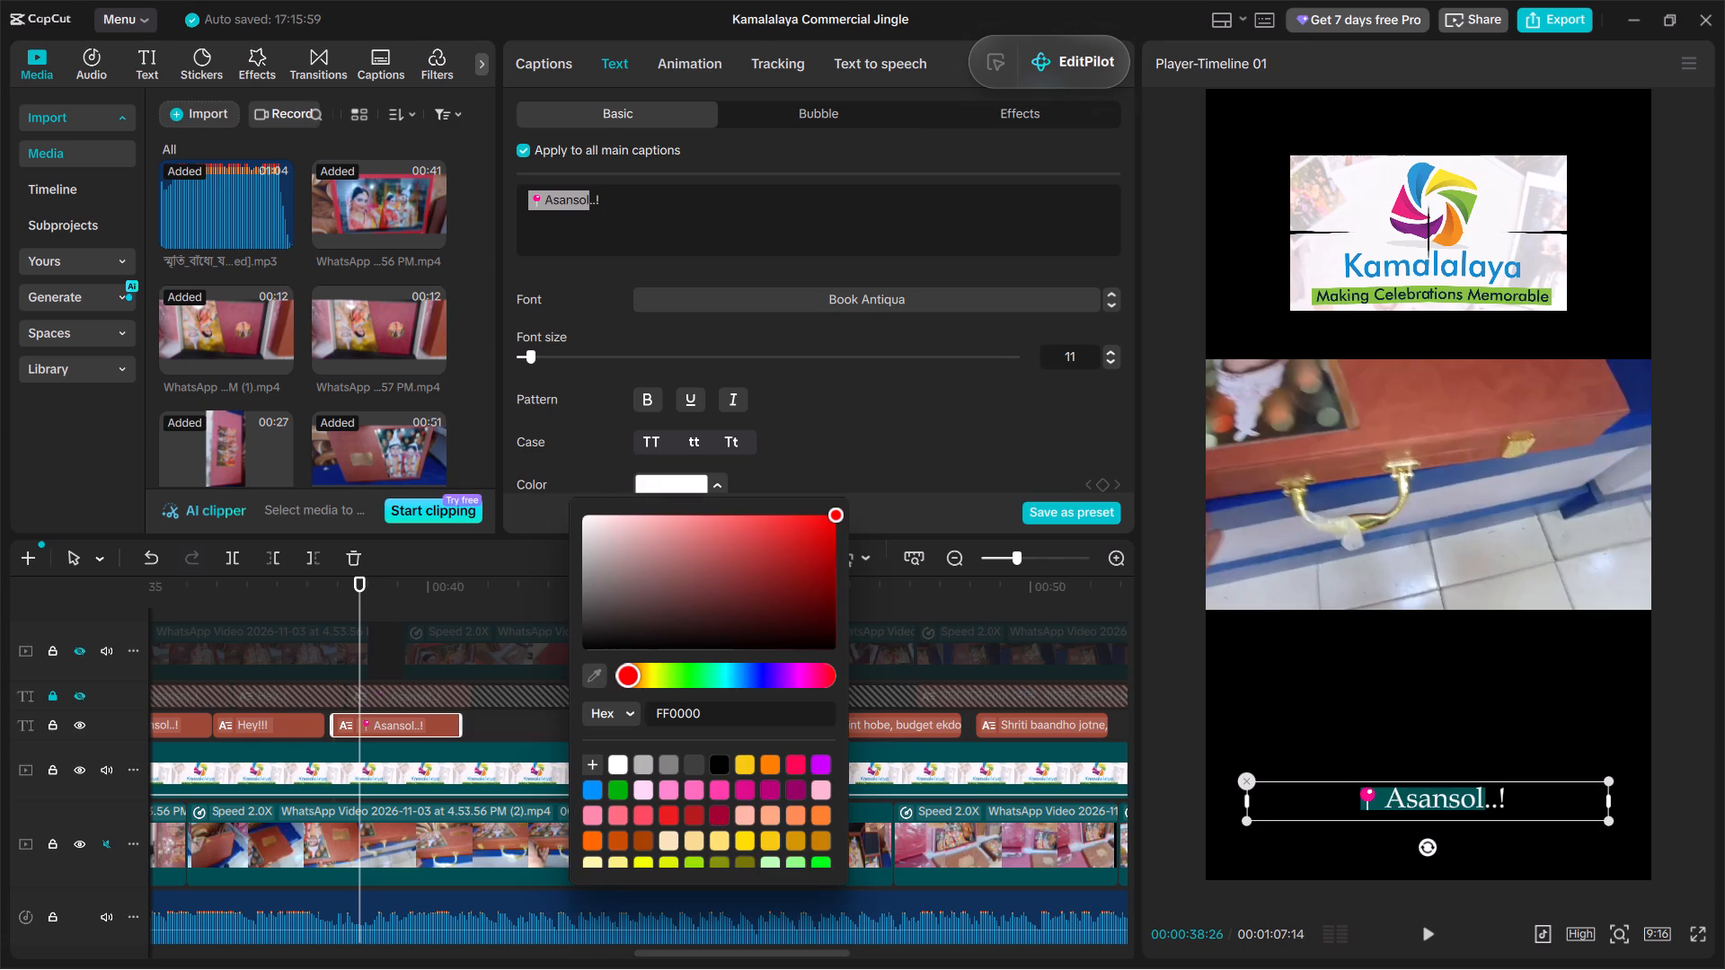
{"action": "left_click_drag", "start_coordinate": [740, 541], "coordinate": [968, 454]}
{"action": "left_click", "coordinate": [755, 184]}
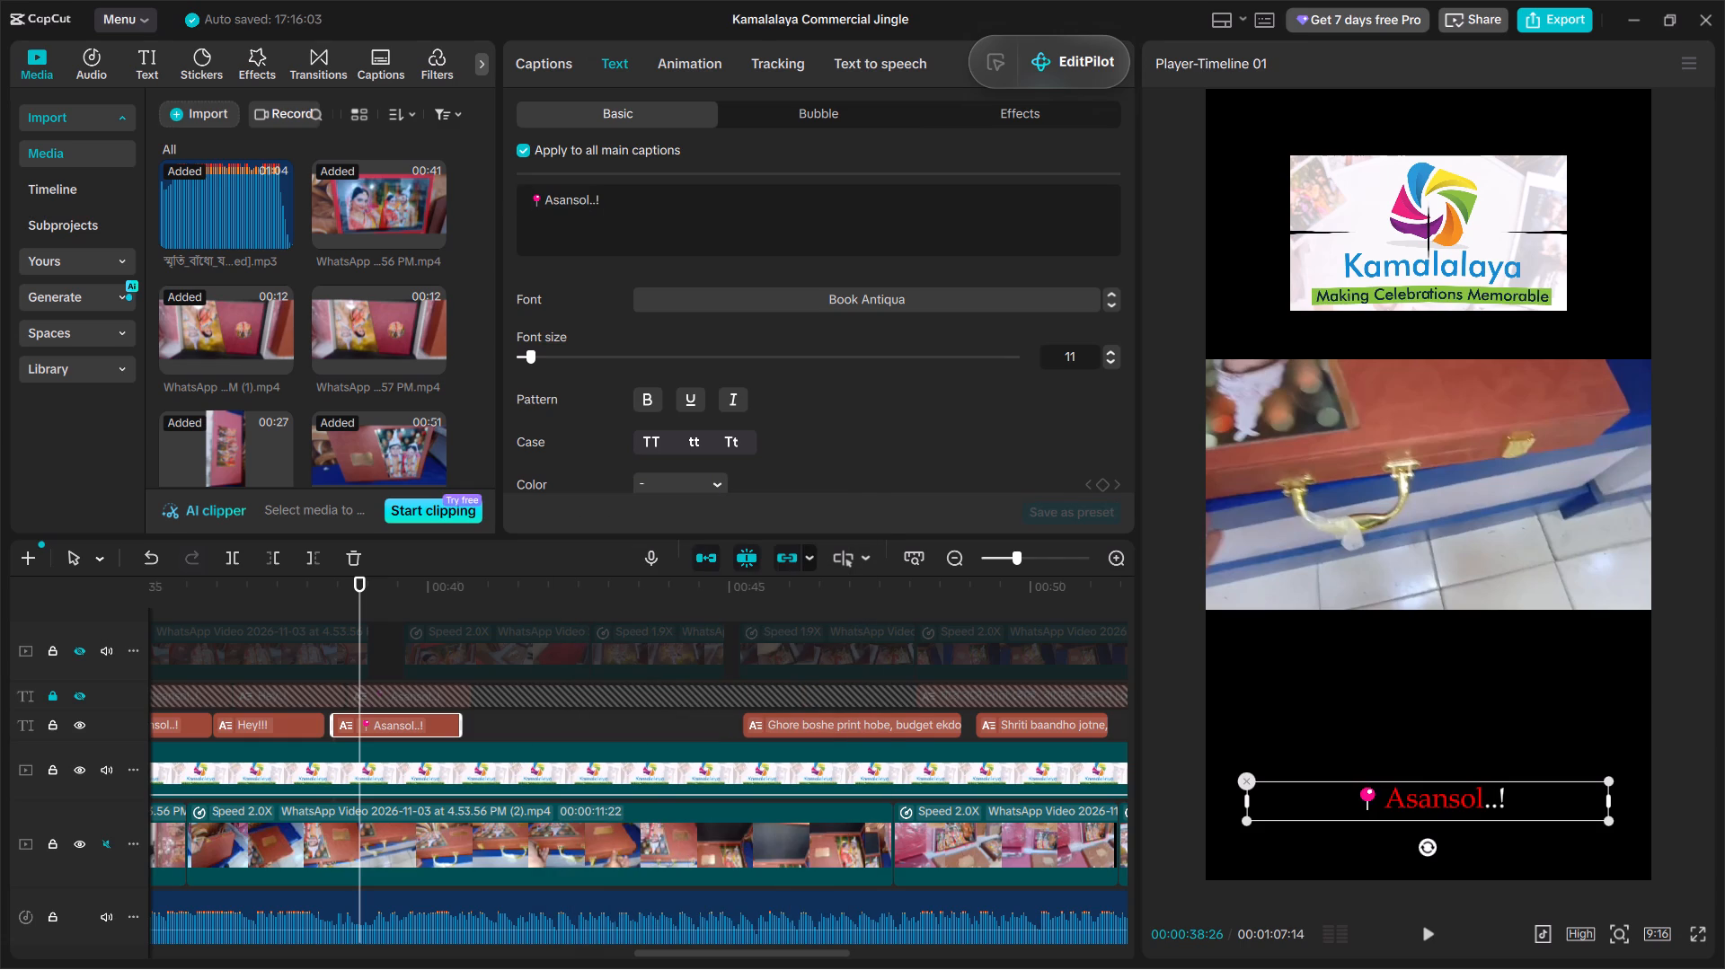
Change the word "hobe" to "hok" in the "Ghore boshe print hobe, budget ekdom low," caption.
{"action": "left_click", "coordinate": [921, 410]}
{"action": "key", "text": "space"}
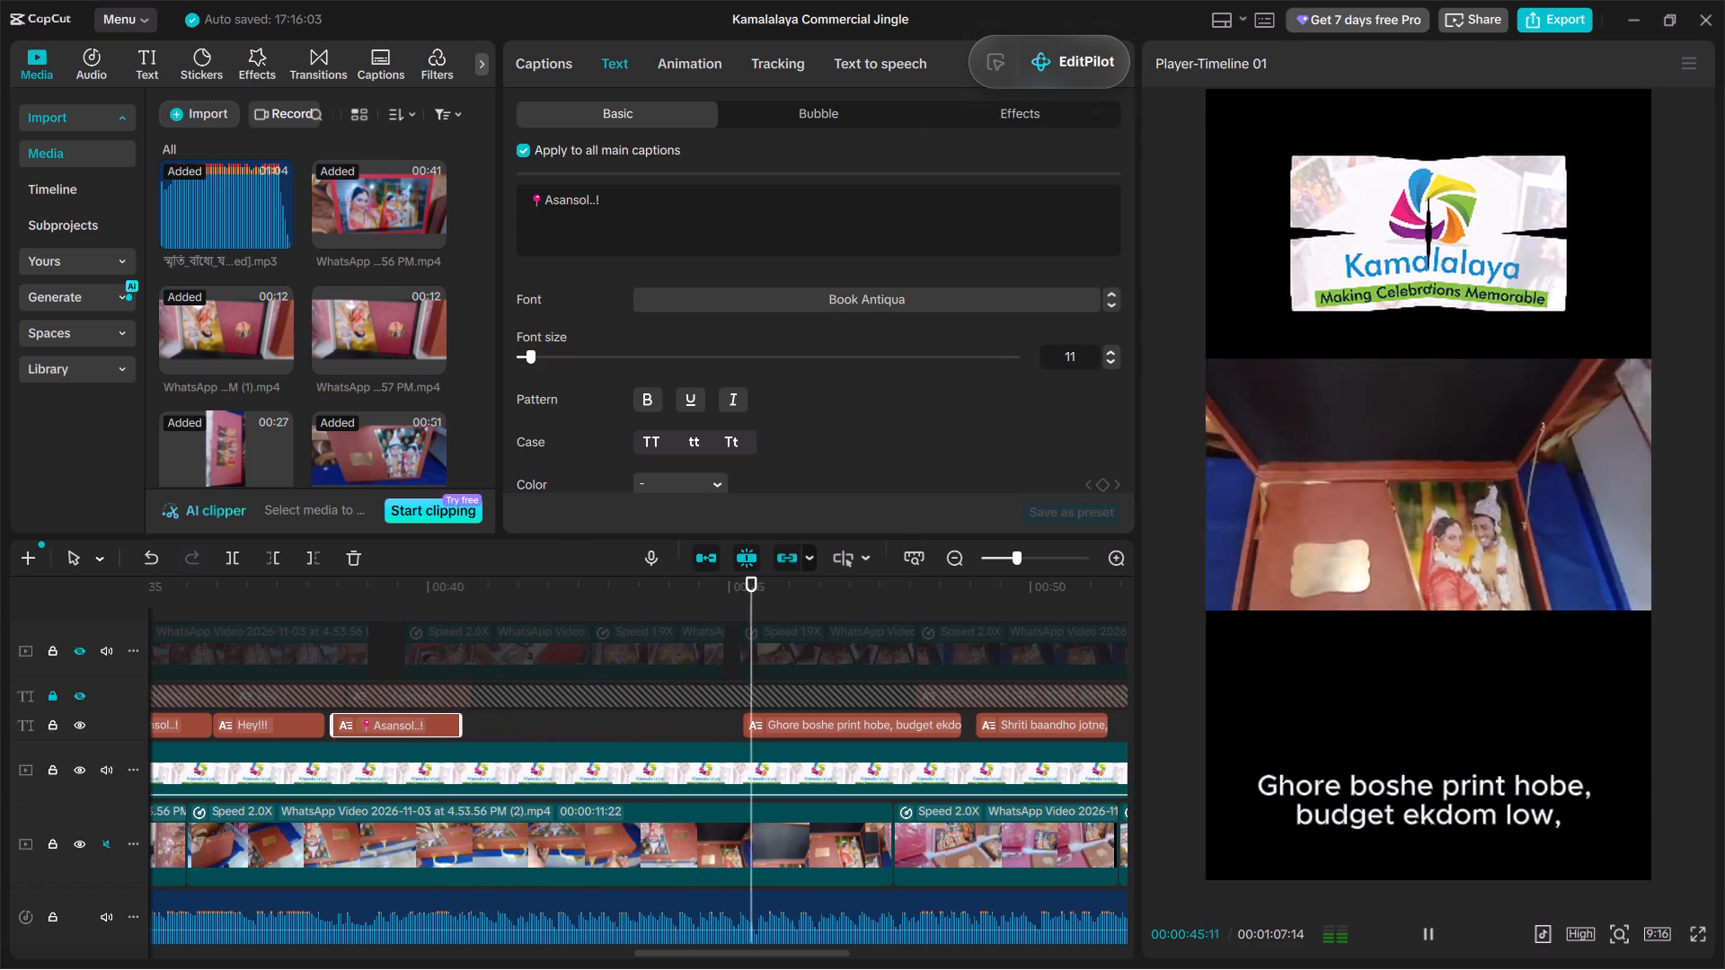
{"action": "key", "text": "space"}
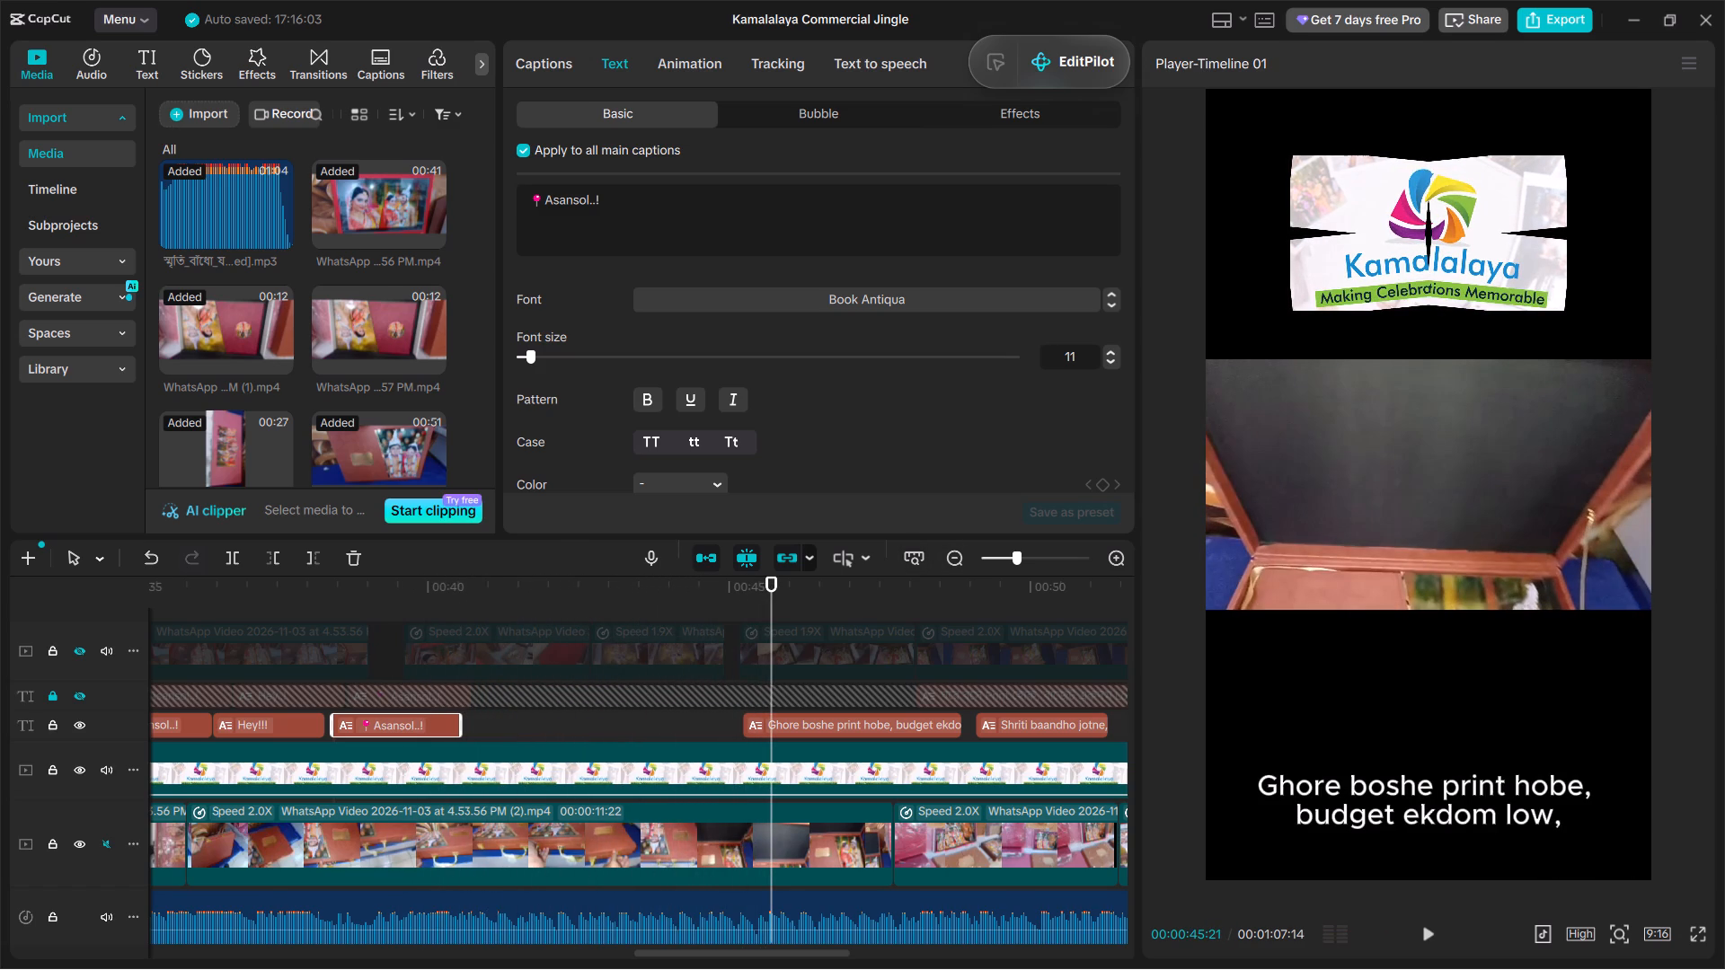
{"action": "left_click", "coordinate": [912, 722]}
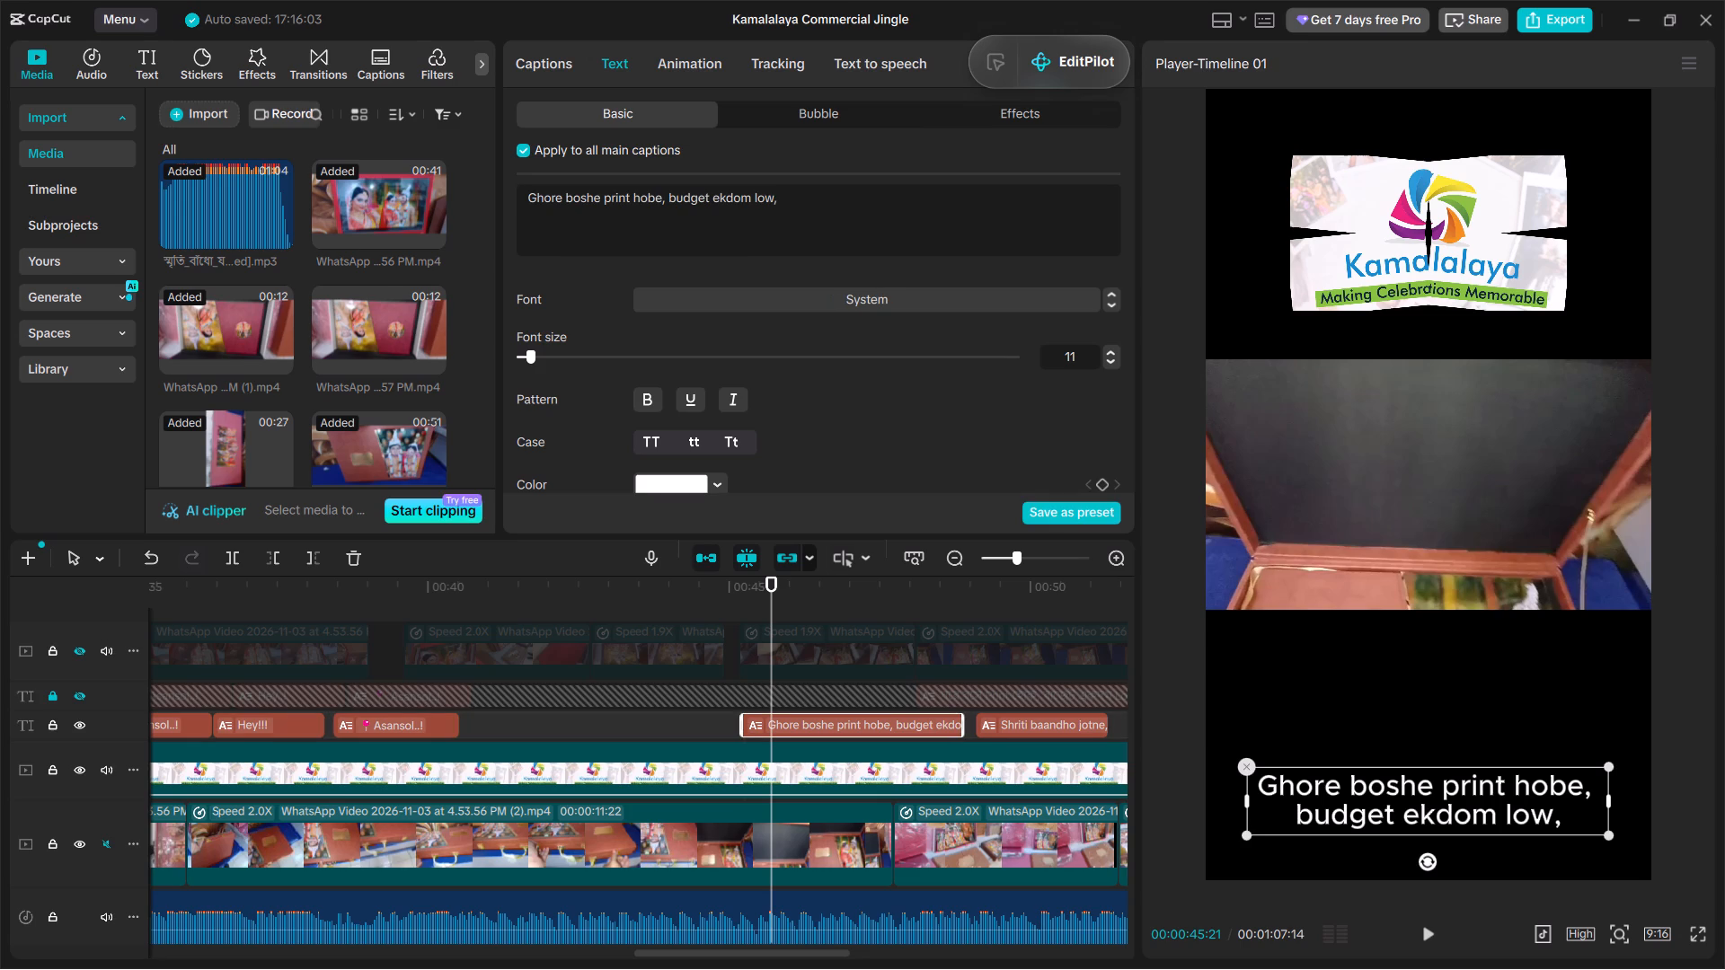
{"action": "left_click", "coordinate": [1579, 788]}
{"action": "left_click", "coordinate": [663, 201]}
{"action": "key", "text": "BackSpace"}
{"action": "key", "text": "BackSpace"}
{"action": "key", "text": "k"}
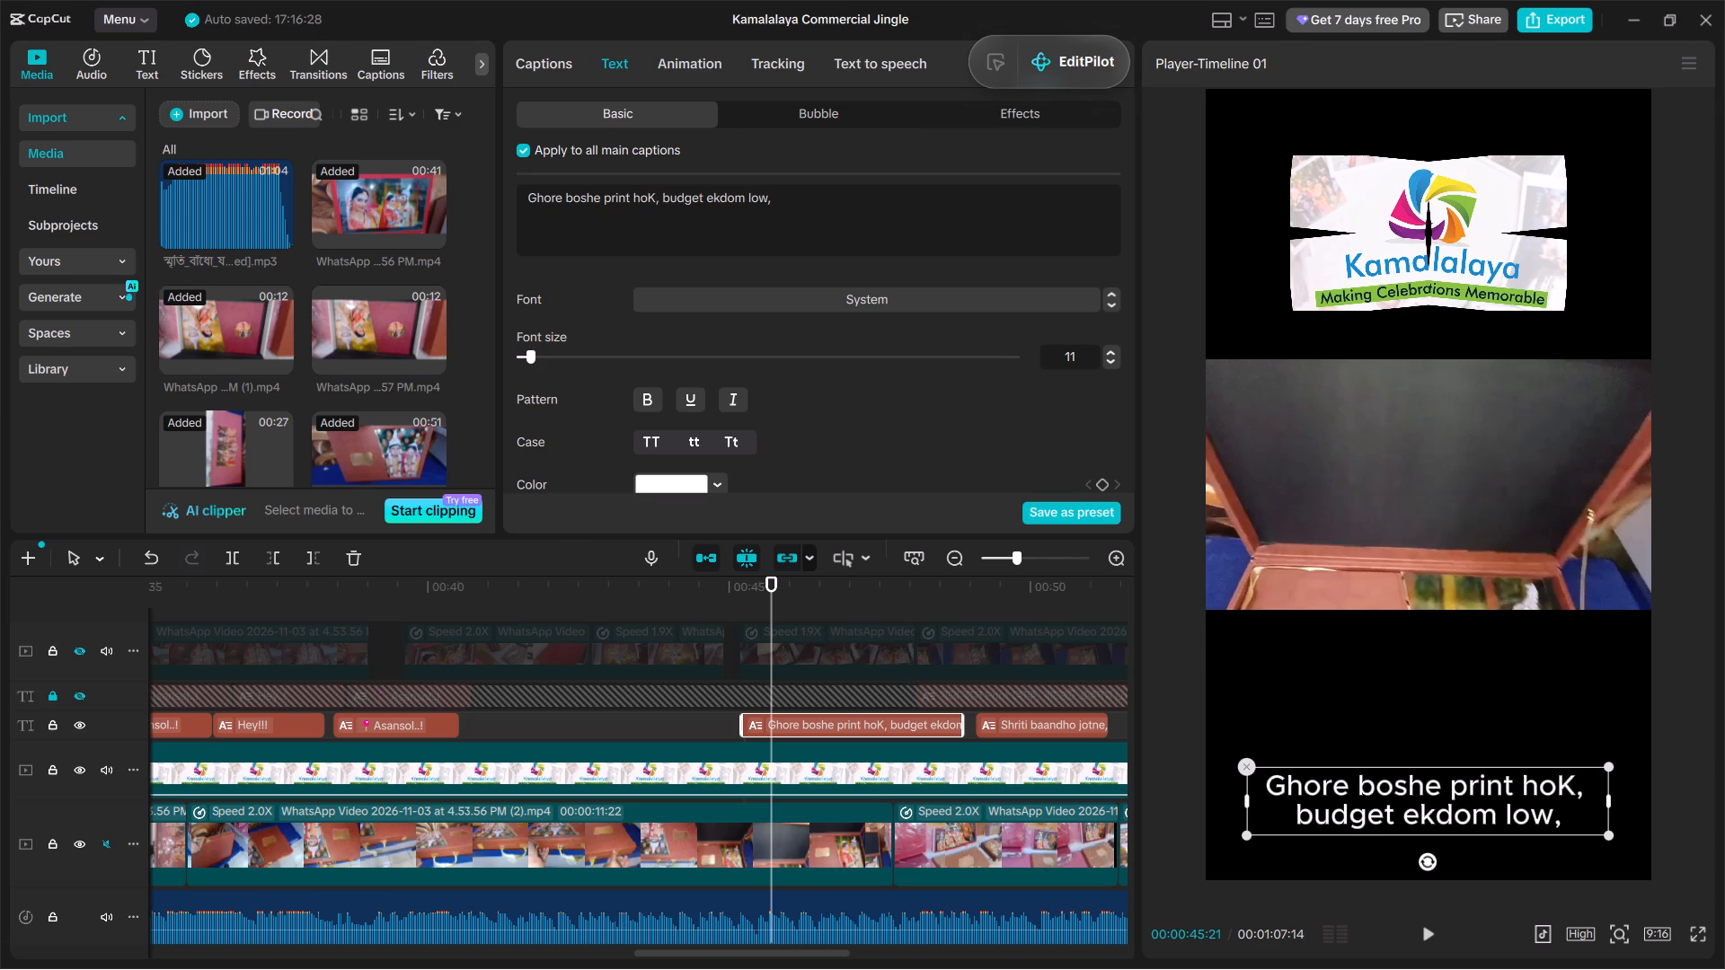
{"action": "key", "text": "BackSpace"}
{"action": "key", "text": "k"}
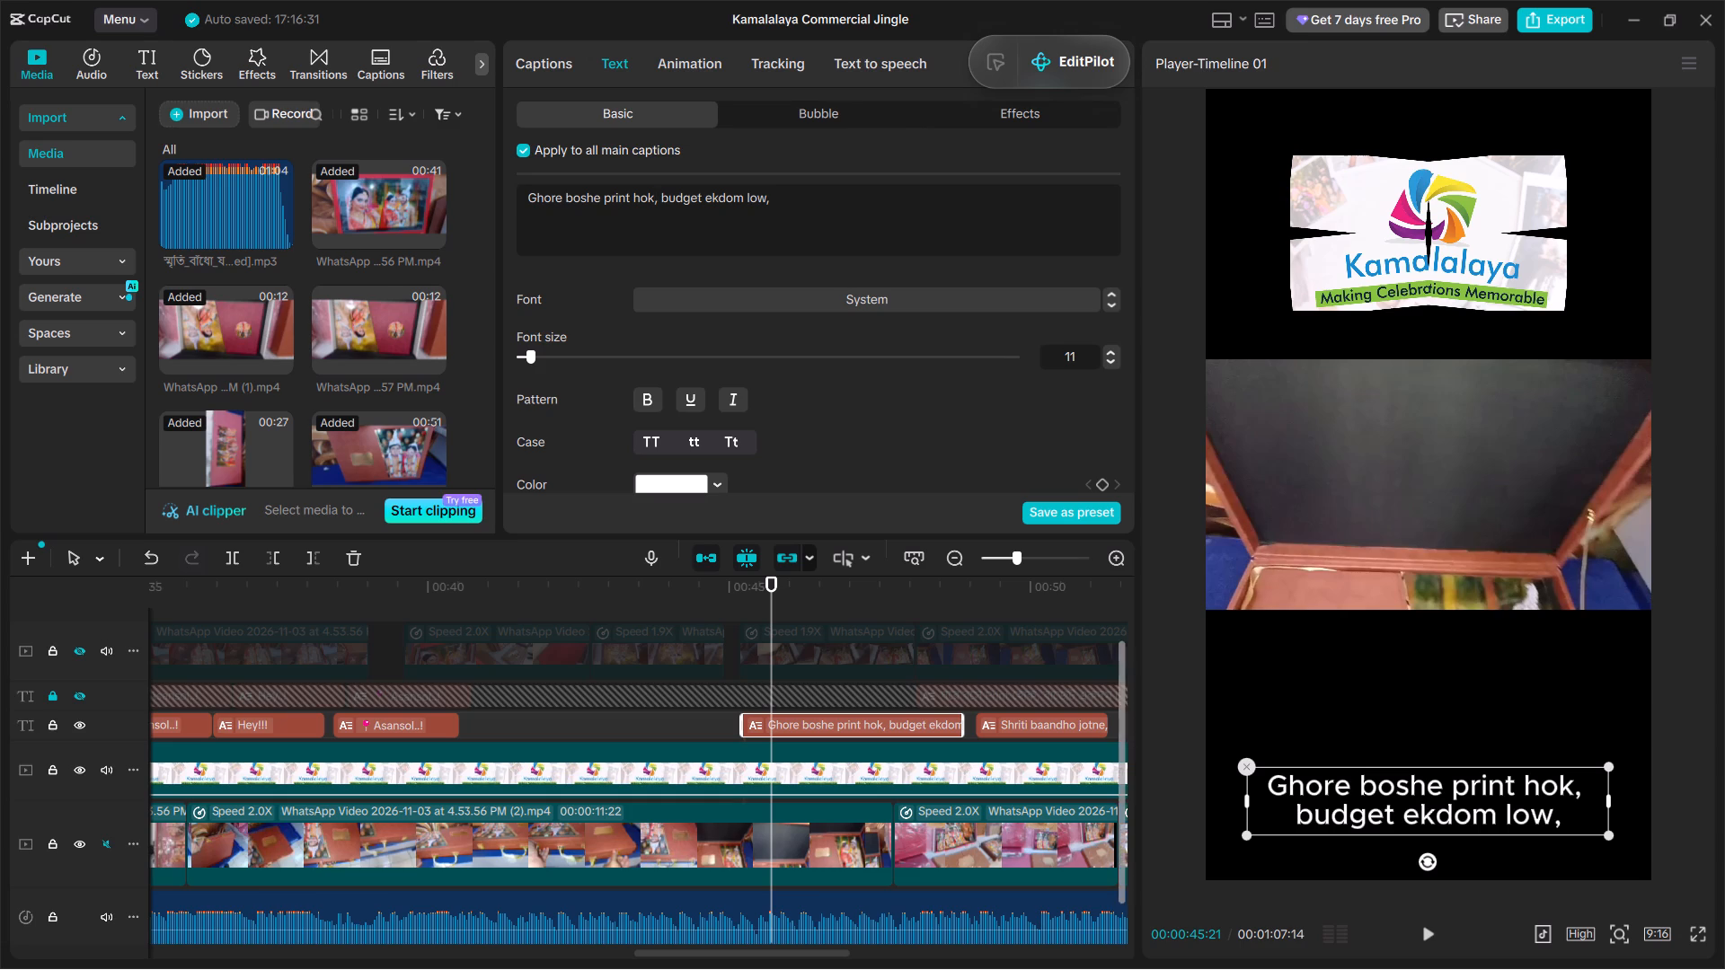
Review the timeline from its opening, previewing the first second and looking through the captions up to "Let's go..!".
{"action": "left_click", "coordinate": [568, 596]}
{"action": "left_click_drag", "start_coordinate": [567, 599], "coordinate": [165, 586]}
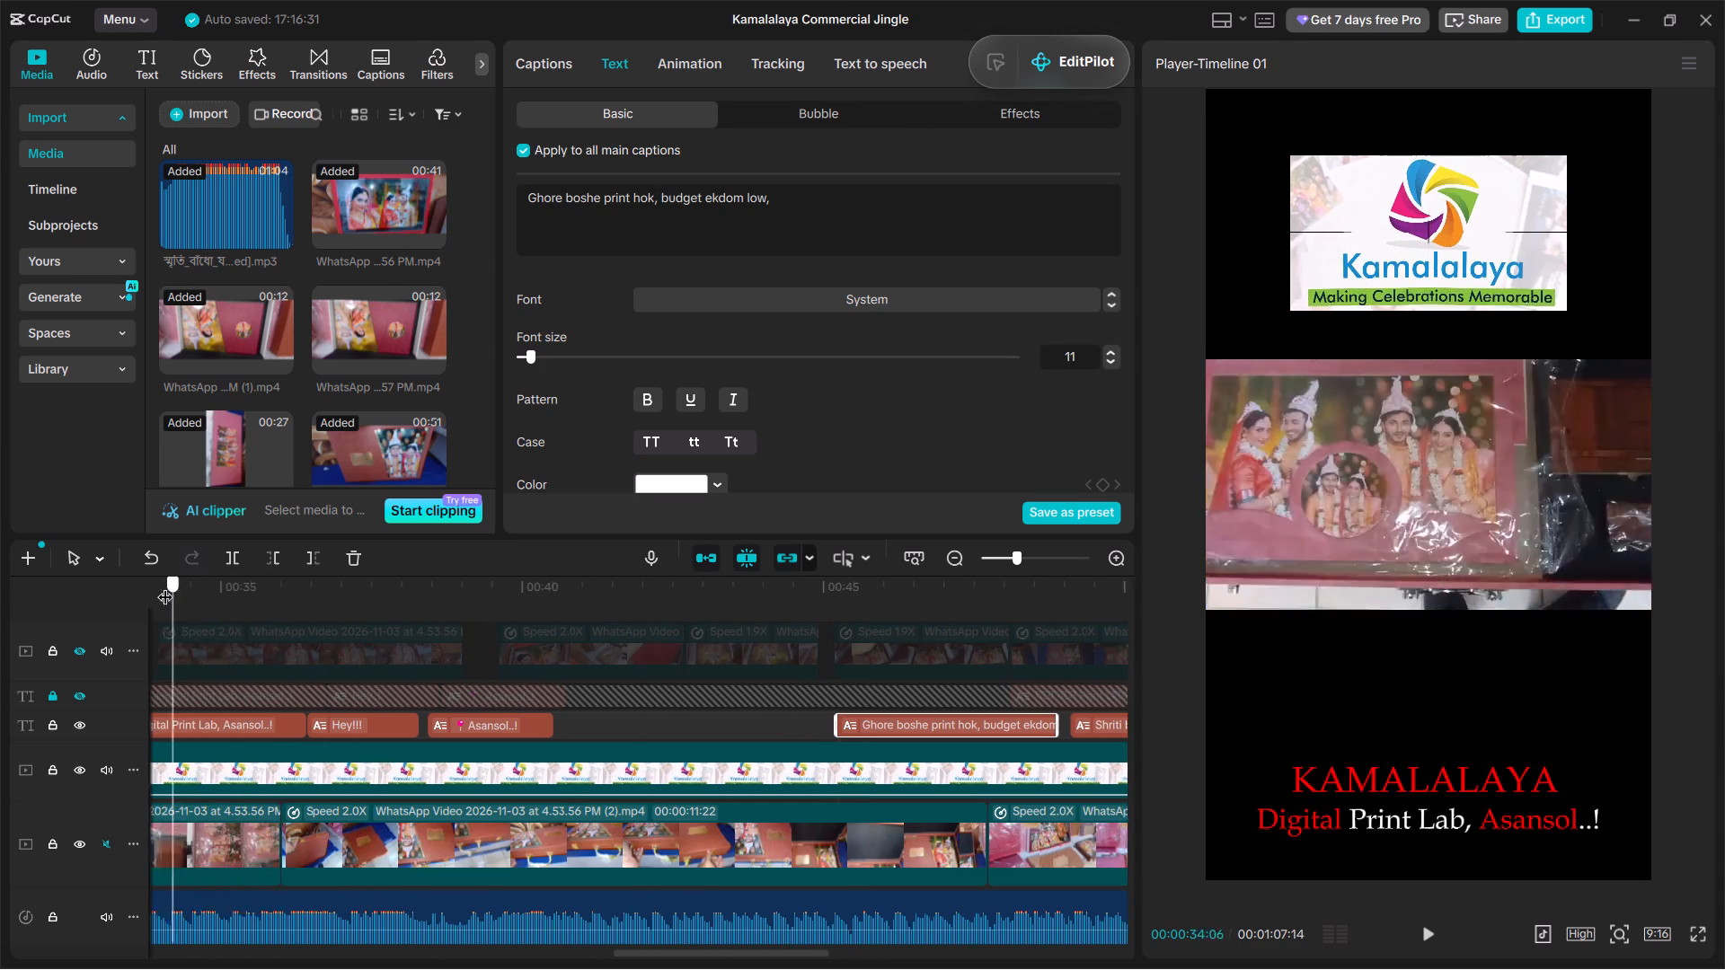
{"action": "left_click_drag", "start_coordinate": [165, 586], "coordinate": [82, 595]}
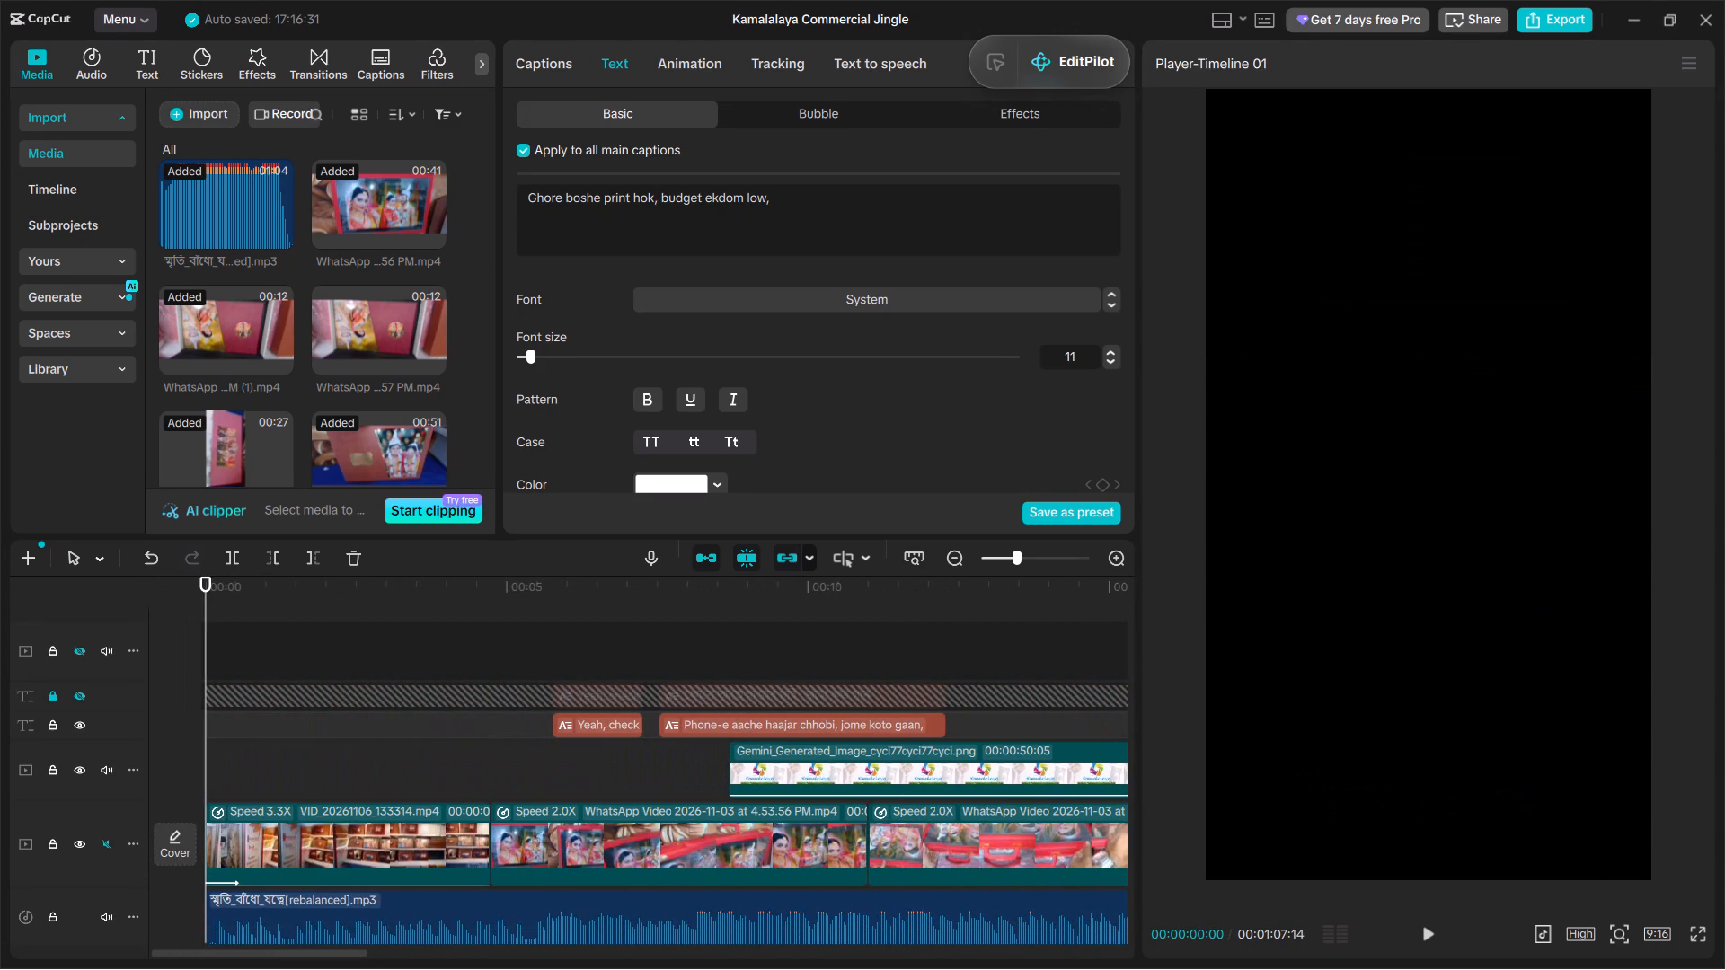
{"action": "key", "text": "space"}
{"action": "key", "text": "space"}
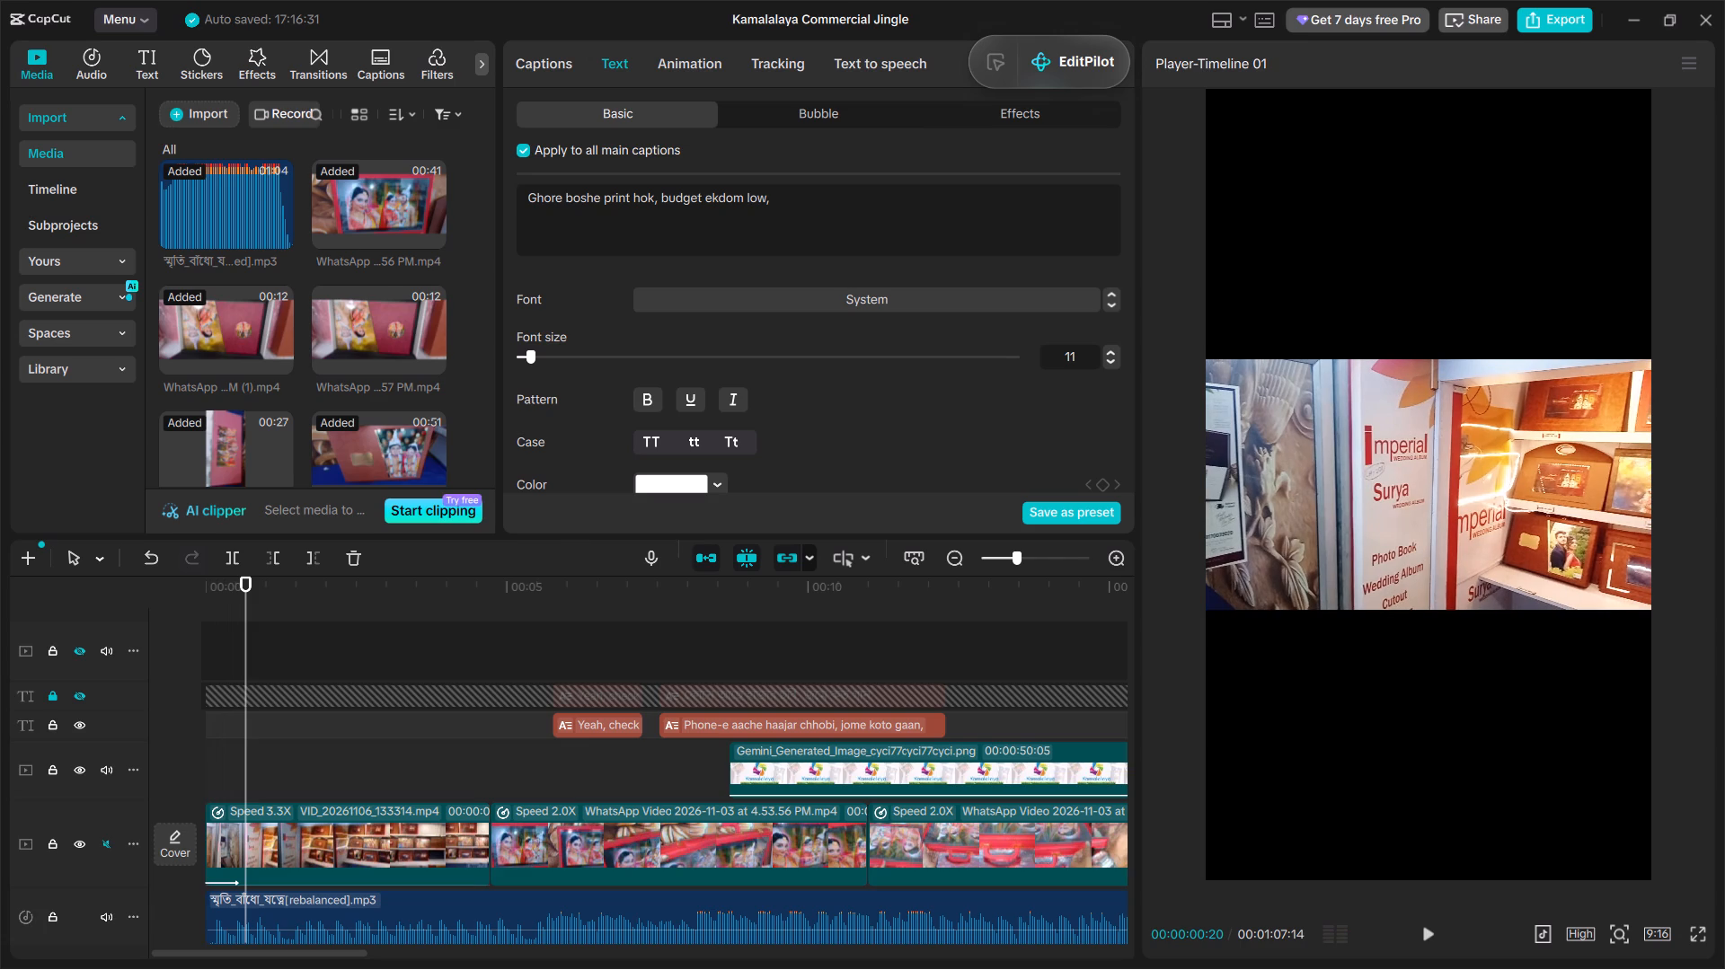
{"action": "key", "text": "j"}
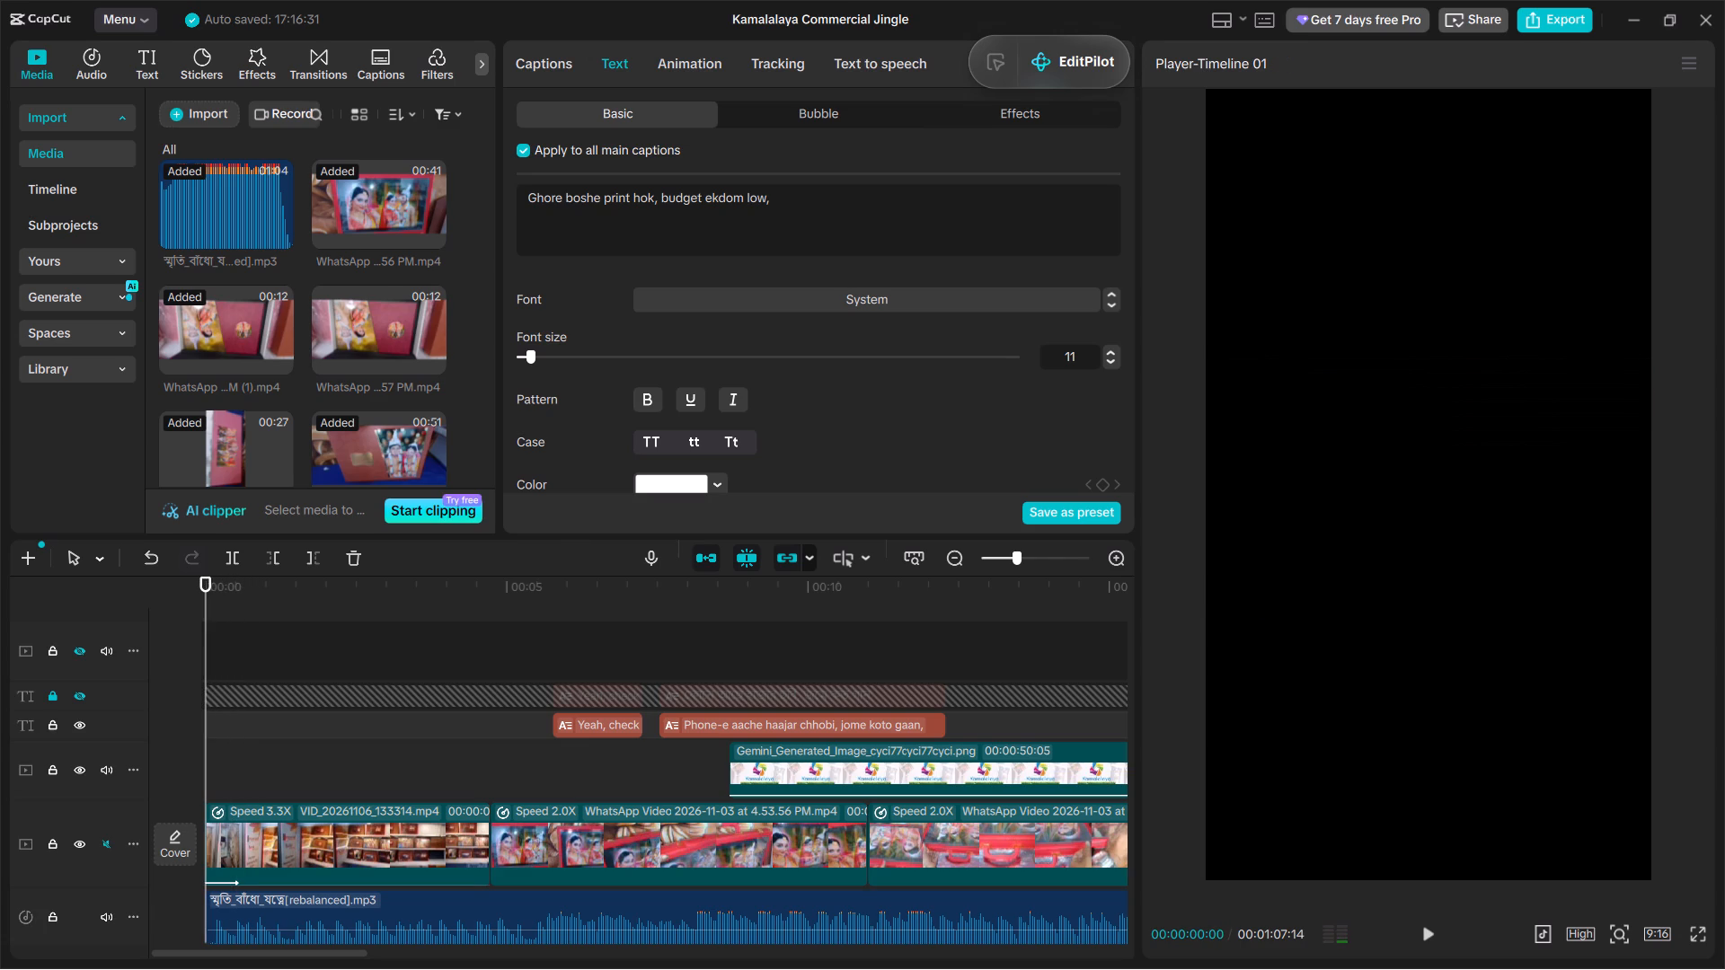
{"action": "key", "text": "space"}
{"action": "key", "text": "space"}
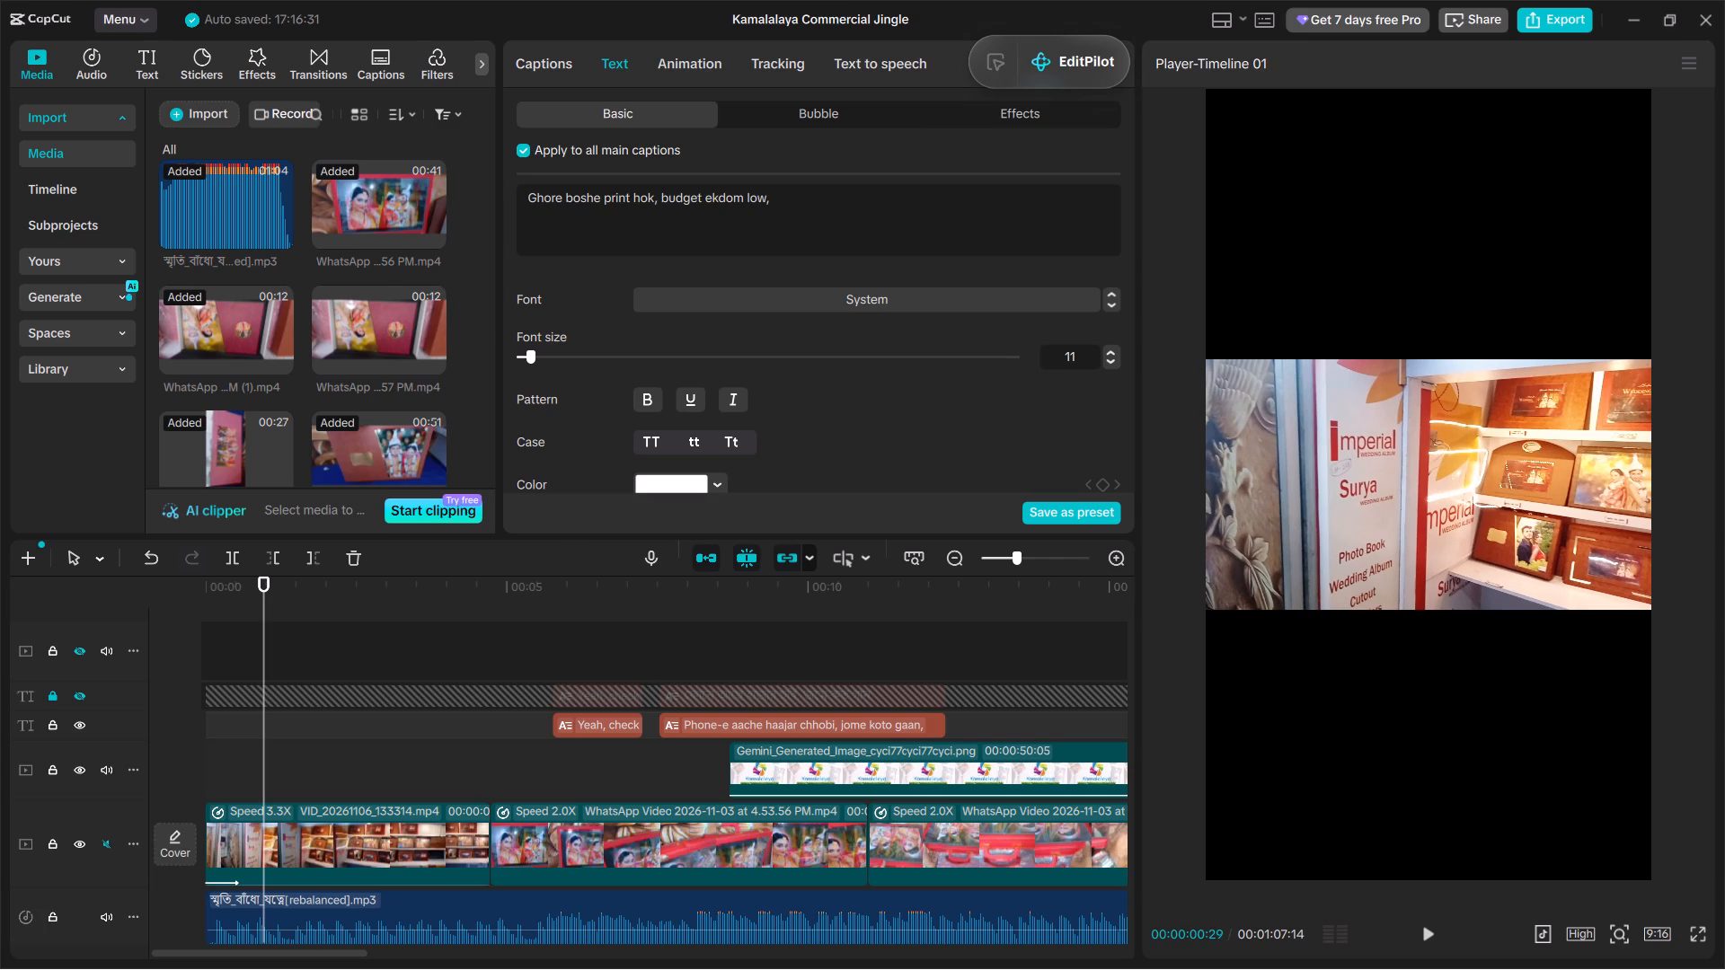
{"action": "left_click_drag", "start_coordinate": [792, 692], "coordinate": [792, 678]}
{"action": "left_click_drag", "start_coordinate": [797, 666], "coordinate": [808, 647]}
{"action": "double_click", "coordinate": [808, 647]}
{"action": "left_click_drag", "start_coordinate": [808, 647], "coordinate": [833, 640]}
{"action": "left_click", "coordinate": [833, 640]}
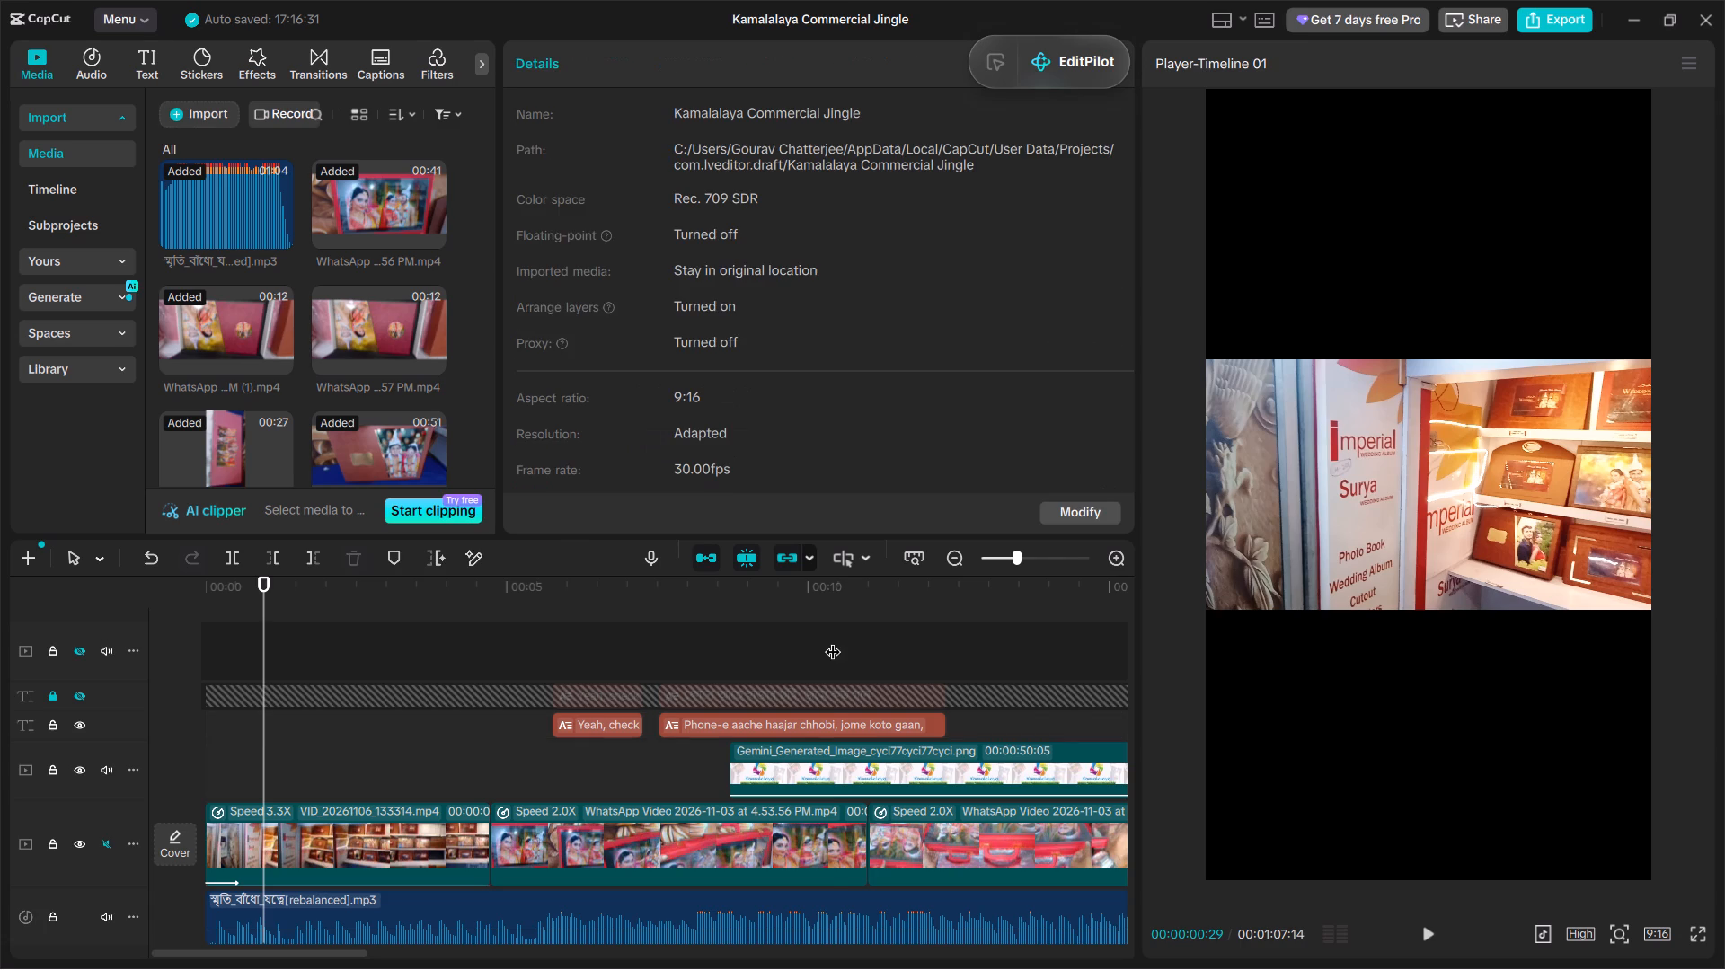
{"action": "left_click_drag", "start_coordinate": [851, 637], "coordinate": [869, 627]}
{"action": "left_click_drag", "start_coordinate": [861, 632], "coordinate": [1011, 671]}
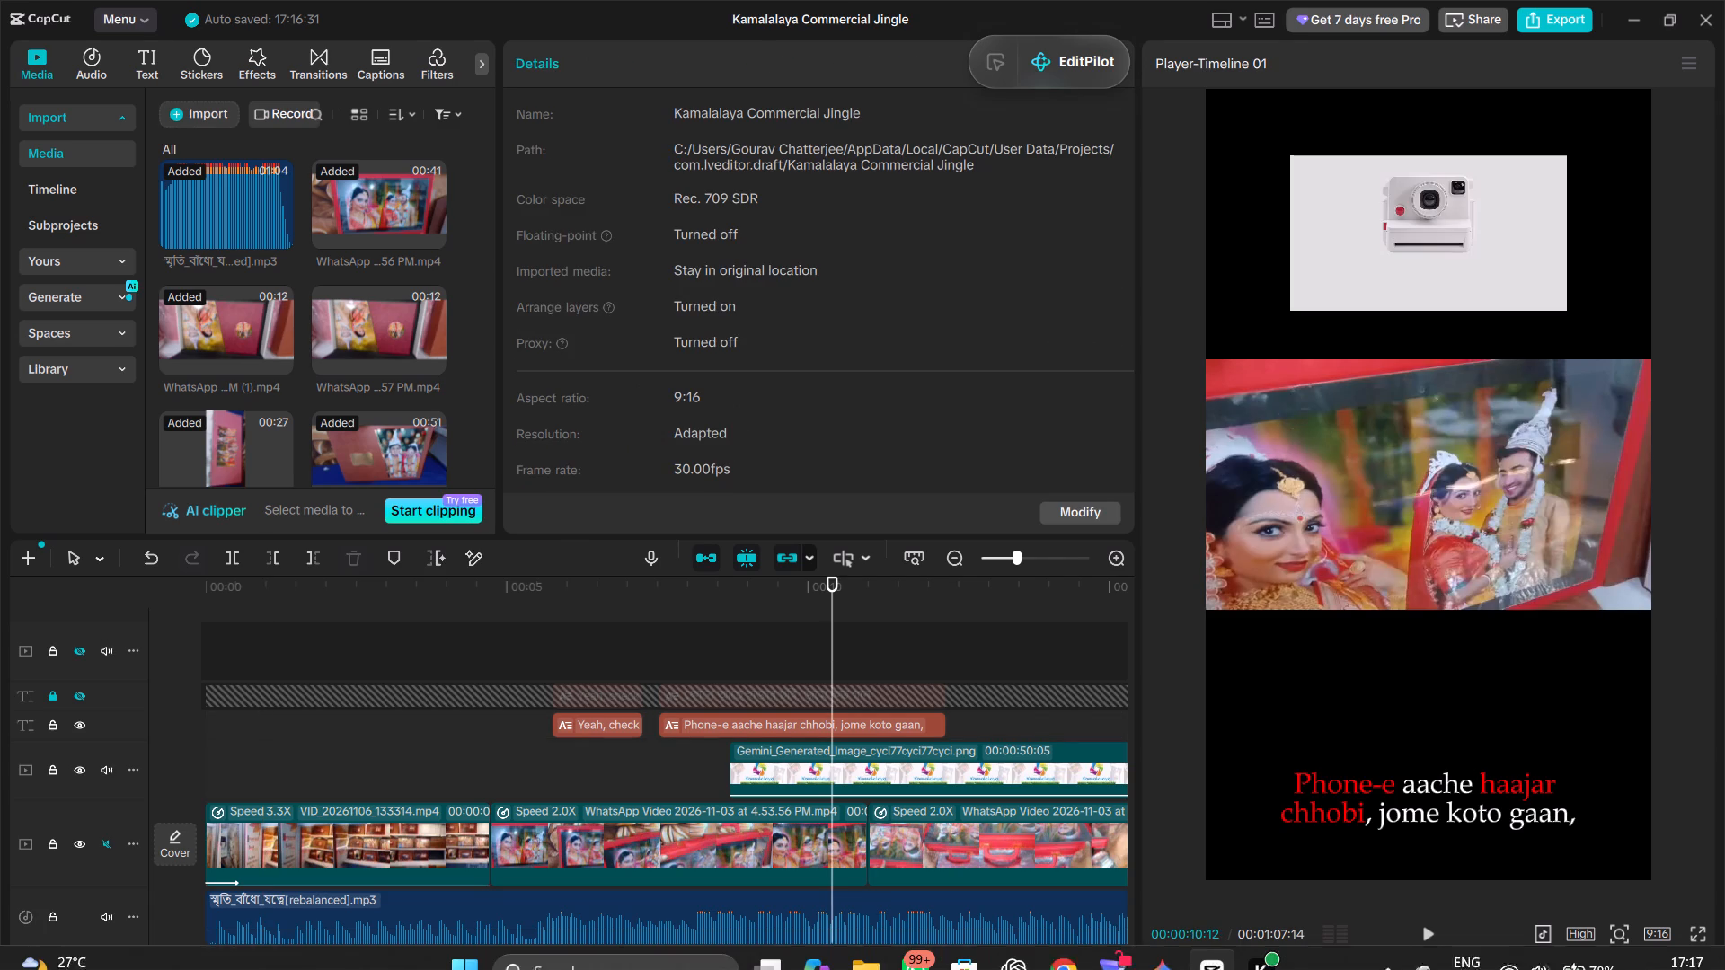
{"action": "left_click_drag", "start_coordinate": [797, 643], "coordinate": [837, 666]}
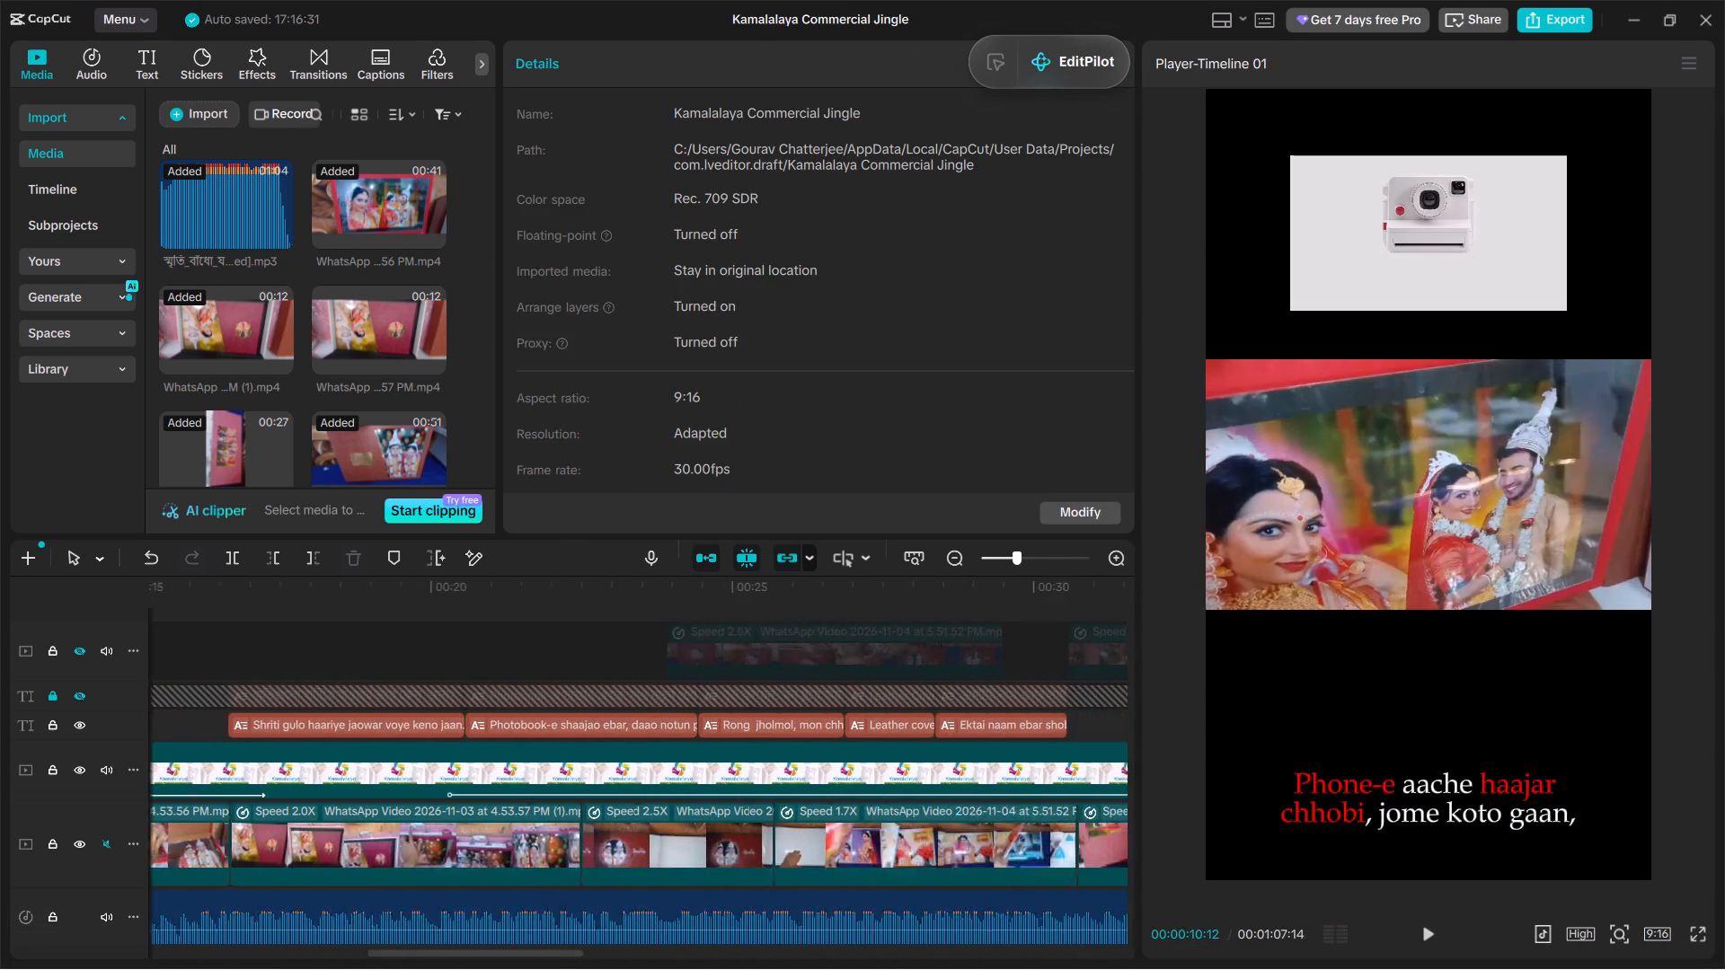
{"action": "left_click_drag", "start_coordinate": [837, 666], "coordinate": [849, 664]}
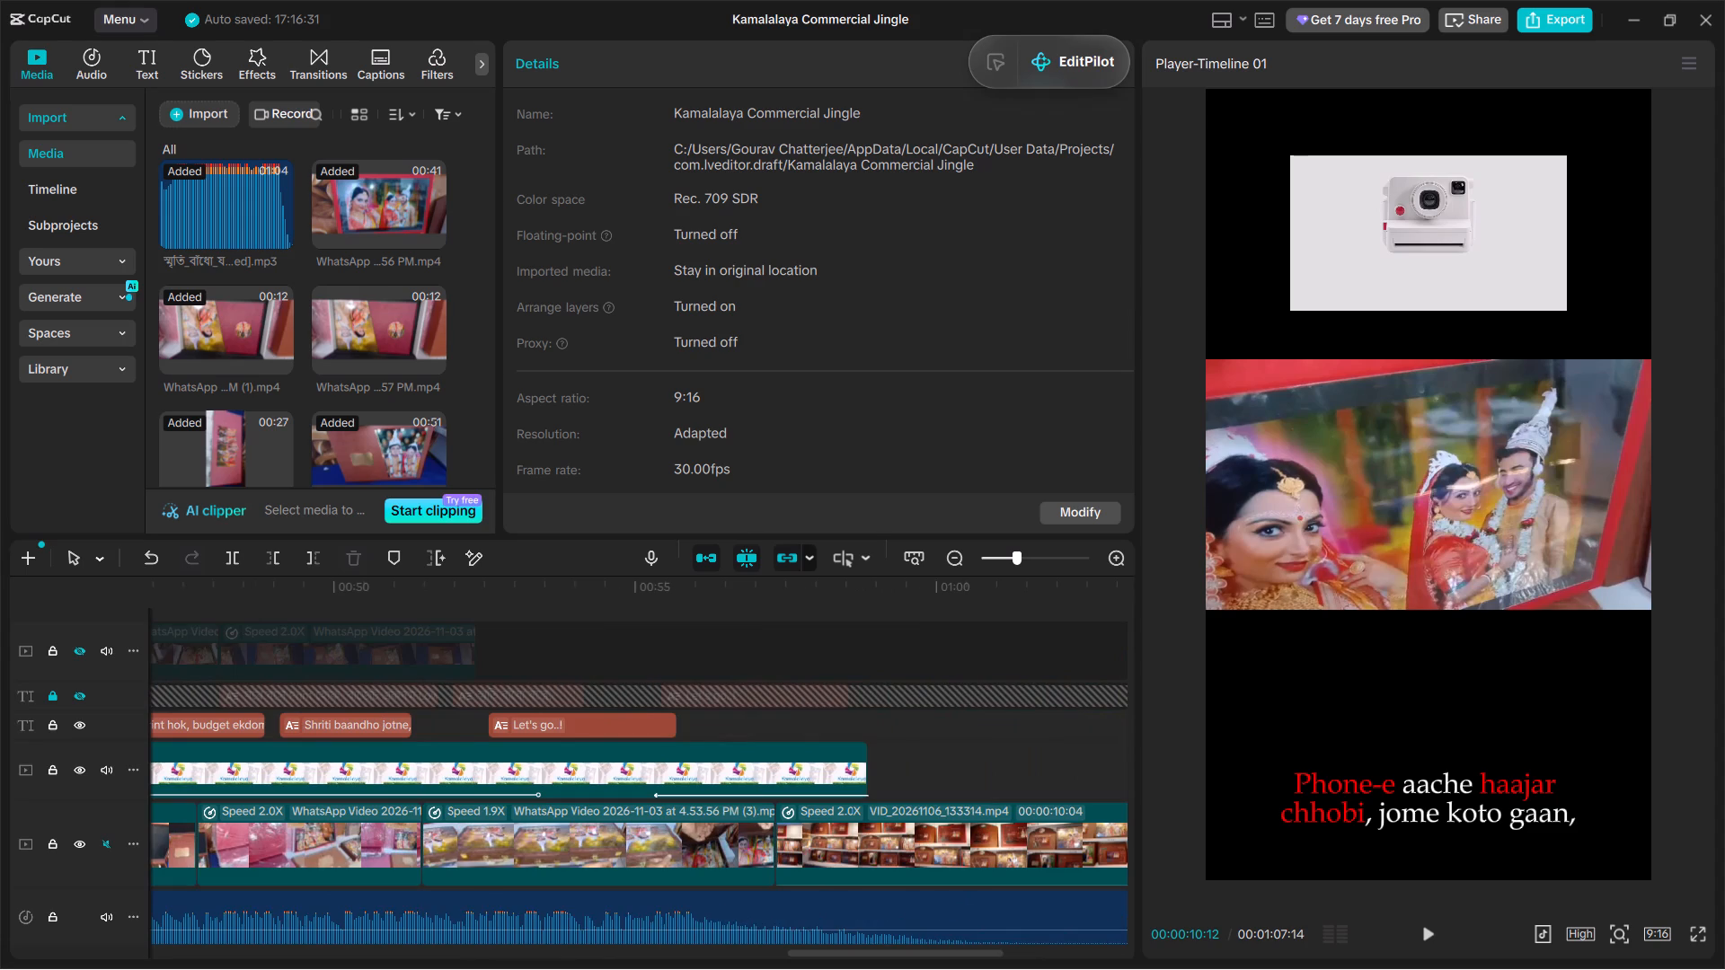
{"action": "left_click_drag", "start_coordinate": [896, 704], "coordinate": [920, 675]}
{"action": "left_click_drag", "start_coordinate": [920, 675], "coordinate": [939, 666]}
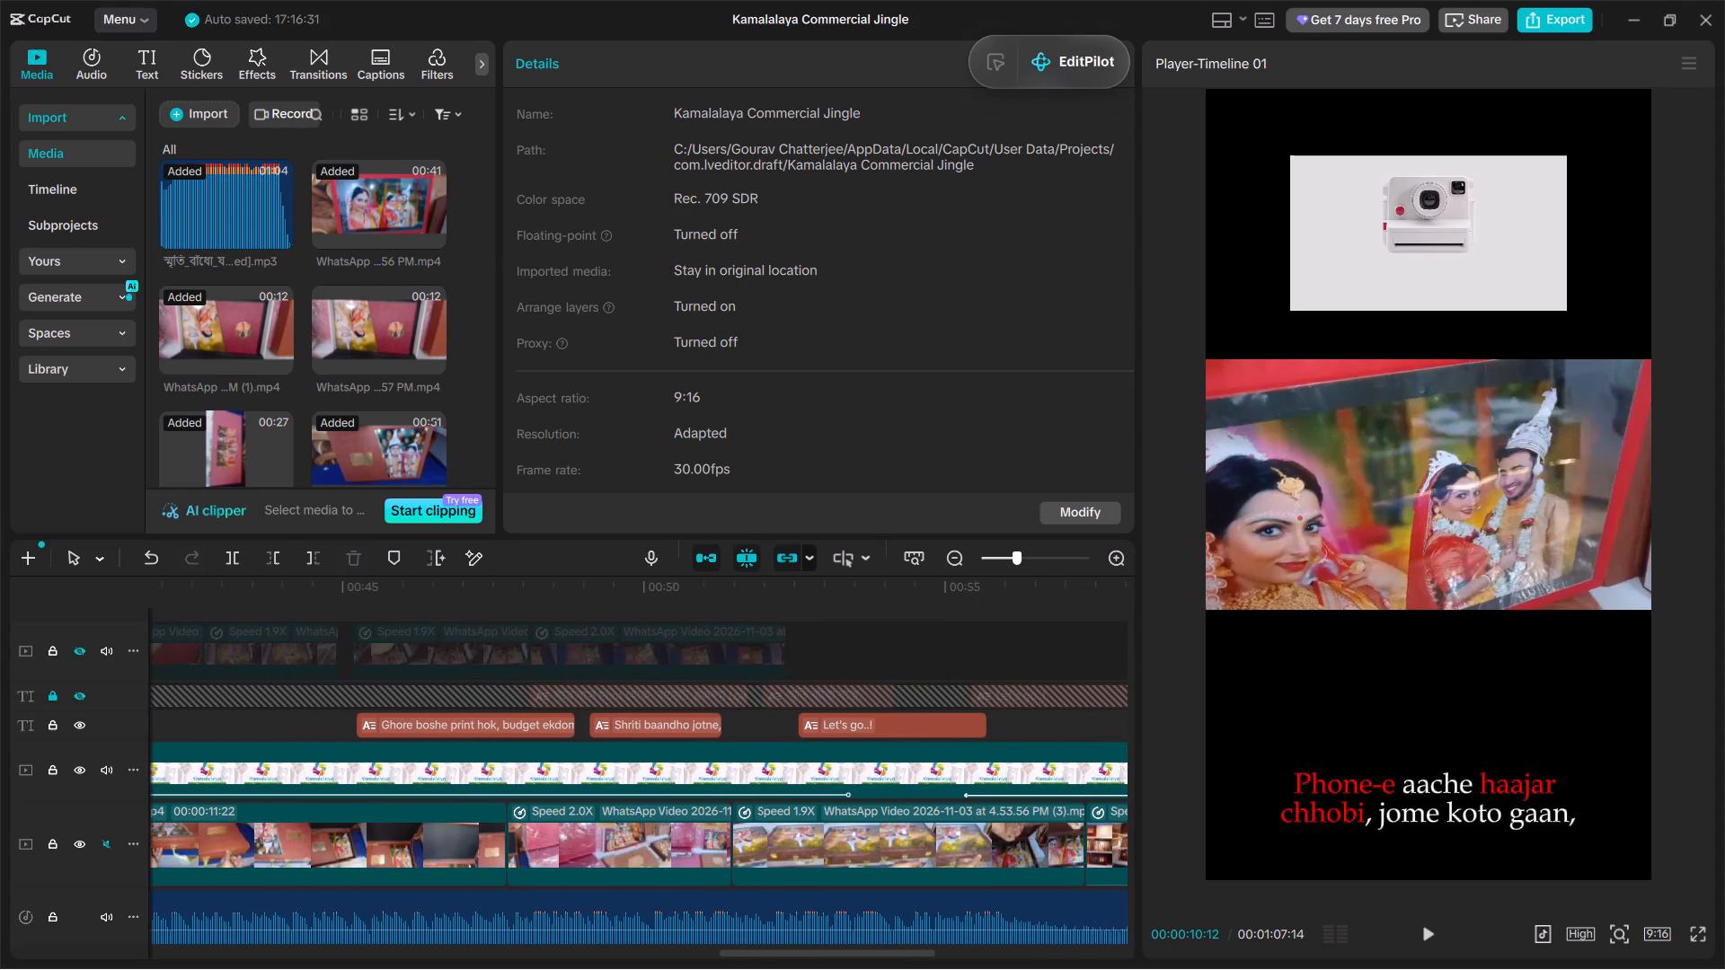
Color the word "Ghore" in the "Ghore boshe print hok, budget ekdom low," caption red (FF0000).
{"action": "left_click", "coordinate": [456, 727]}
{"action": "left_click", "coordinate": [481, 604]}
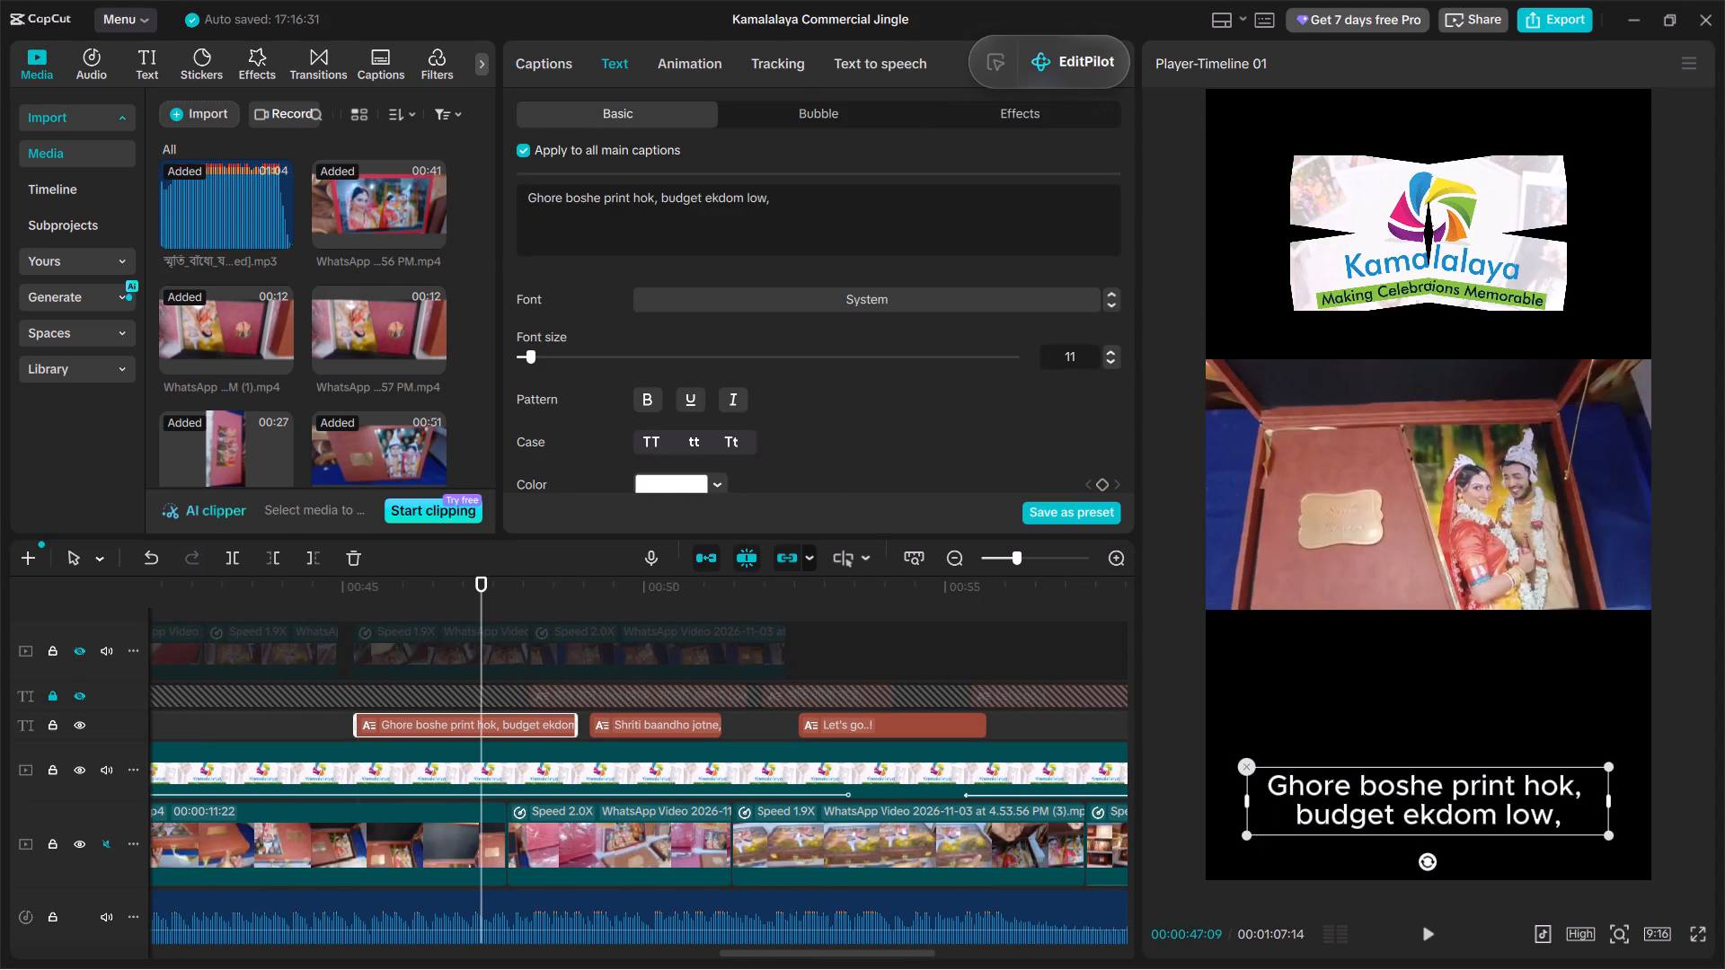
{"action": "left_click_drag", "start_coordinate": [1453, 775], "coordinate": [1485, 789]}
{"action": "key", "text": "ctrl+z"}
{"action": "left_click_drag", "start_coordinate": [605, 200], "coordinate": [654, 201]}
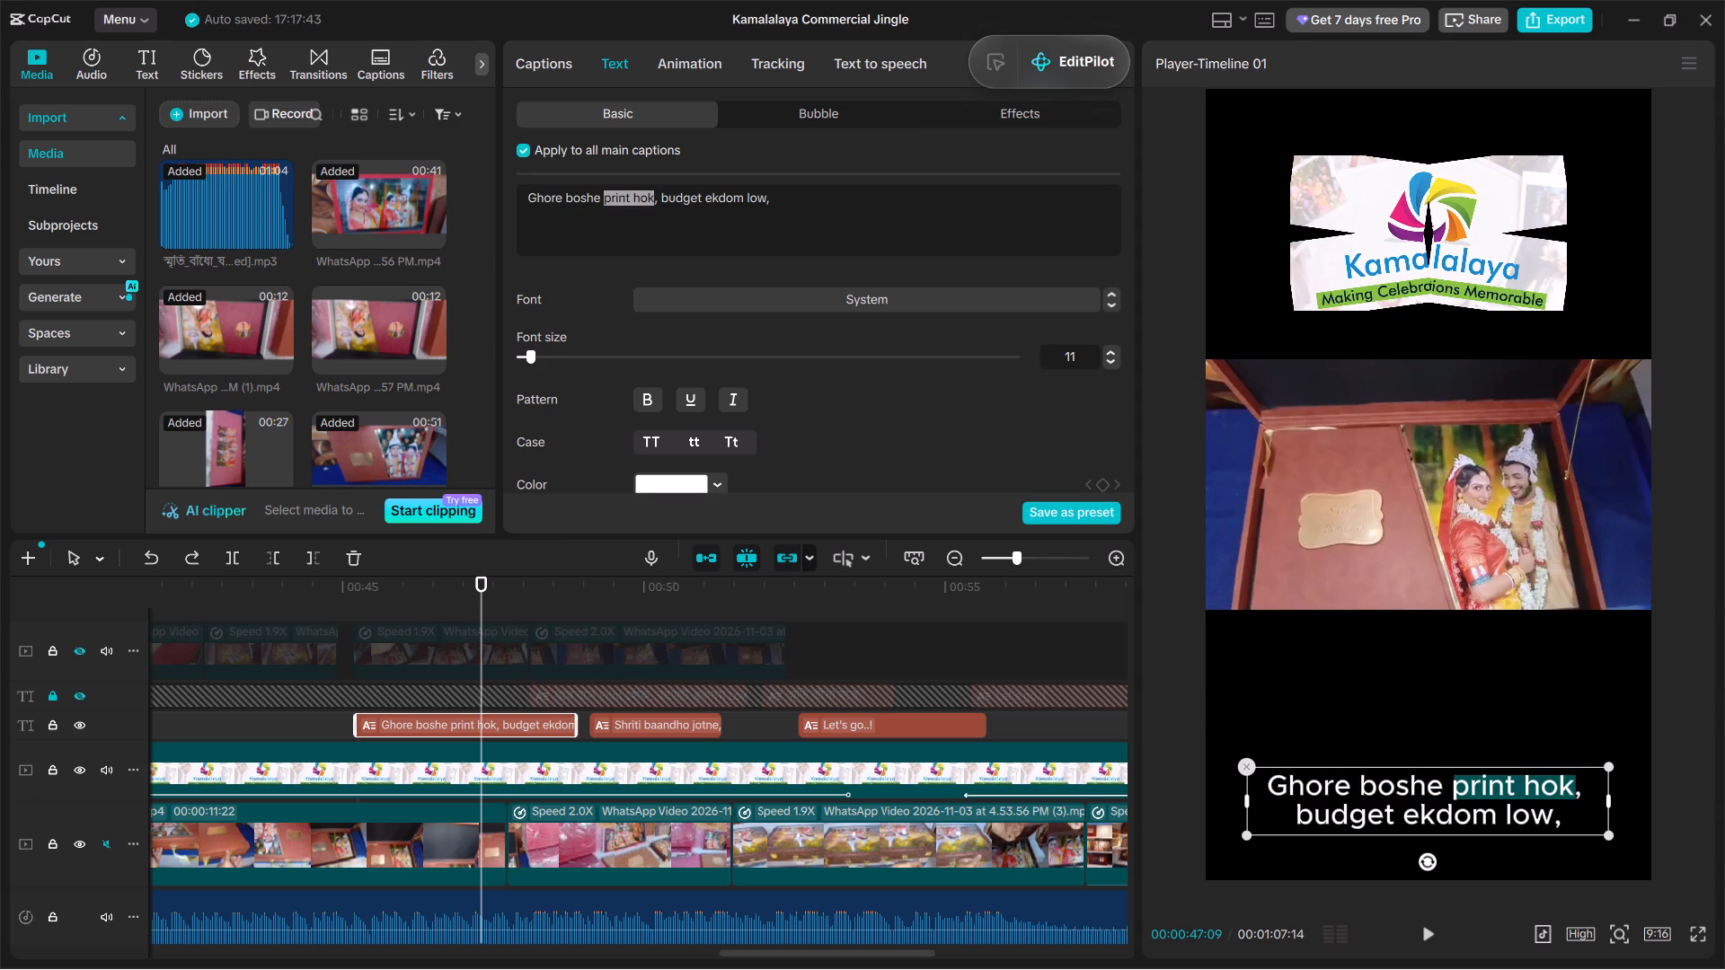
{"action": "left_click", "coordinate": [526, 195]}
{"action": "left_click_drag", "start_coordinate": [526, 195], "coordinate": [538, 193]}
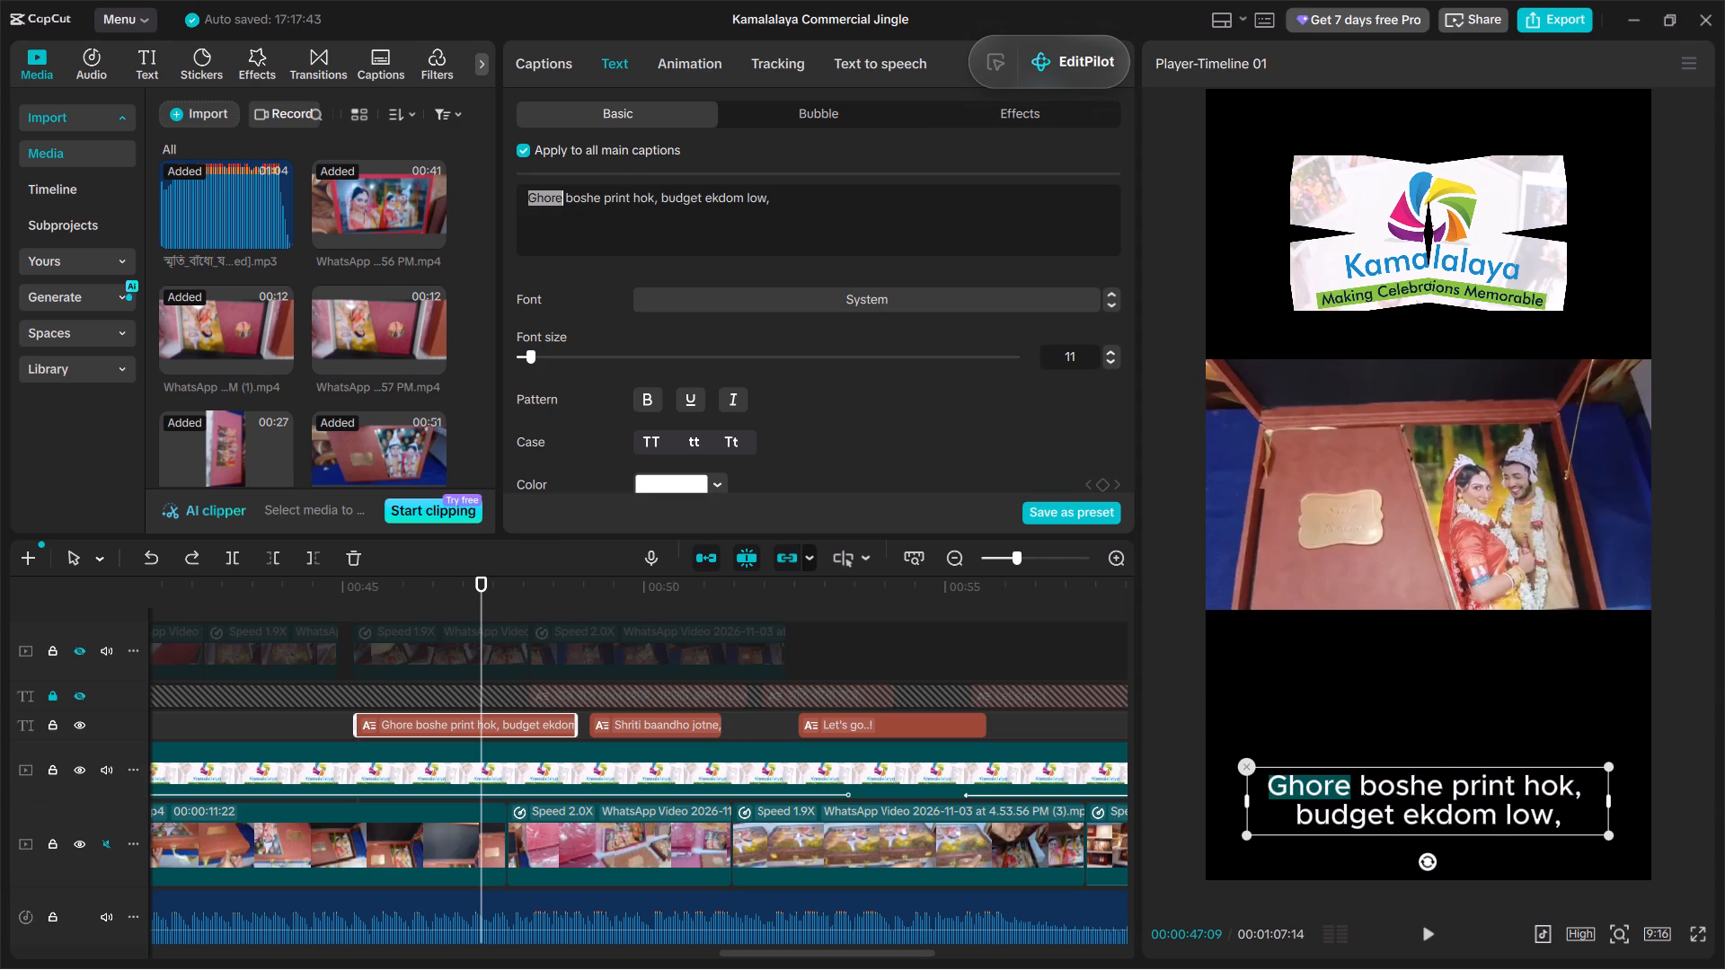
{"action": "left_click", "coordinate": [682, 496]}
{"action": "left_click", "coordinate": [678, 485]}
{"action": "left_click_drag", "start_coordinate": [739, 542], "coordinate": [938, 470]}
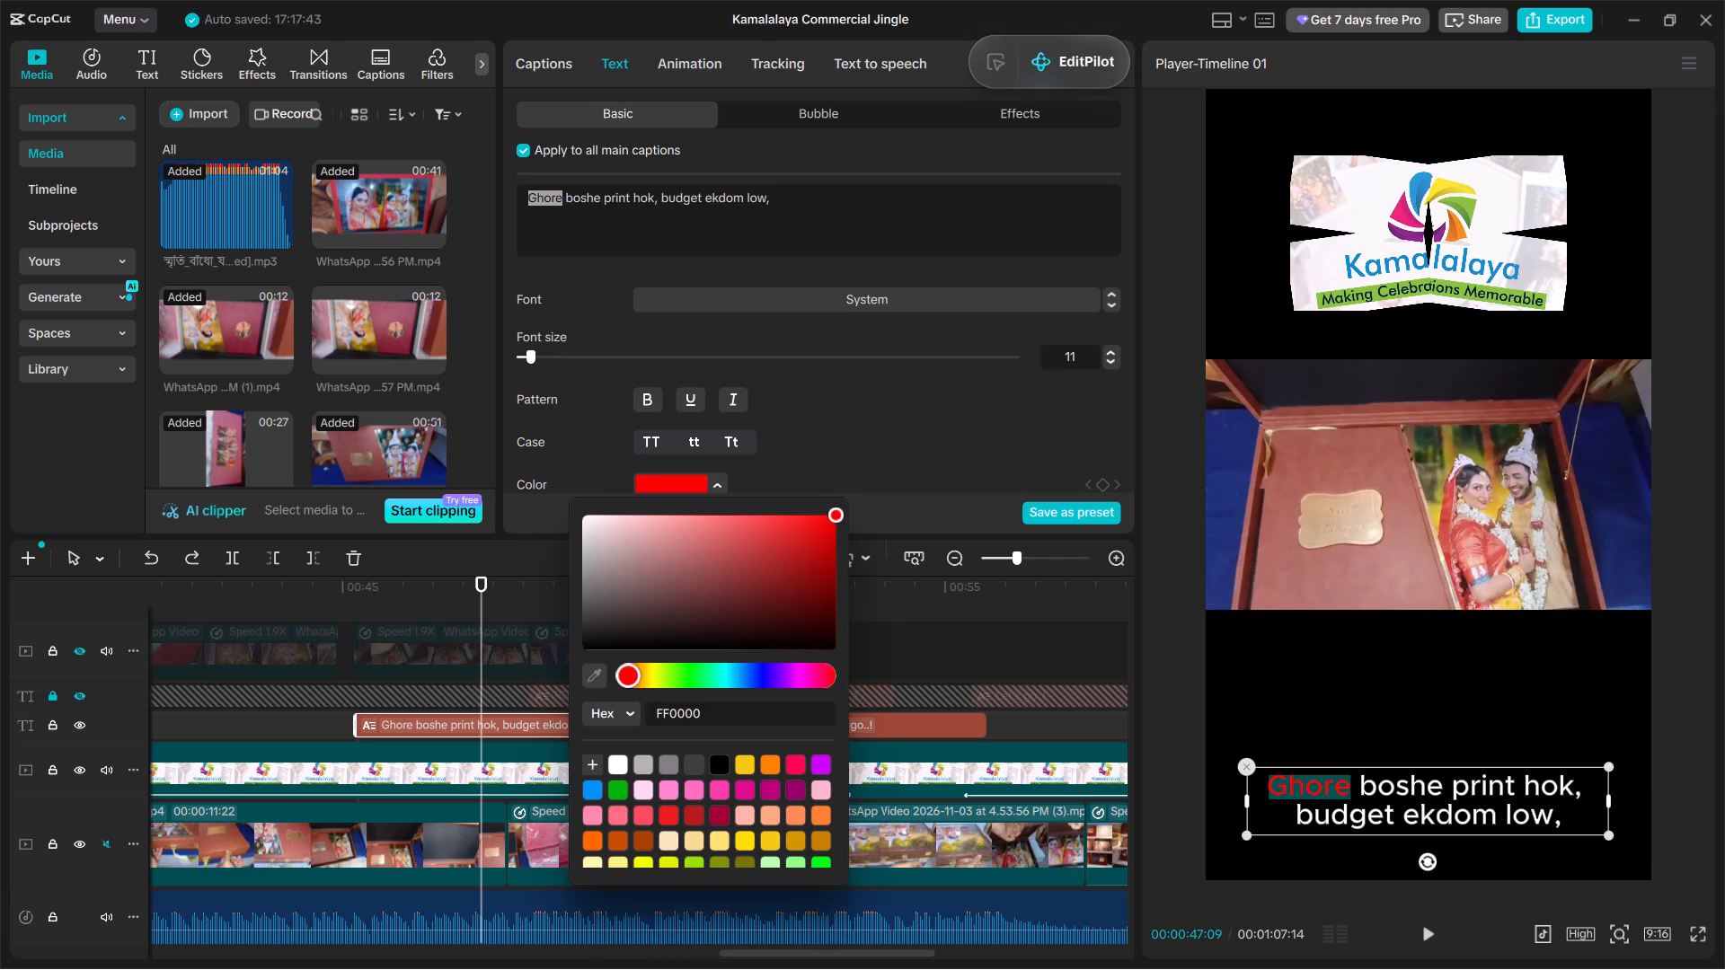
{"action": "left_click_drag", "start_coordinate": [938, 470], "coordinate": [945, 466]}
Color the word "print" in the "Ghore boshe print hok, budget ekdom low," caption red (FF0000).
{"action": "double_click", "coordinate": [620, 199]}
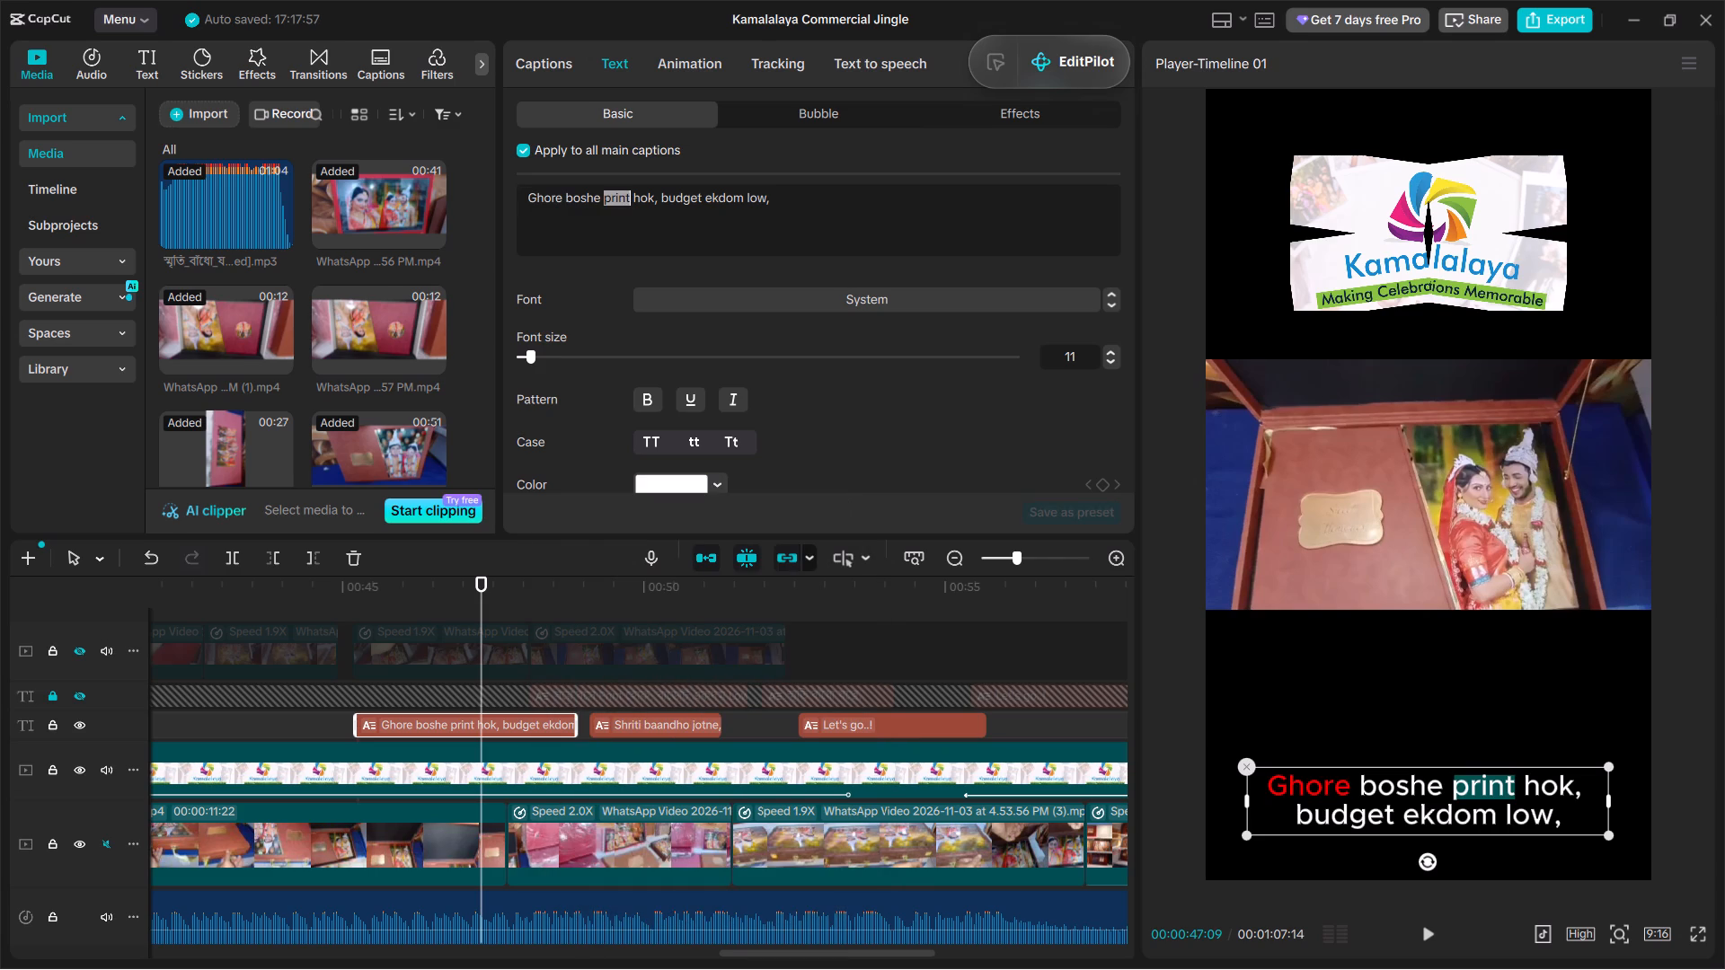
{"action": "left_click", "coordinate": [689, 488]}
{"action": "left_click_drag", "start_coordinate": [747, 542], "coordinate": [949, 474]}
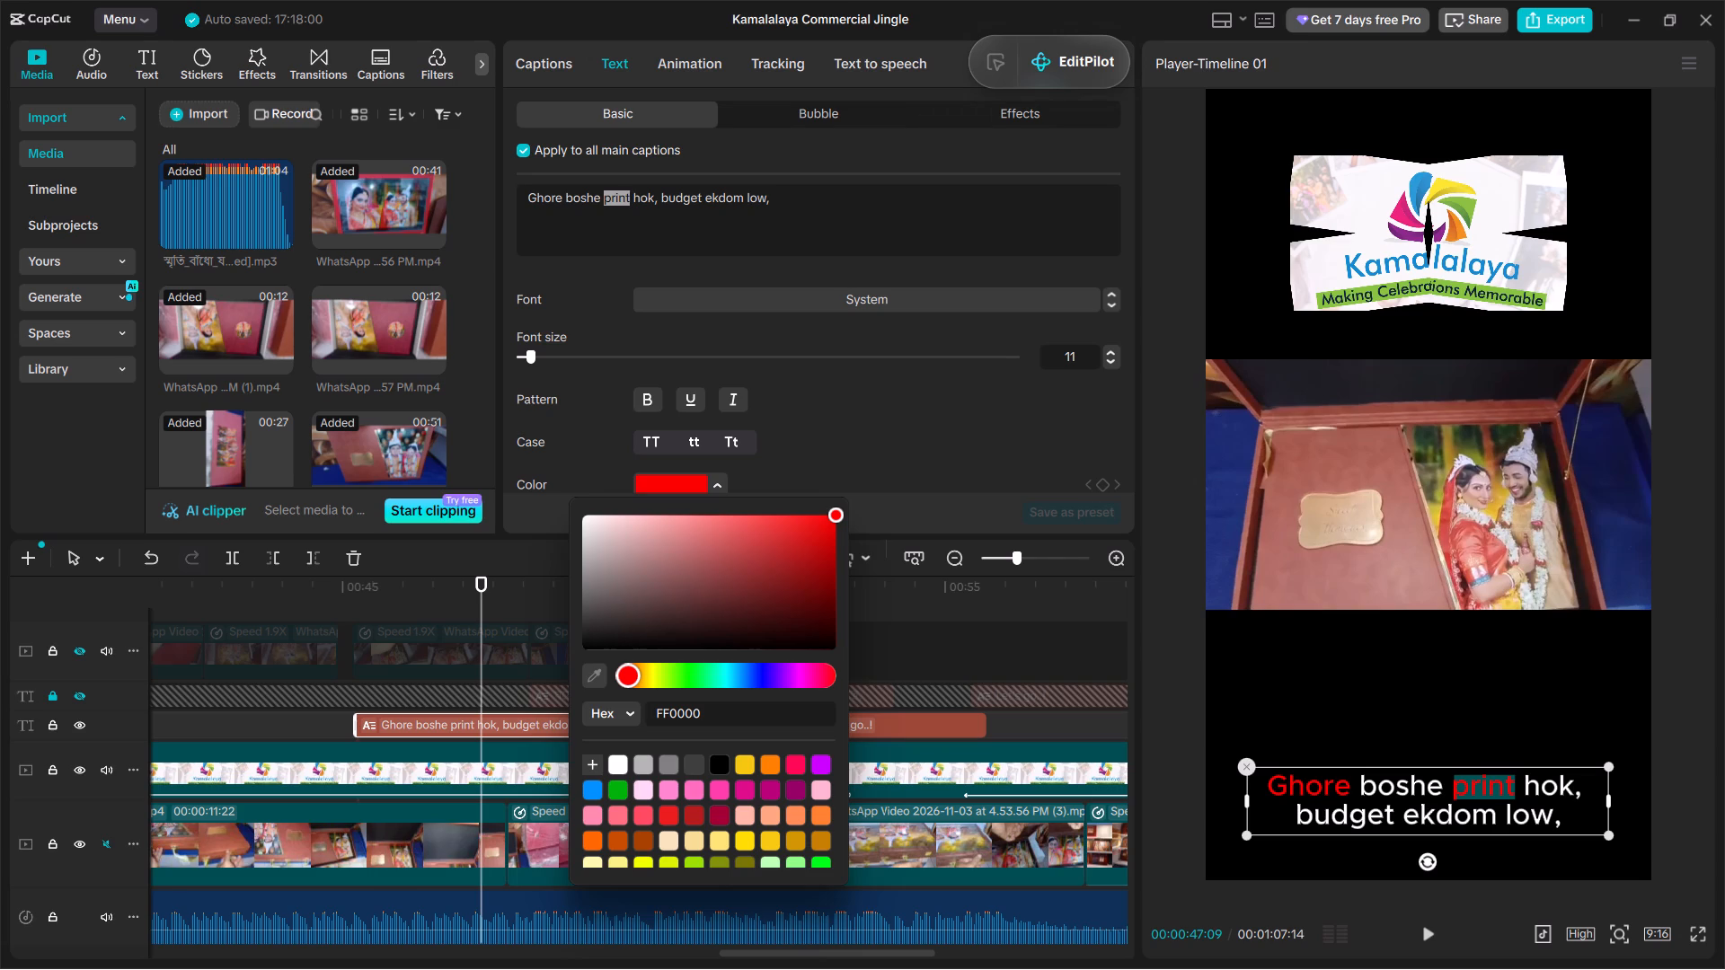
Color the word "budget" in the "Ghore boshe print hok, budget ekdom low," caption red (FF0000).
{"action": "left_click", "coordinate": [676, 203]}
{"action": "left_click", "coordinate": [676, 203]}
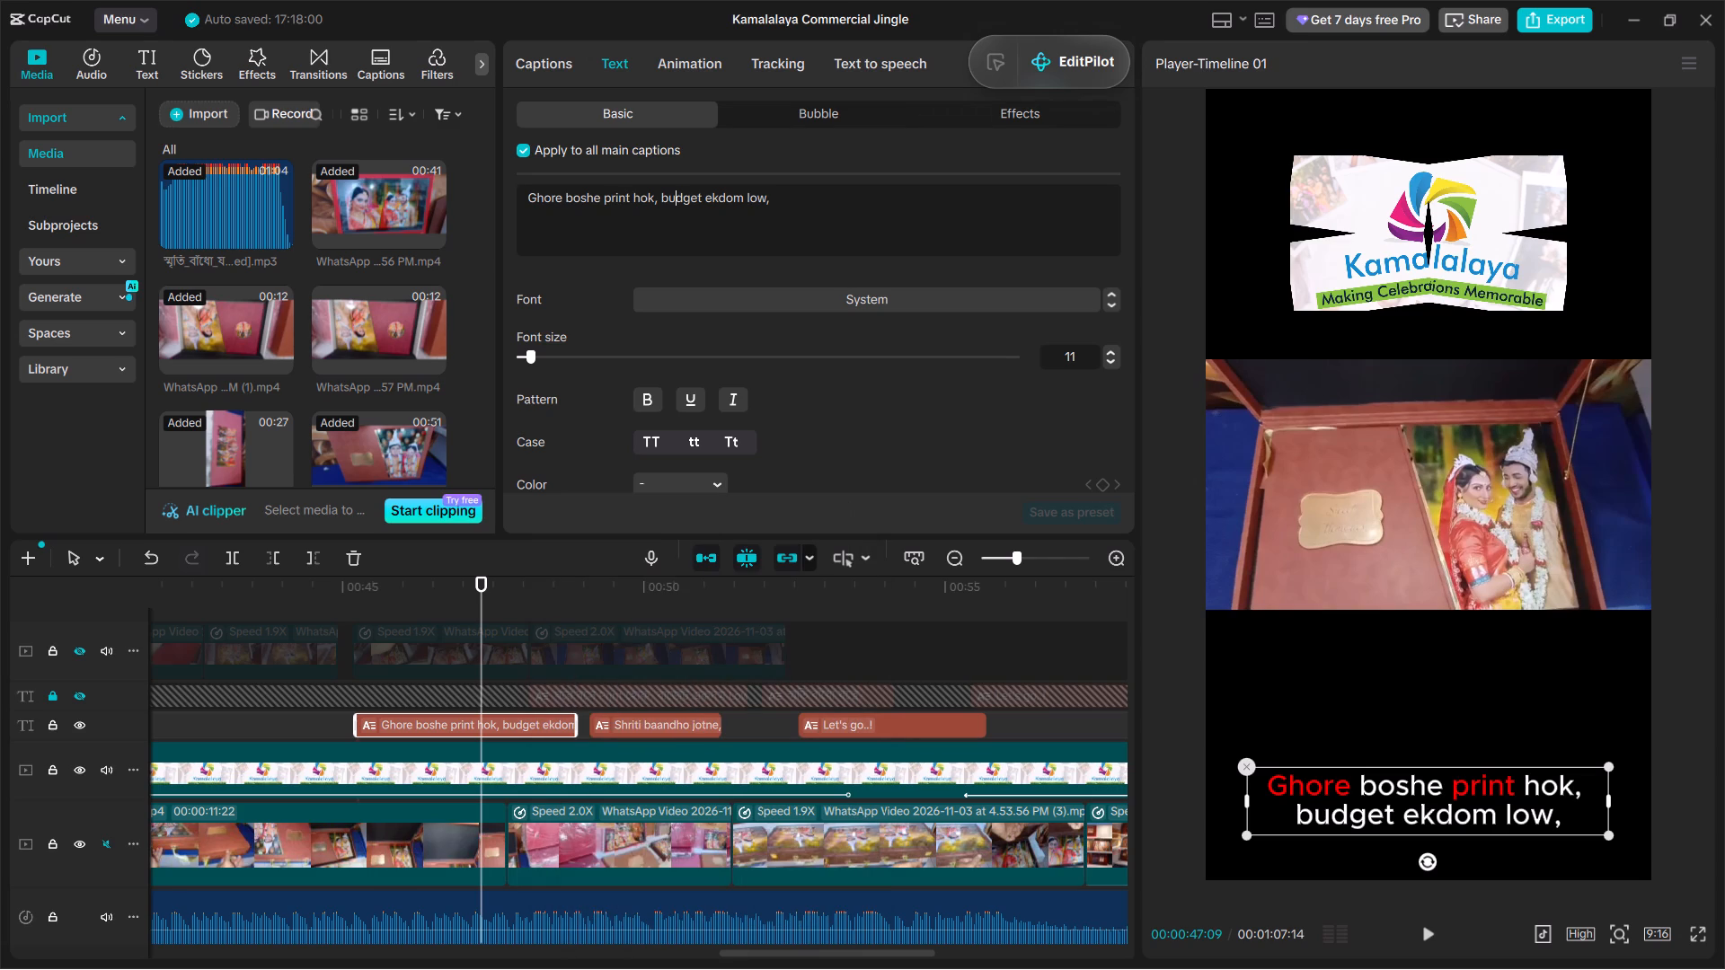
{"action": "double_click", "coordinate": [686, 203]}
{"action": "left_click", "coordinate": [668, 484]}
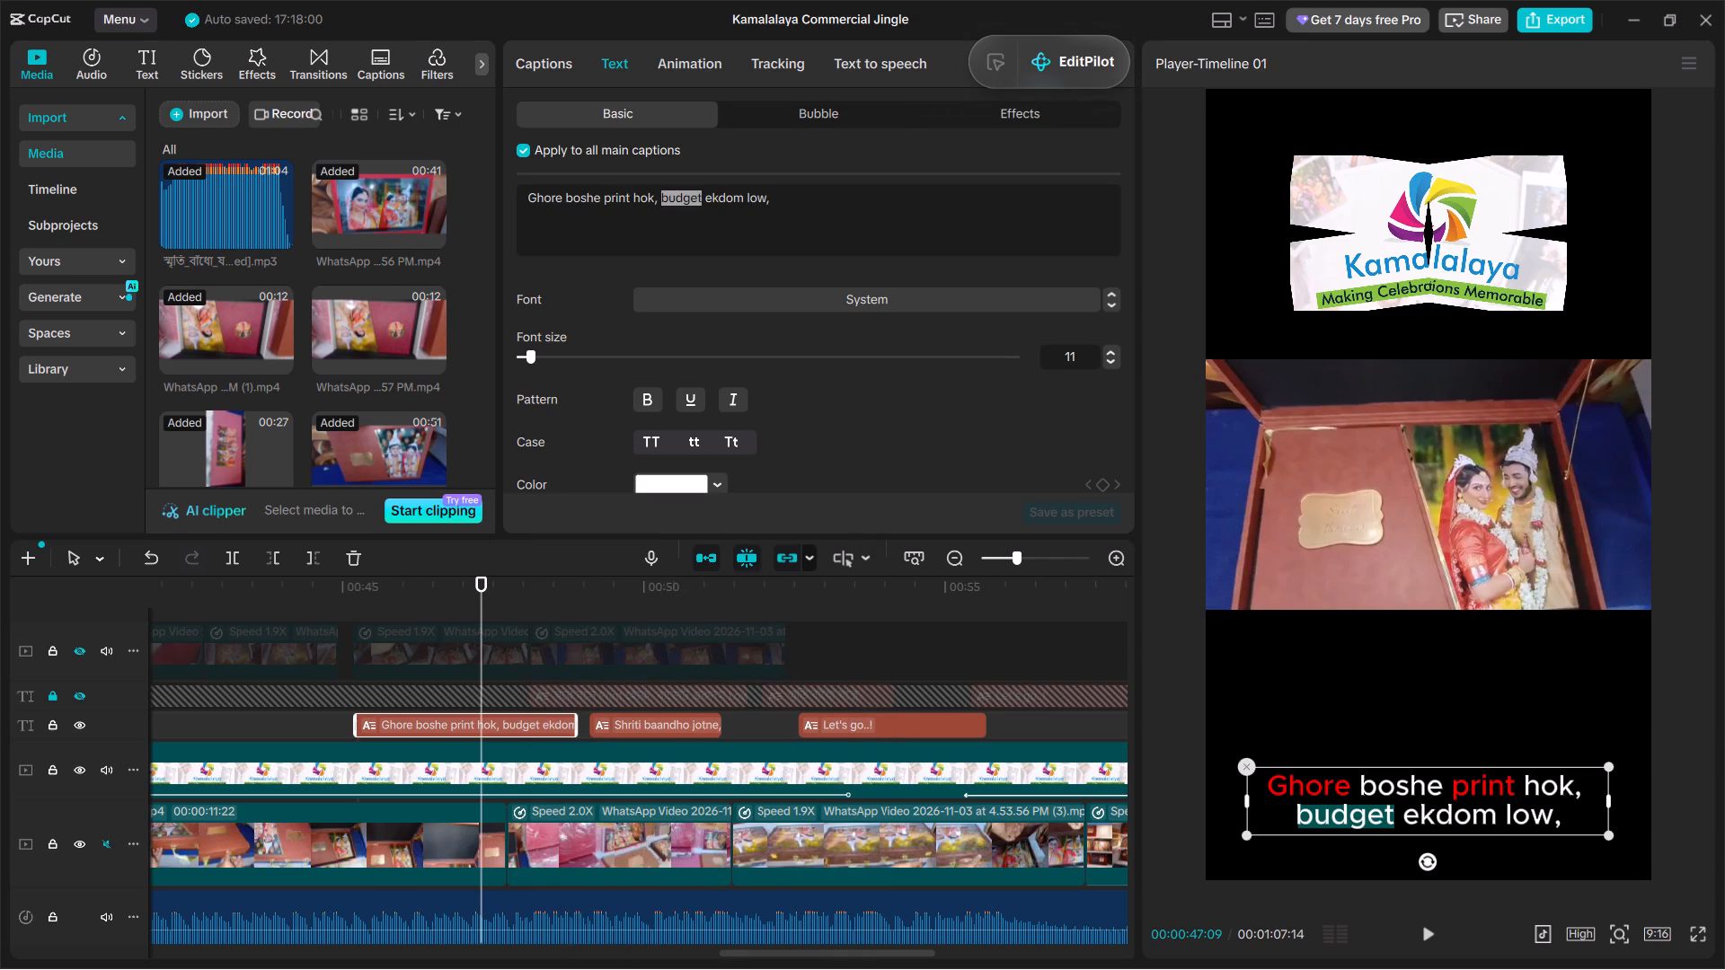
{"action": "left_click_drag", "start_coordinate": [717, 540], "coordinate": [895, 445]}
Color the word "low" in the "Ghore boshe print hok, budget ekdom low," caption red (FF0000).
{"action": "double_click", "coordinate": [762, 206]}
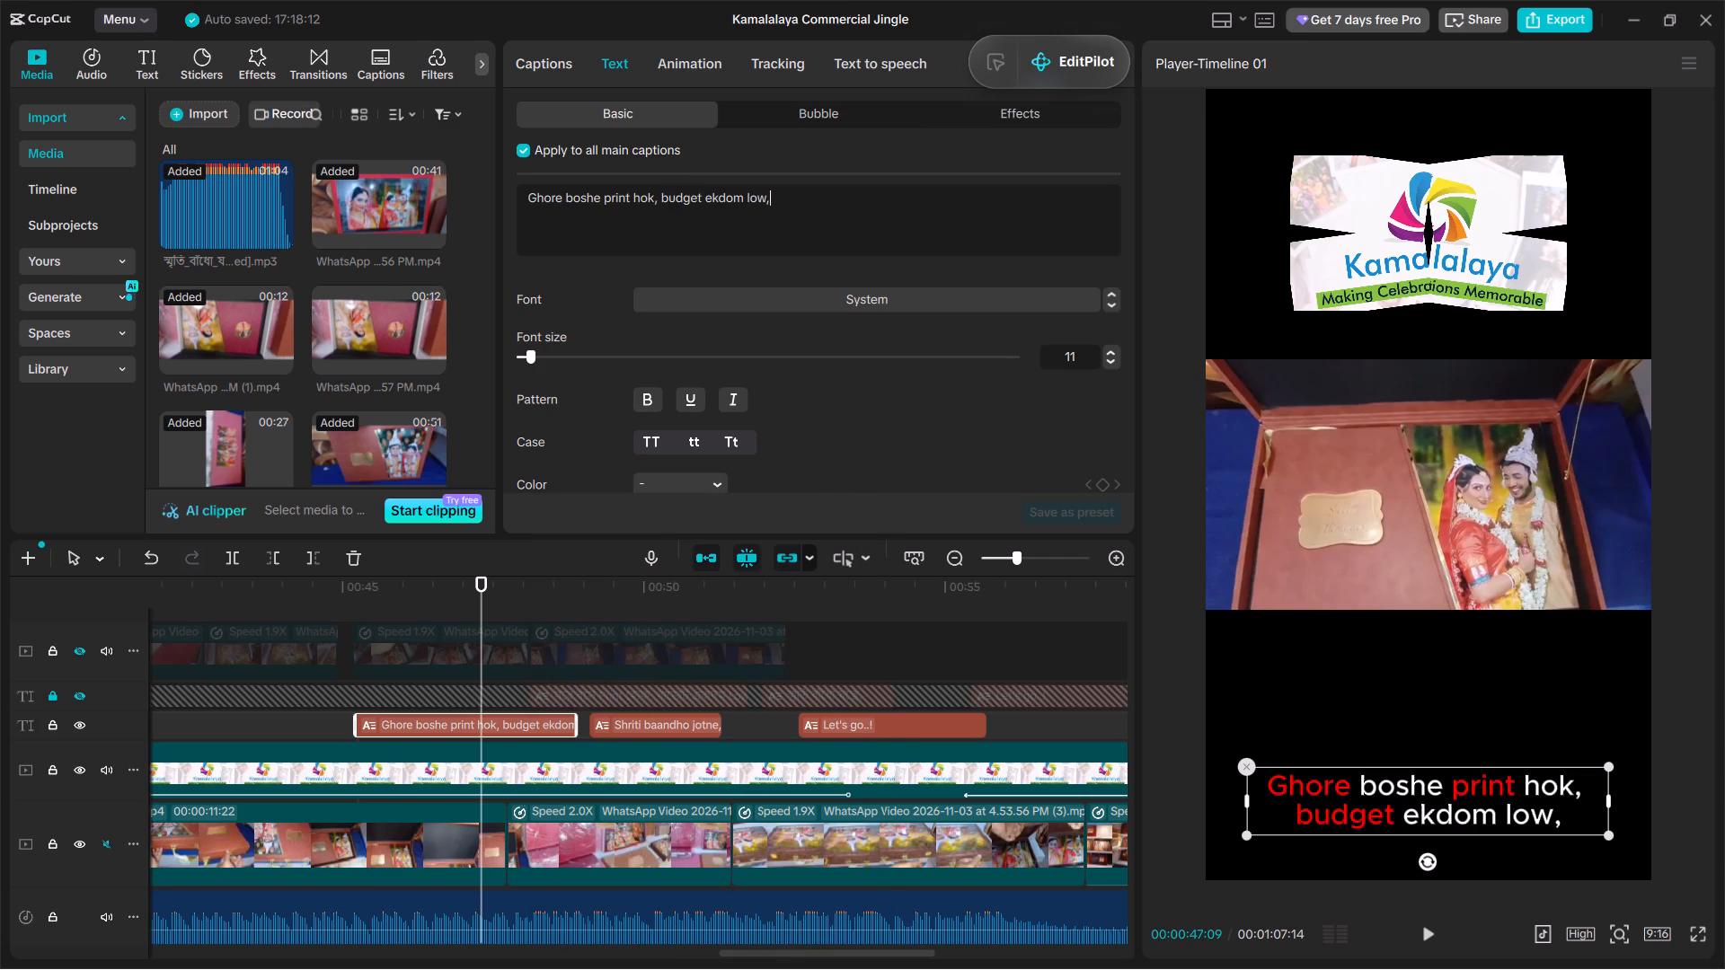
{"action": "double_click", "coordinate": [750, 193]}
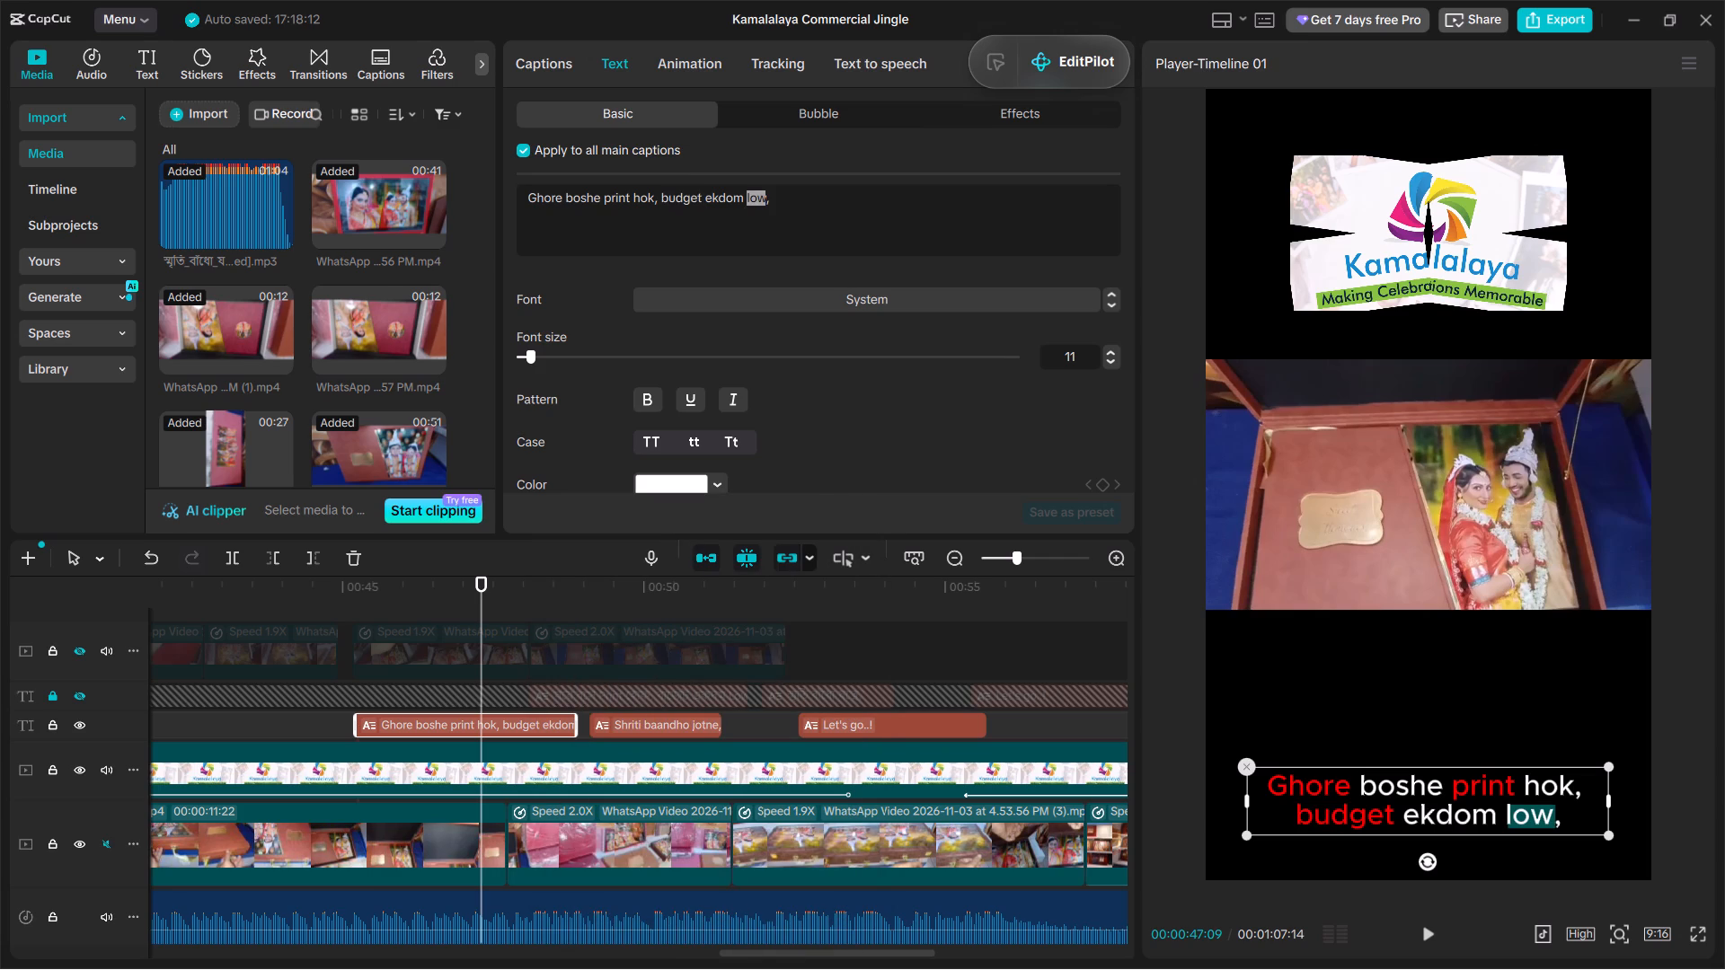
{"action": "left_click", "coordinate": [686, 490]}
{"action": "left_click_drag", "start_coordinate": [758, 560], "coordinate": [882, 470]}
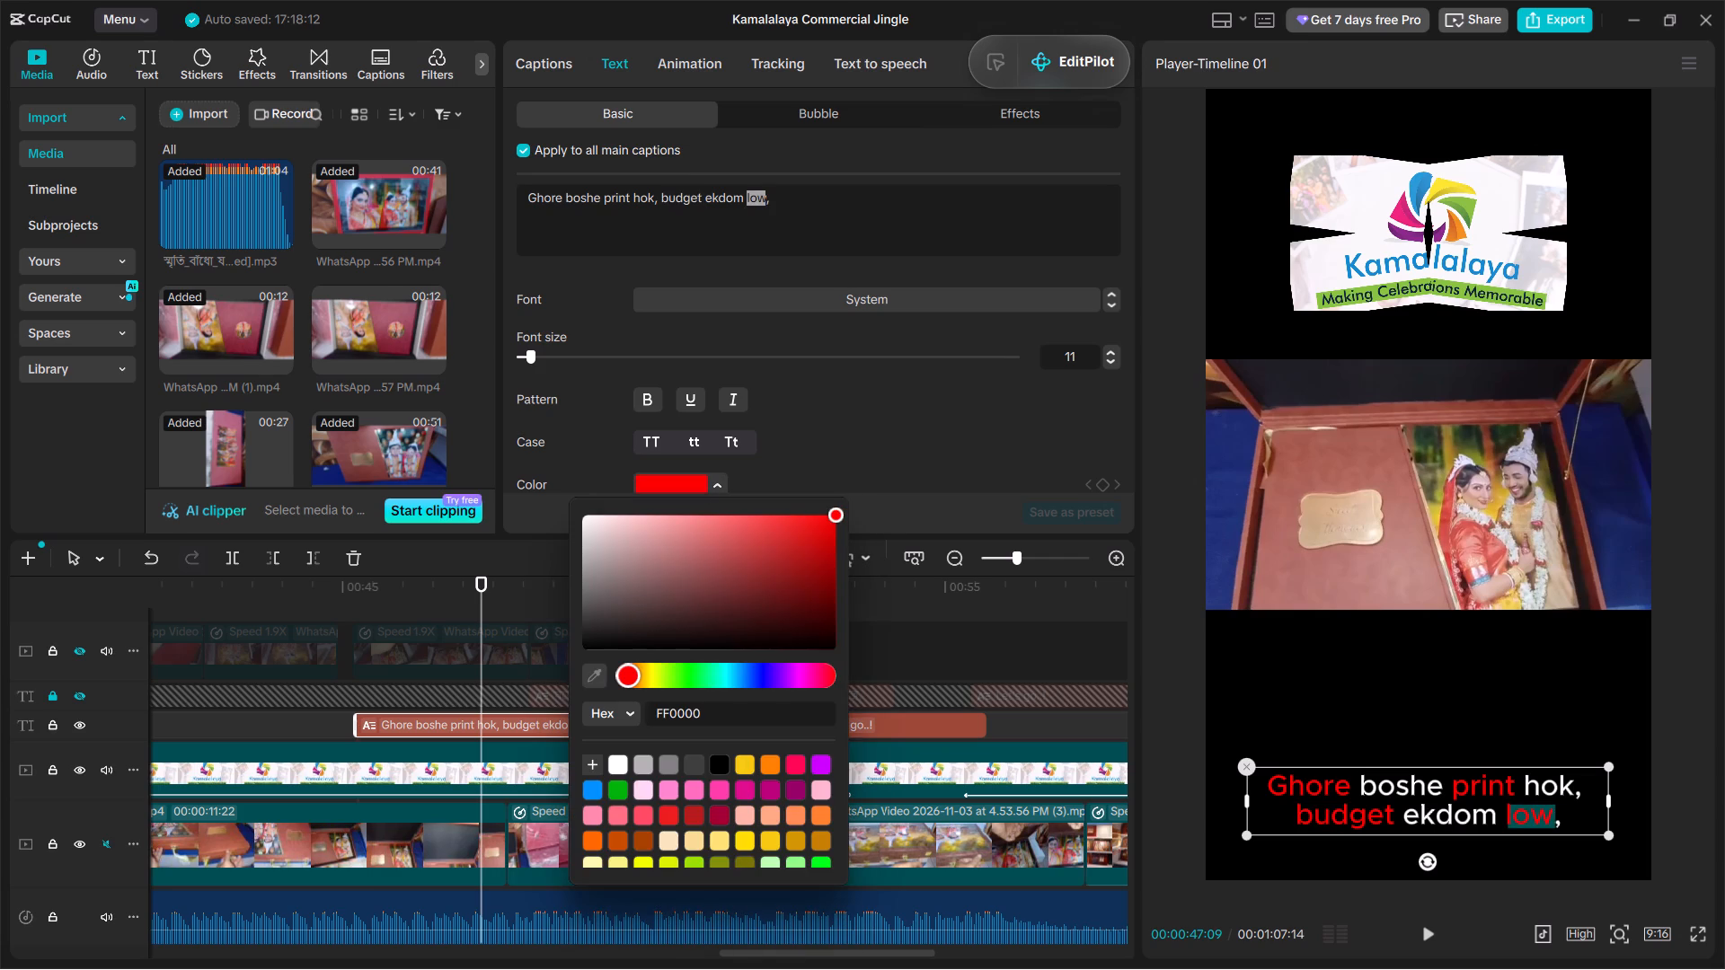
{"action": "left_click", "coordinate": [853, 251]}
{"action": "left_click", "coordinate": [853, 245]}
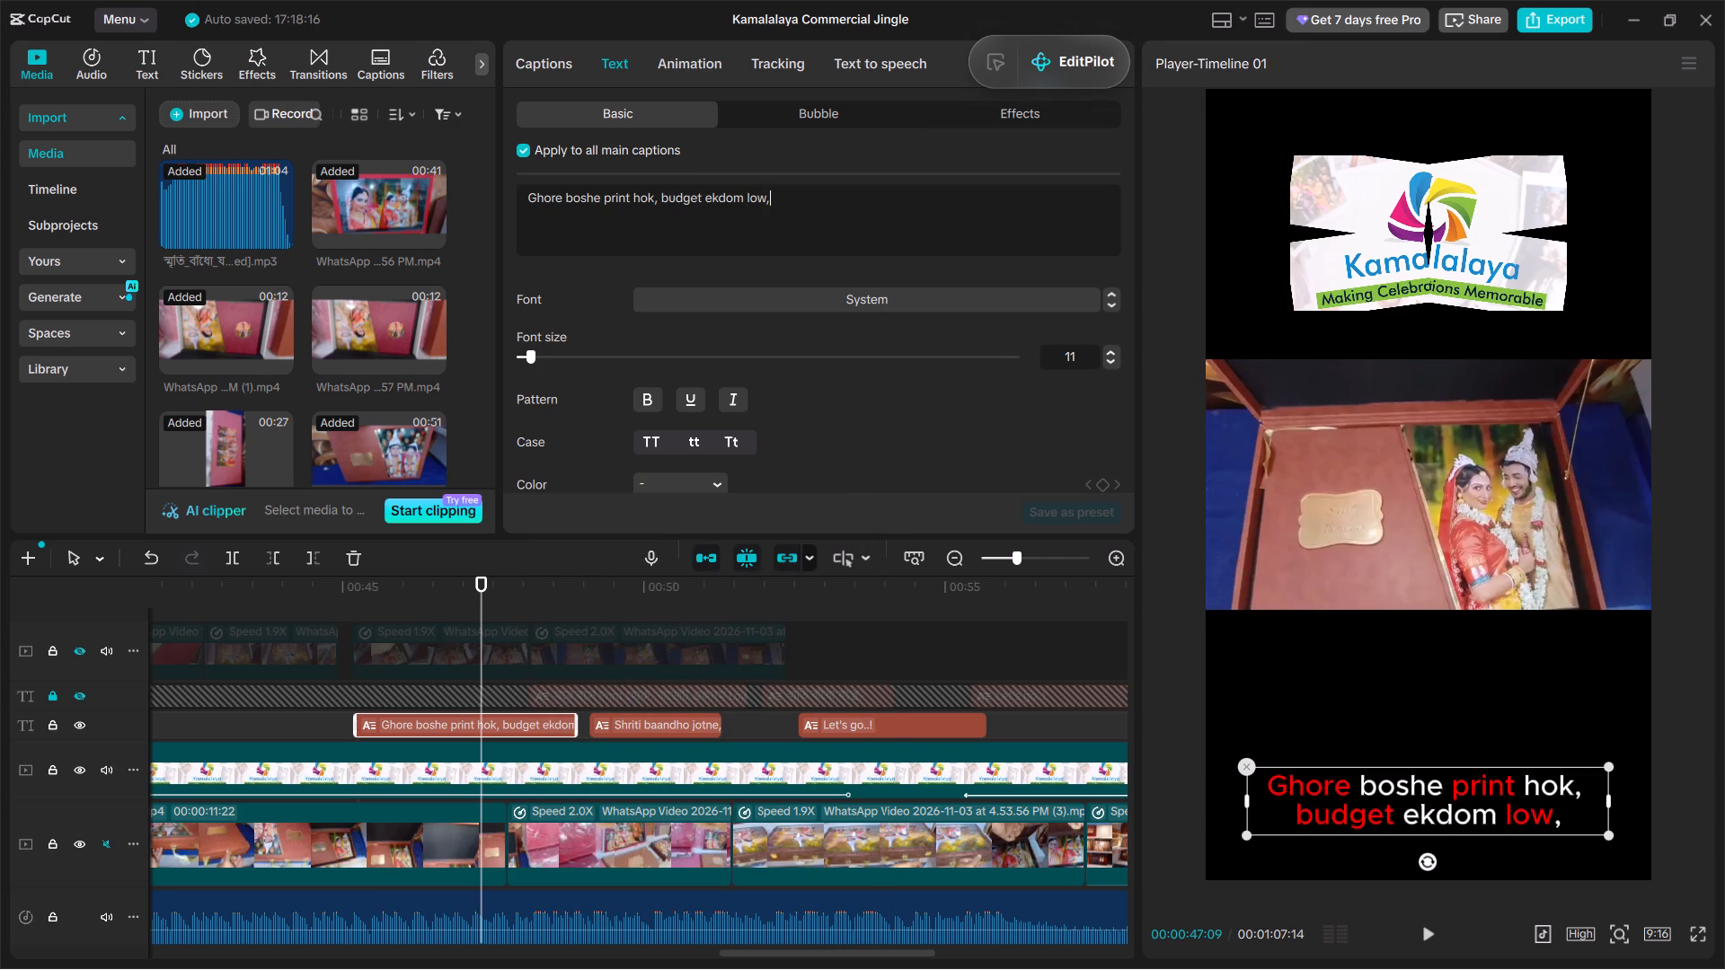
{"action": "left_click", "coordinate": [892, 274]}
Move the "Ghore boshe…", "Shriti baandho jotne," and "Let's go..!" captions together so the first starts at about 00:48, aligned with the locked caption track.
{"action": "key", "text": "space"}
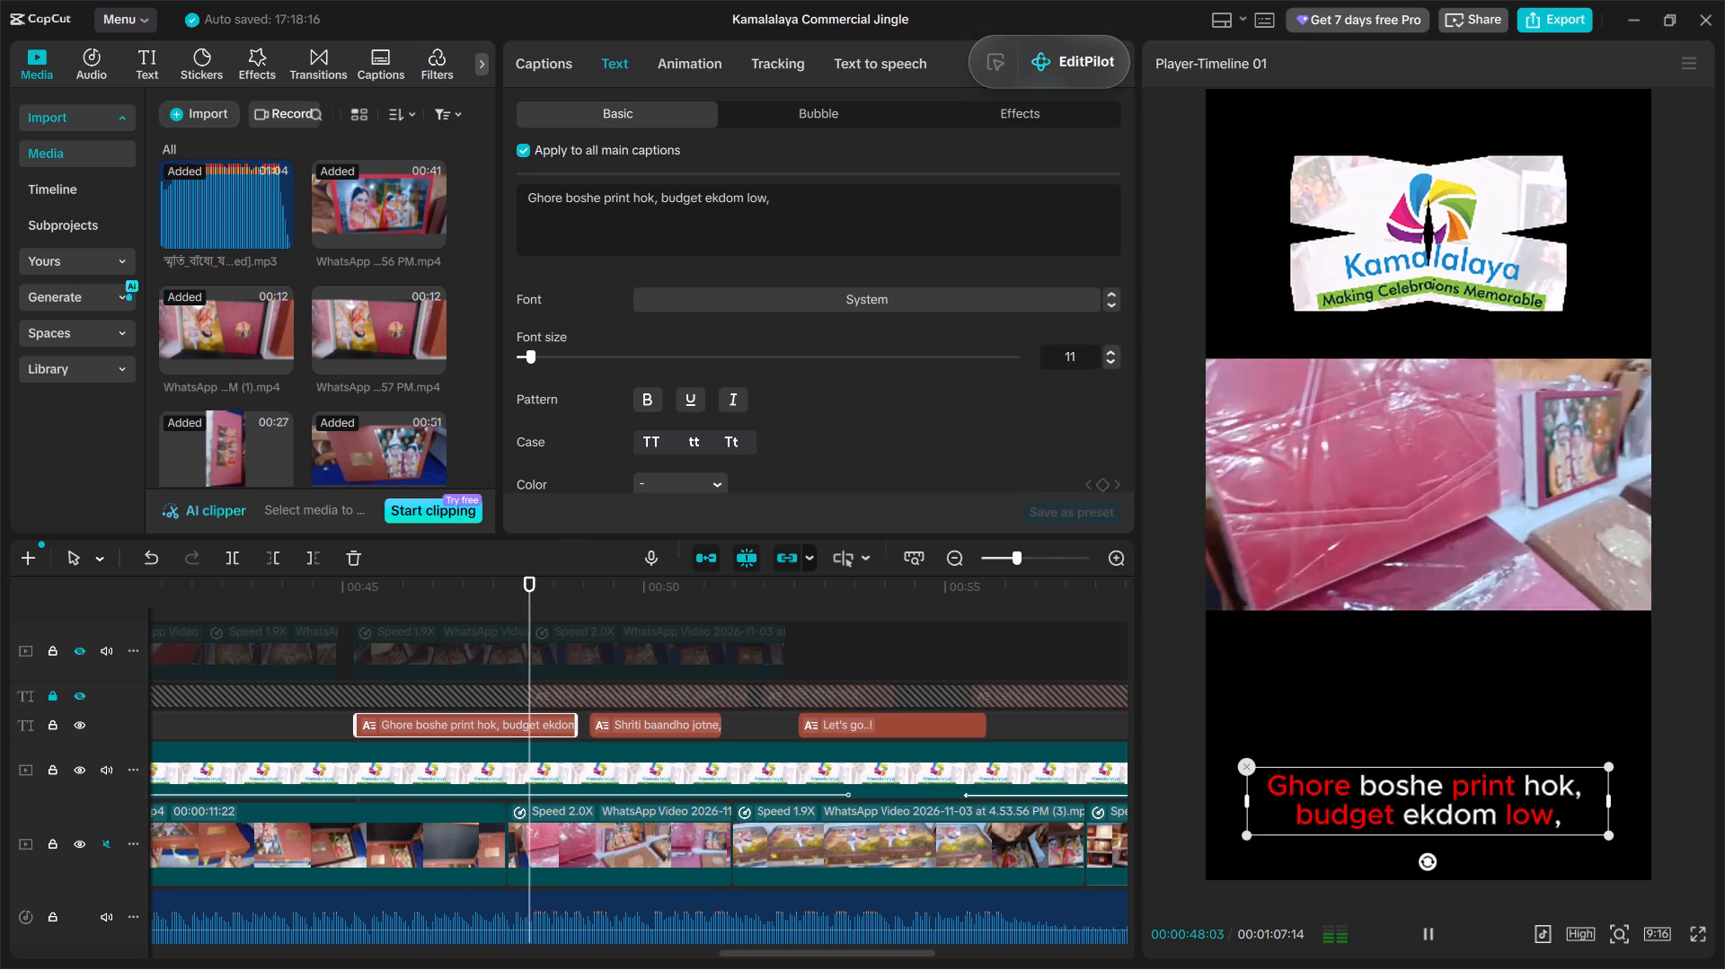
{"action": "key", "text": "space"}
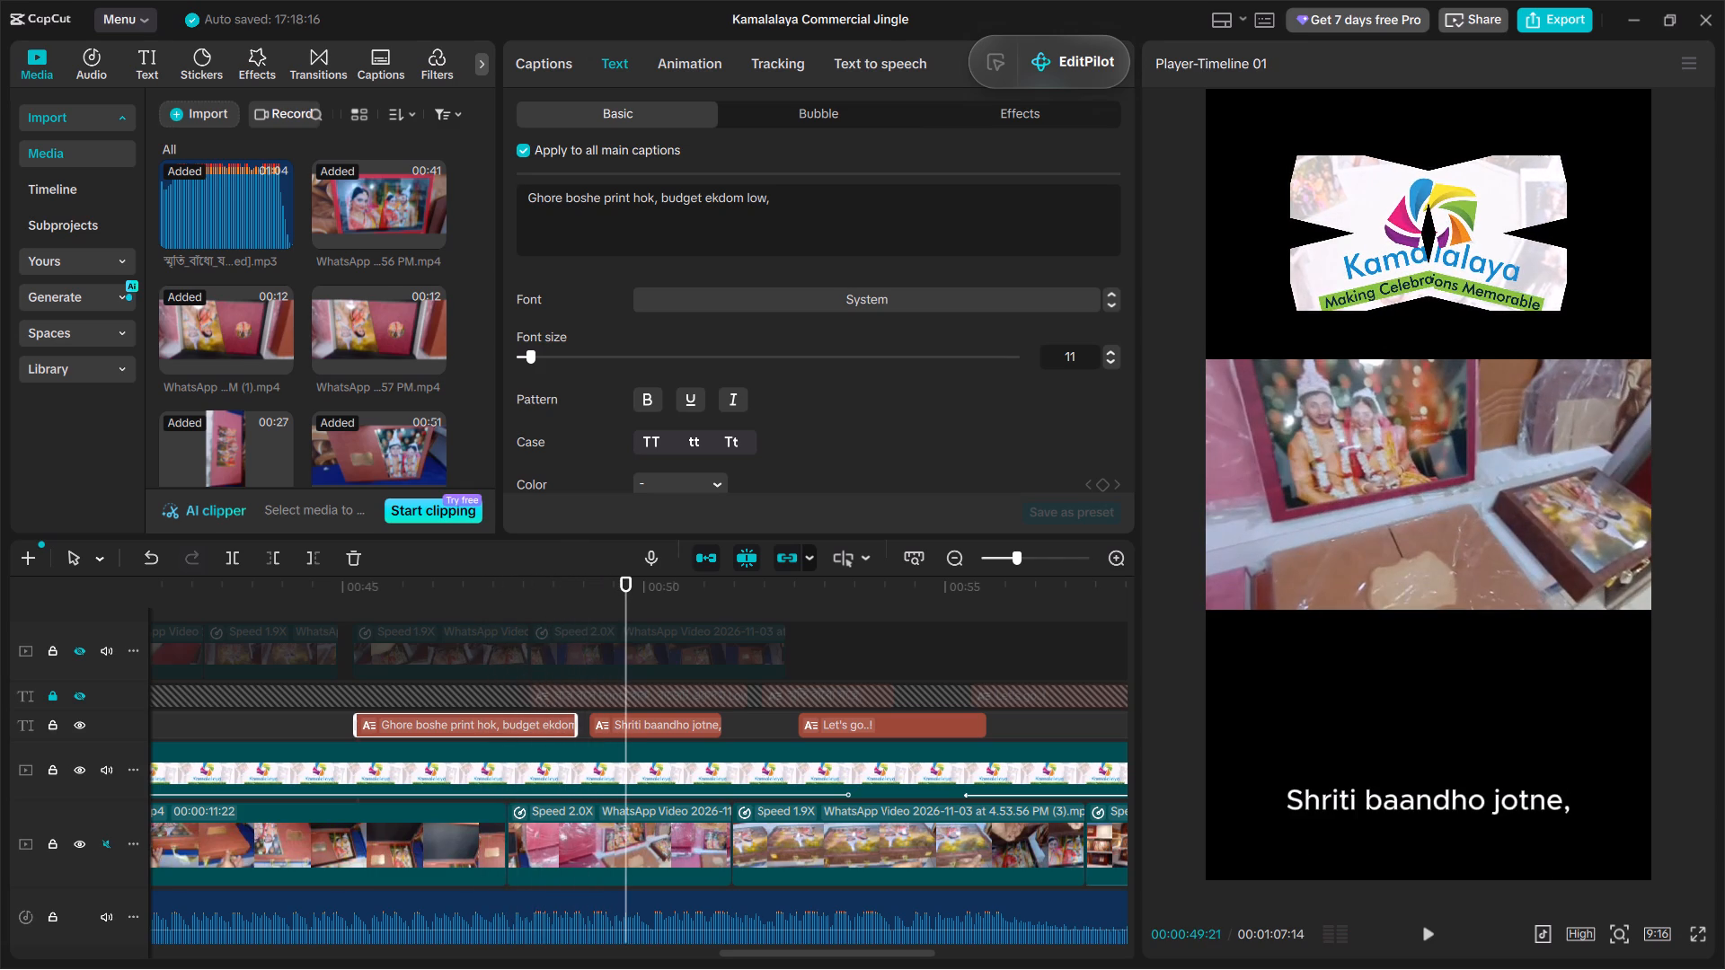
{"action": "left_click", "coordinate": [261, 612]}
{"action": "key", "text": "space"}
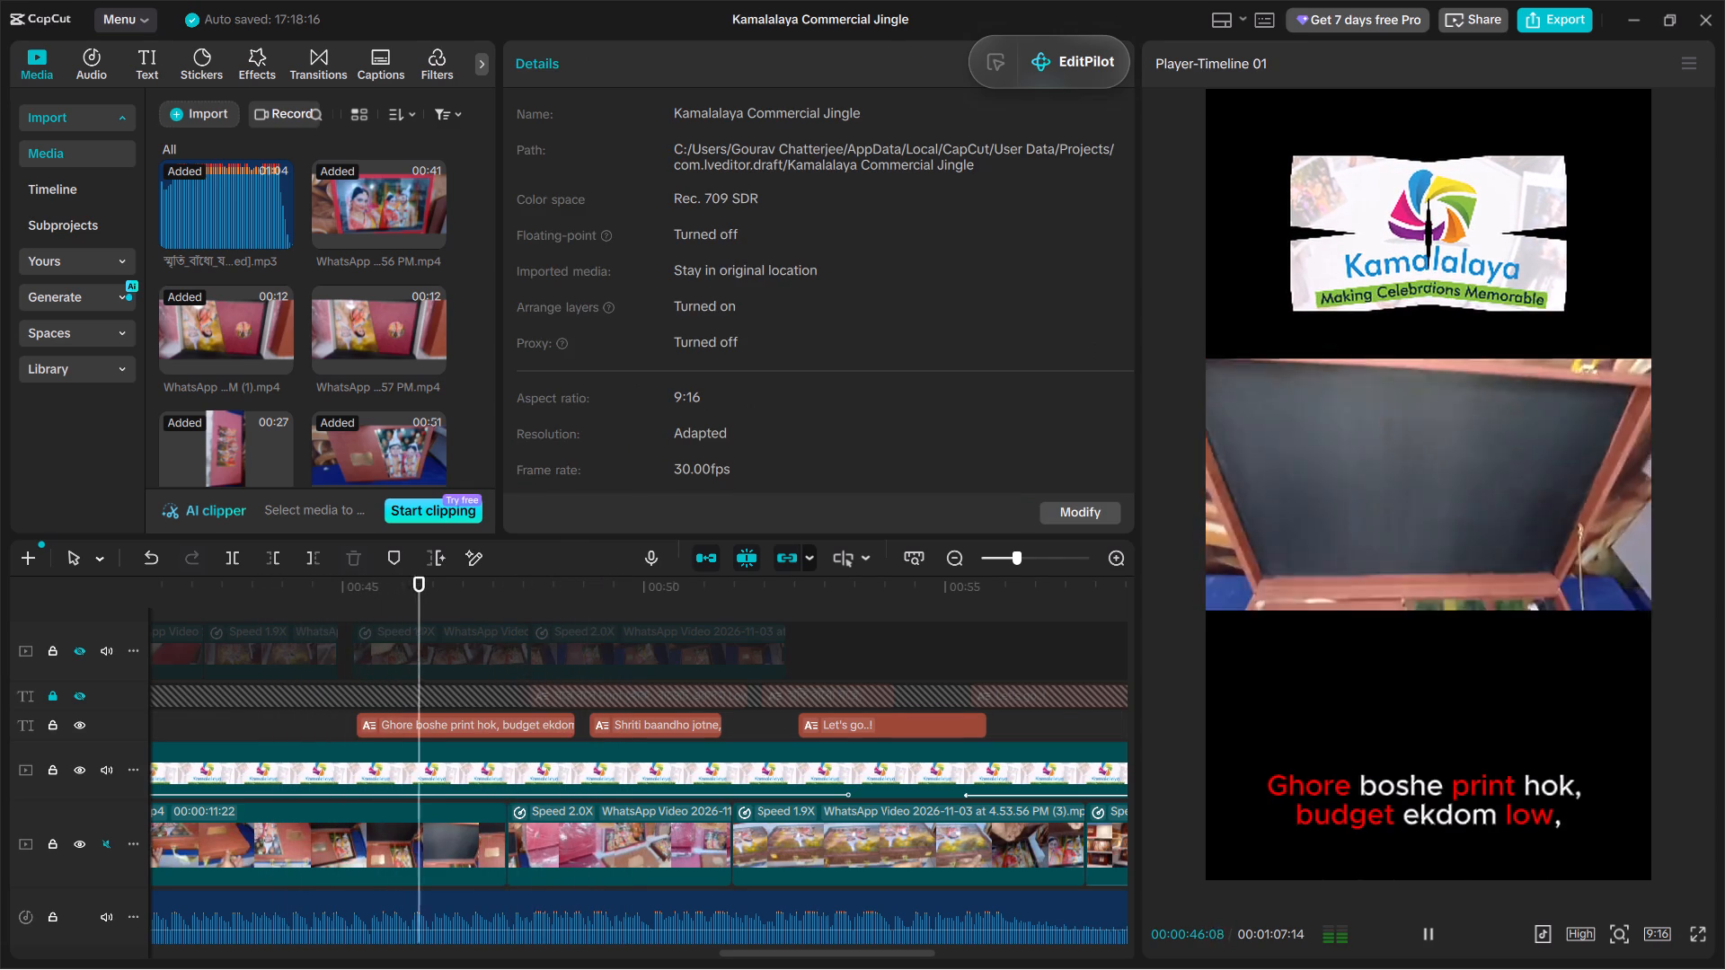
{"action": "key", "text": "space"}
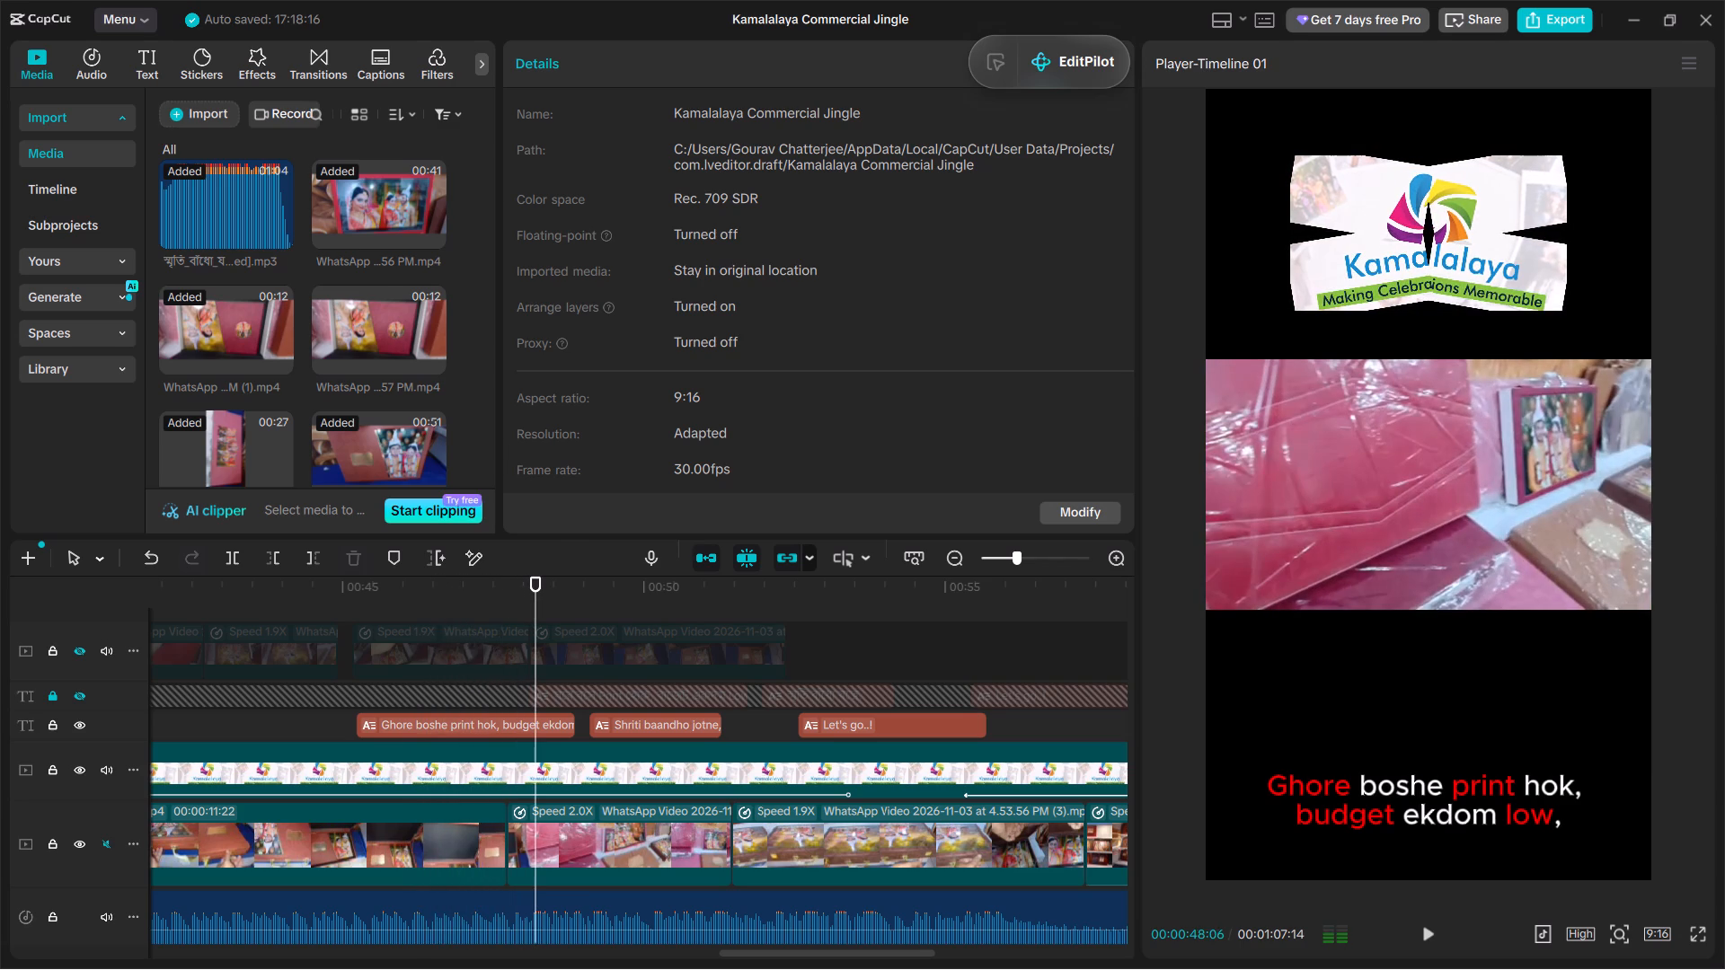
{"action": "left_click_drag", "start_coordinate": [334, 734], "coordinate": [838, 730]}
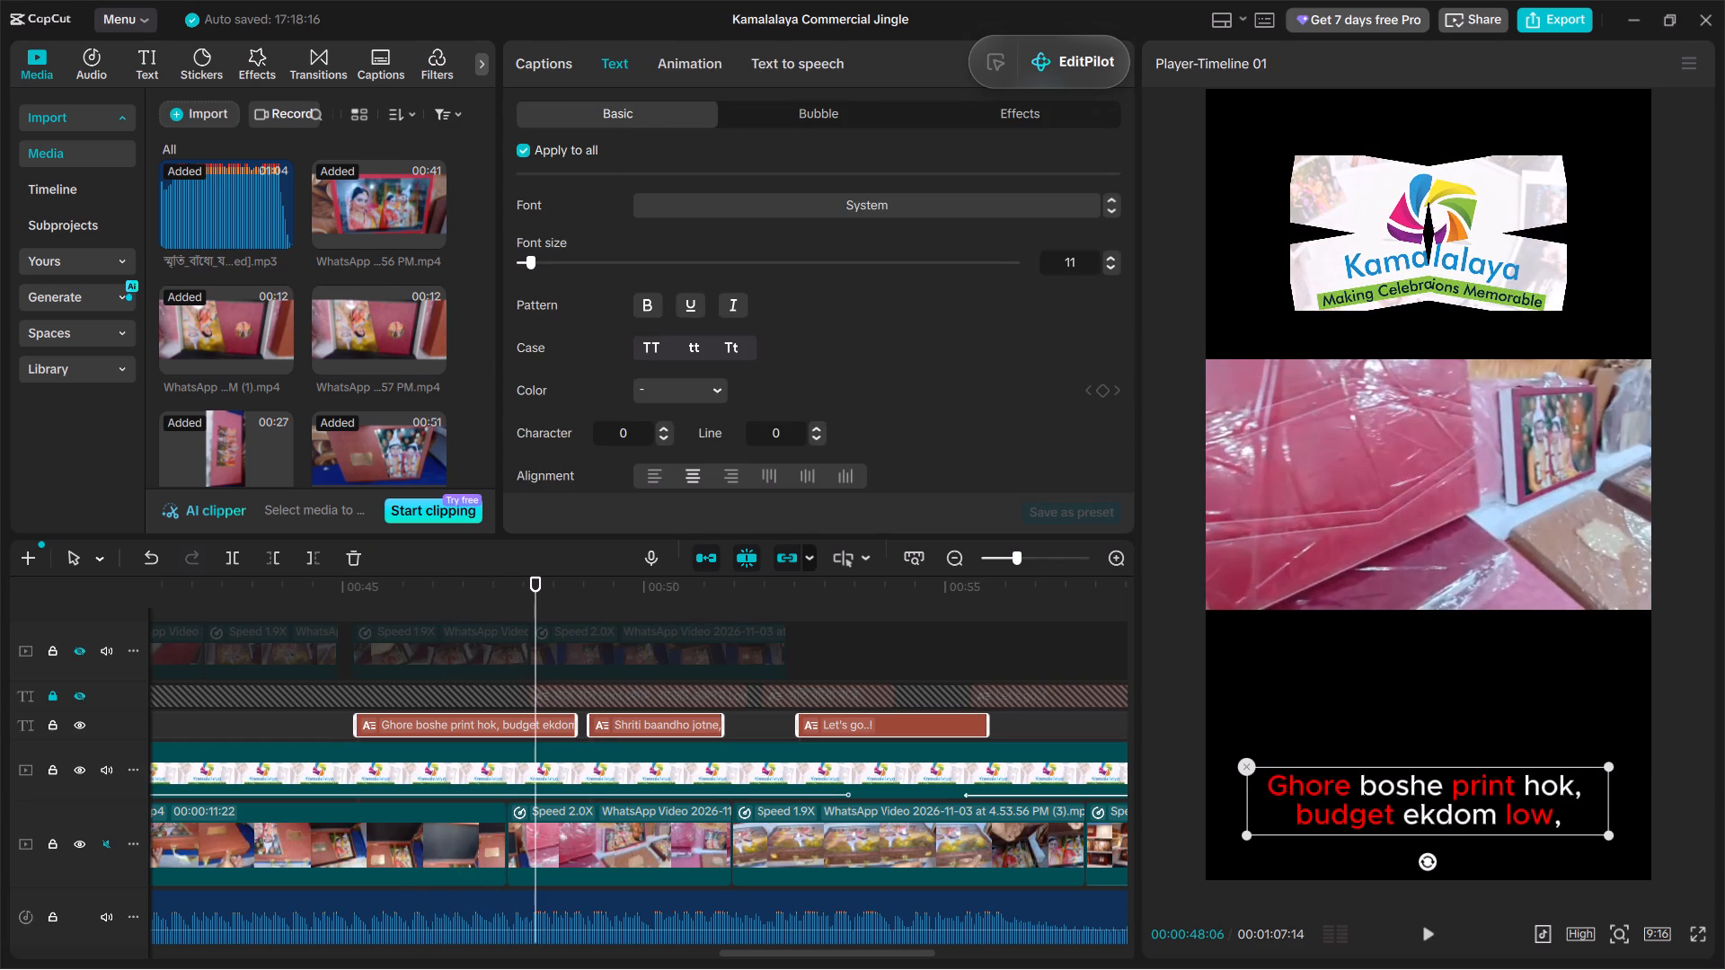
{"action": "left_click_drag", "start_coordinate": [644, 730], "coordinate": [725, 738]}
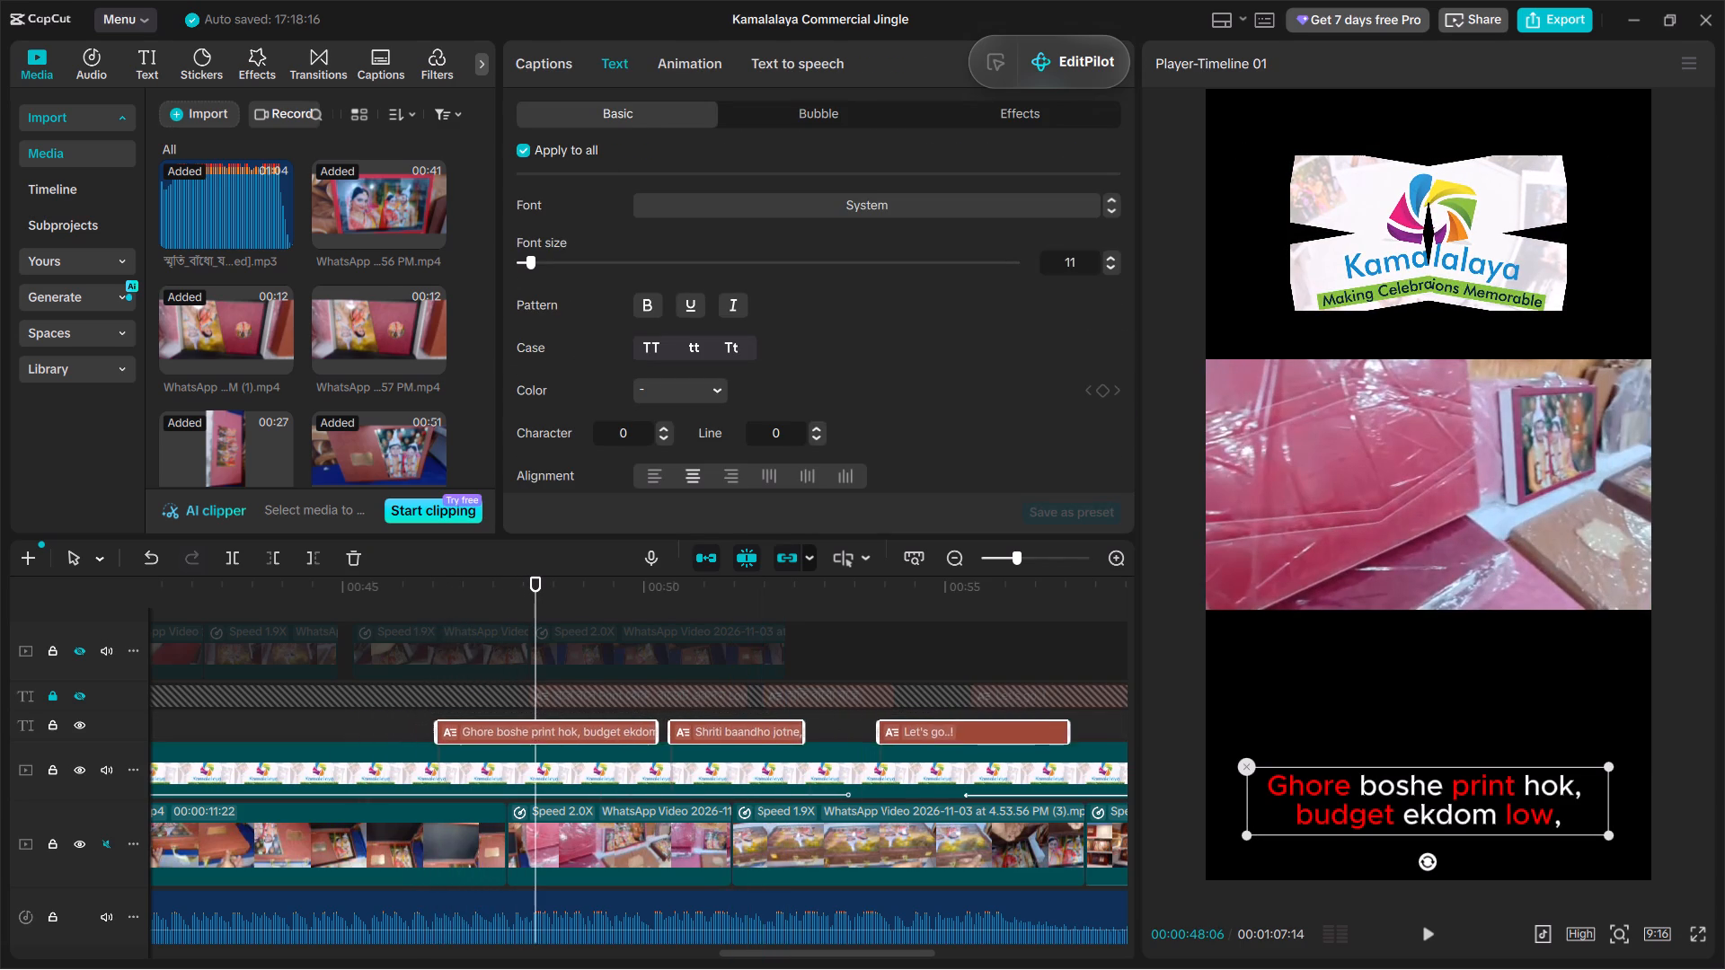
{"action": "left_click_drag", "start_coordinate": [725, 738], "coordinate": [801, 729]}
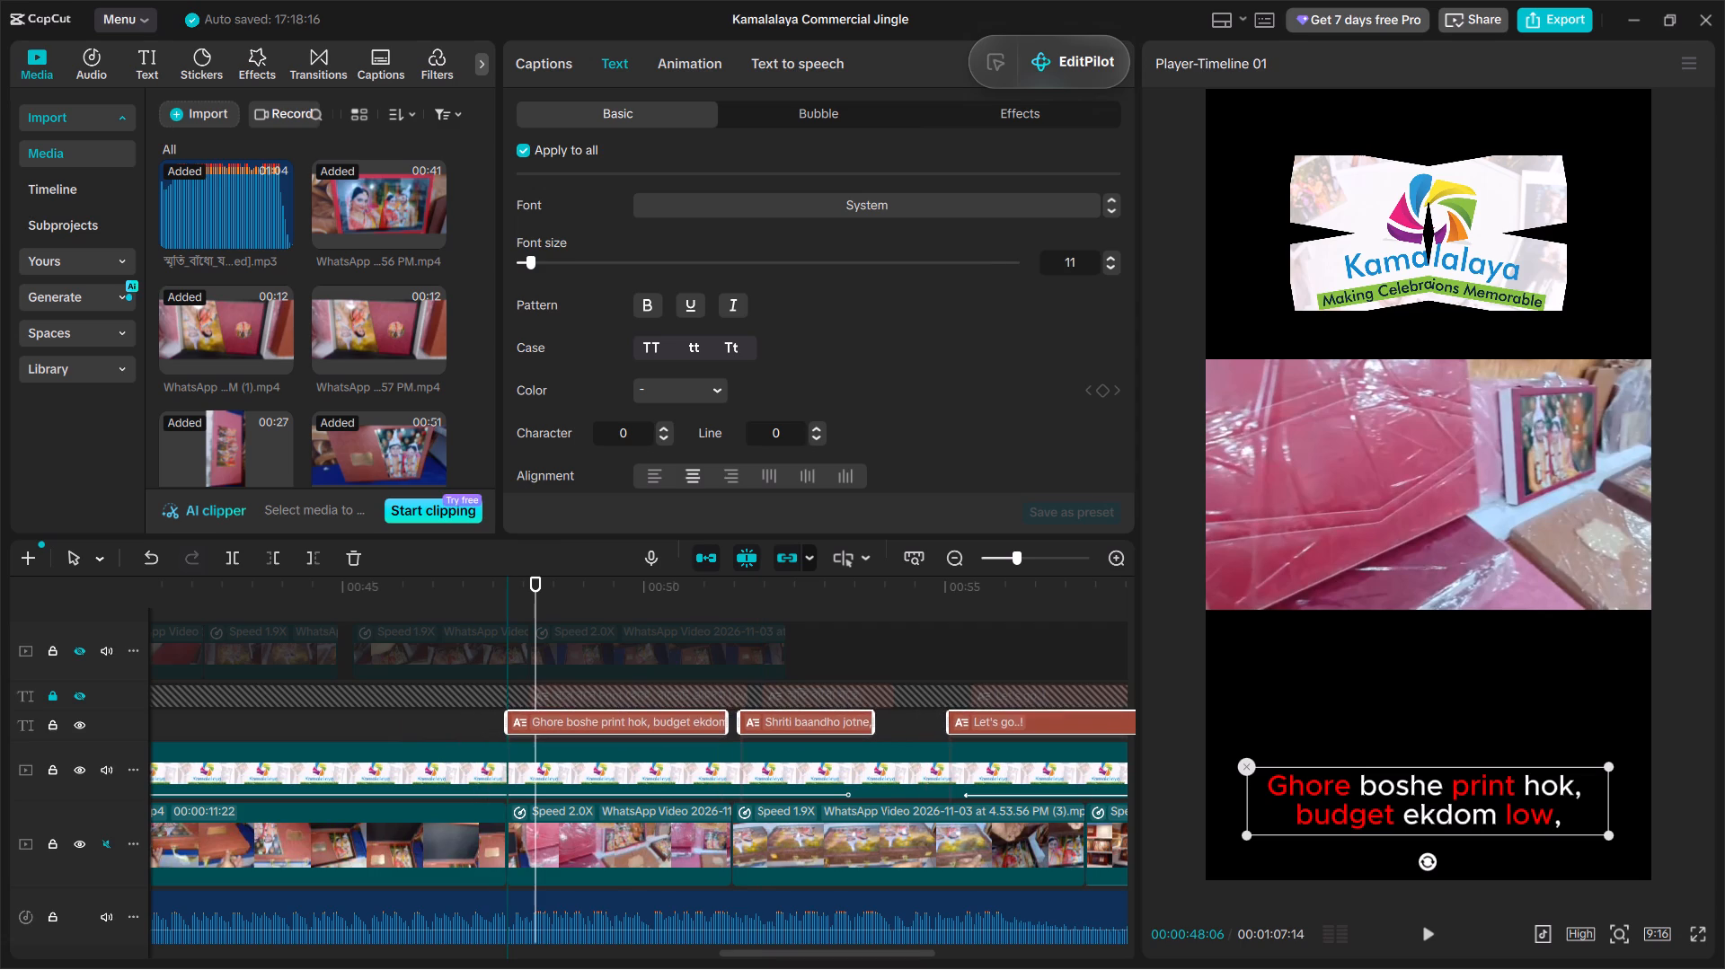
{"action": "left_click_drag", "start_coordinate": [801, 729], "coordinate": [792, 729]}
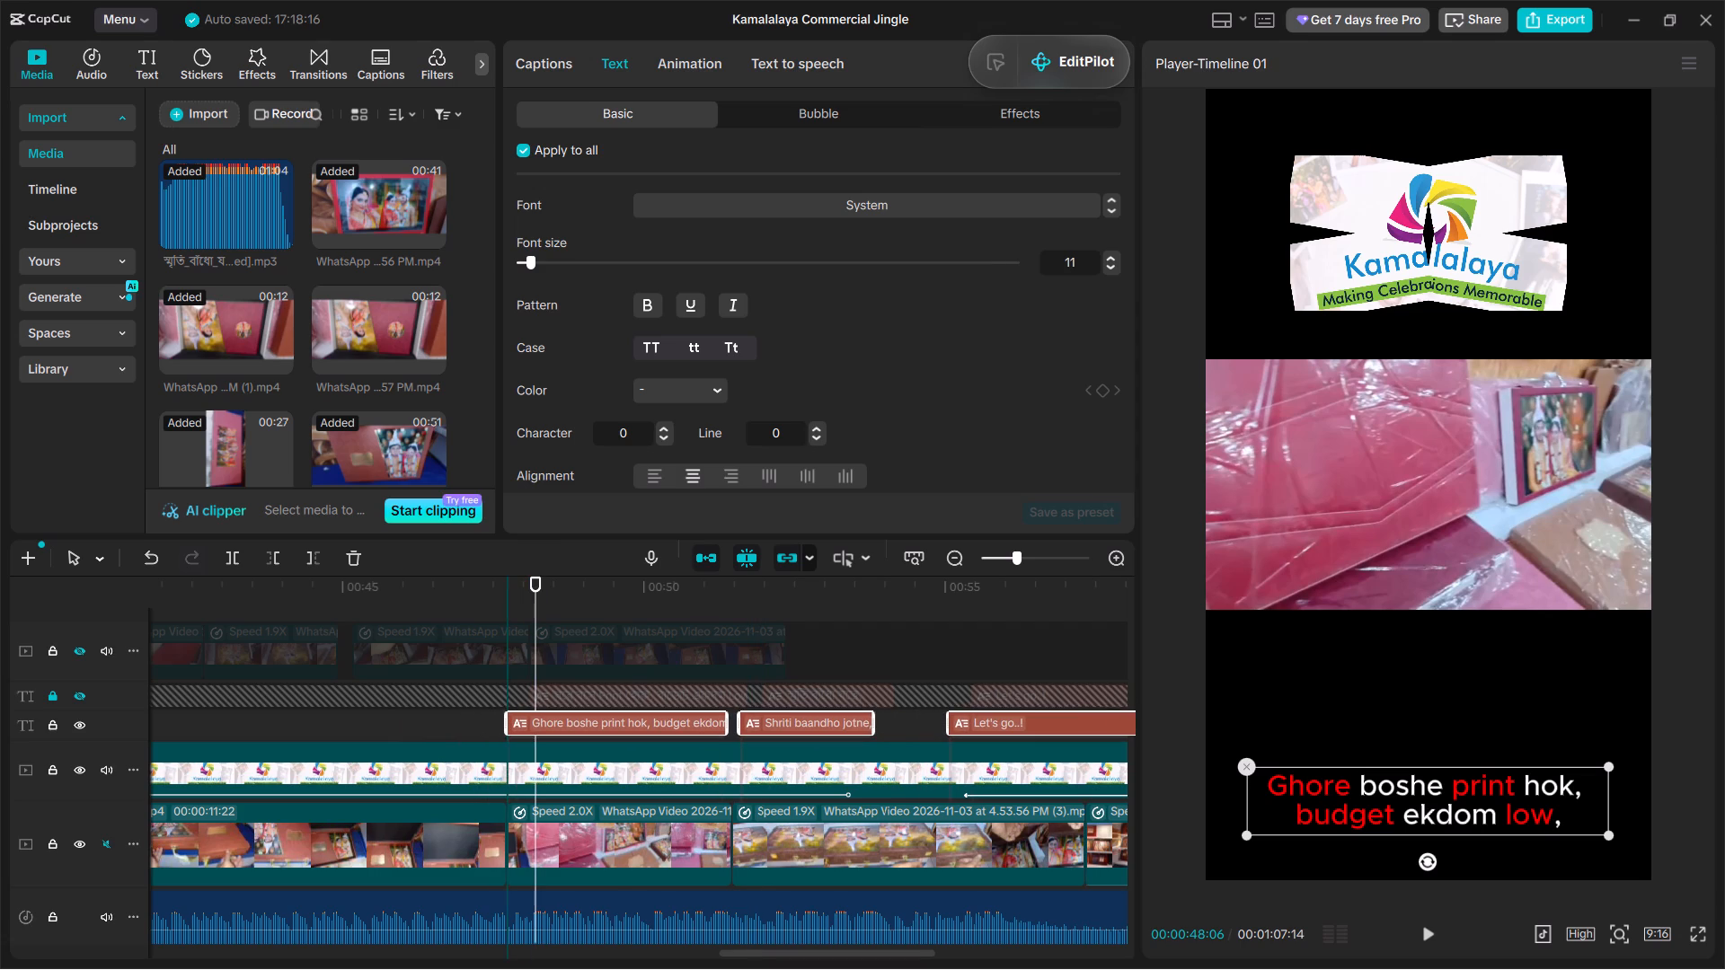
{"action": "left_click_drag", "start_coordinate": [792, 729], "coordinate": [789, 731]}
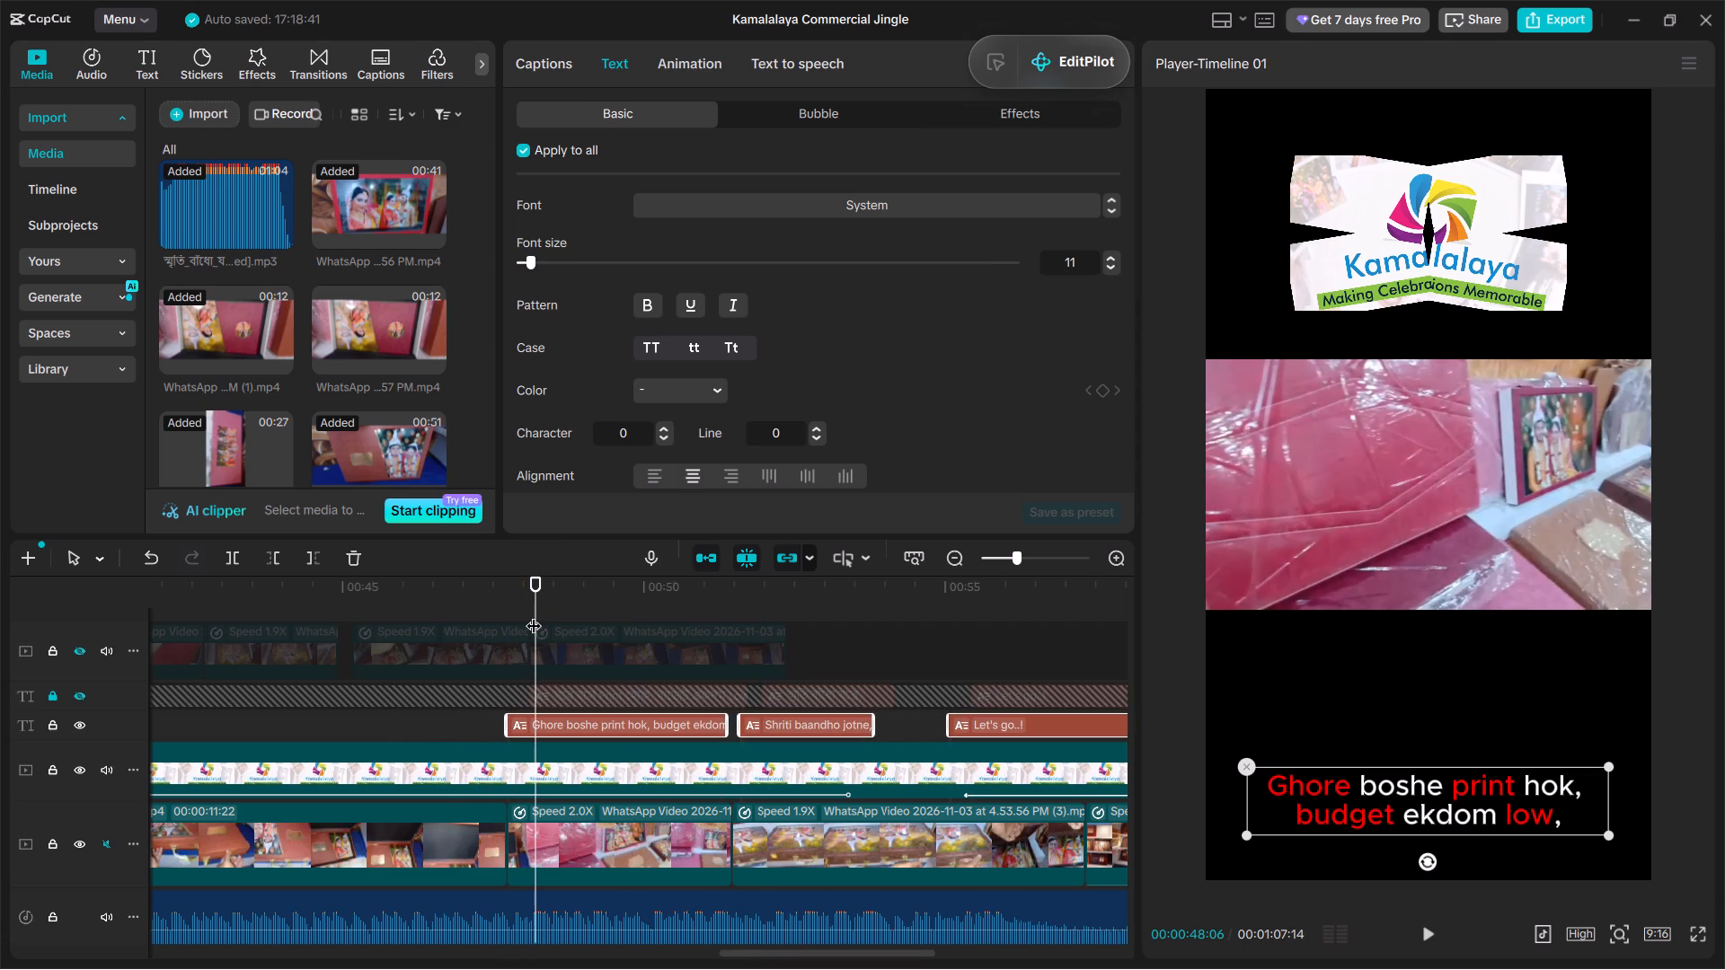
{"action": "left_click_drag", "start_coordinate": [534, 607], "coordinate": [444, 613]}
{"action": "left_click_drag", "start_coordinate": [556, 729], "coordinate": [579, 723]}
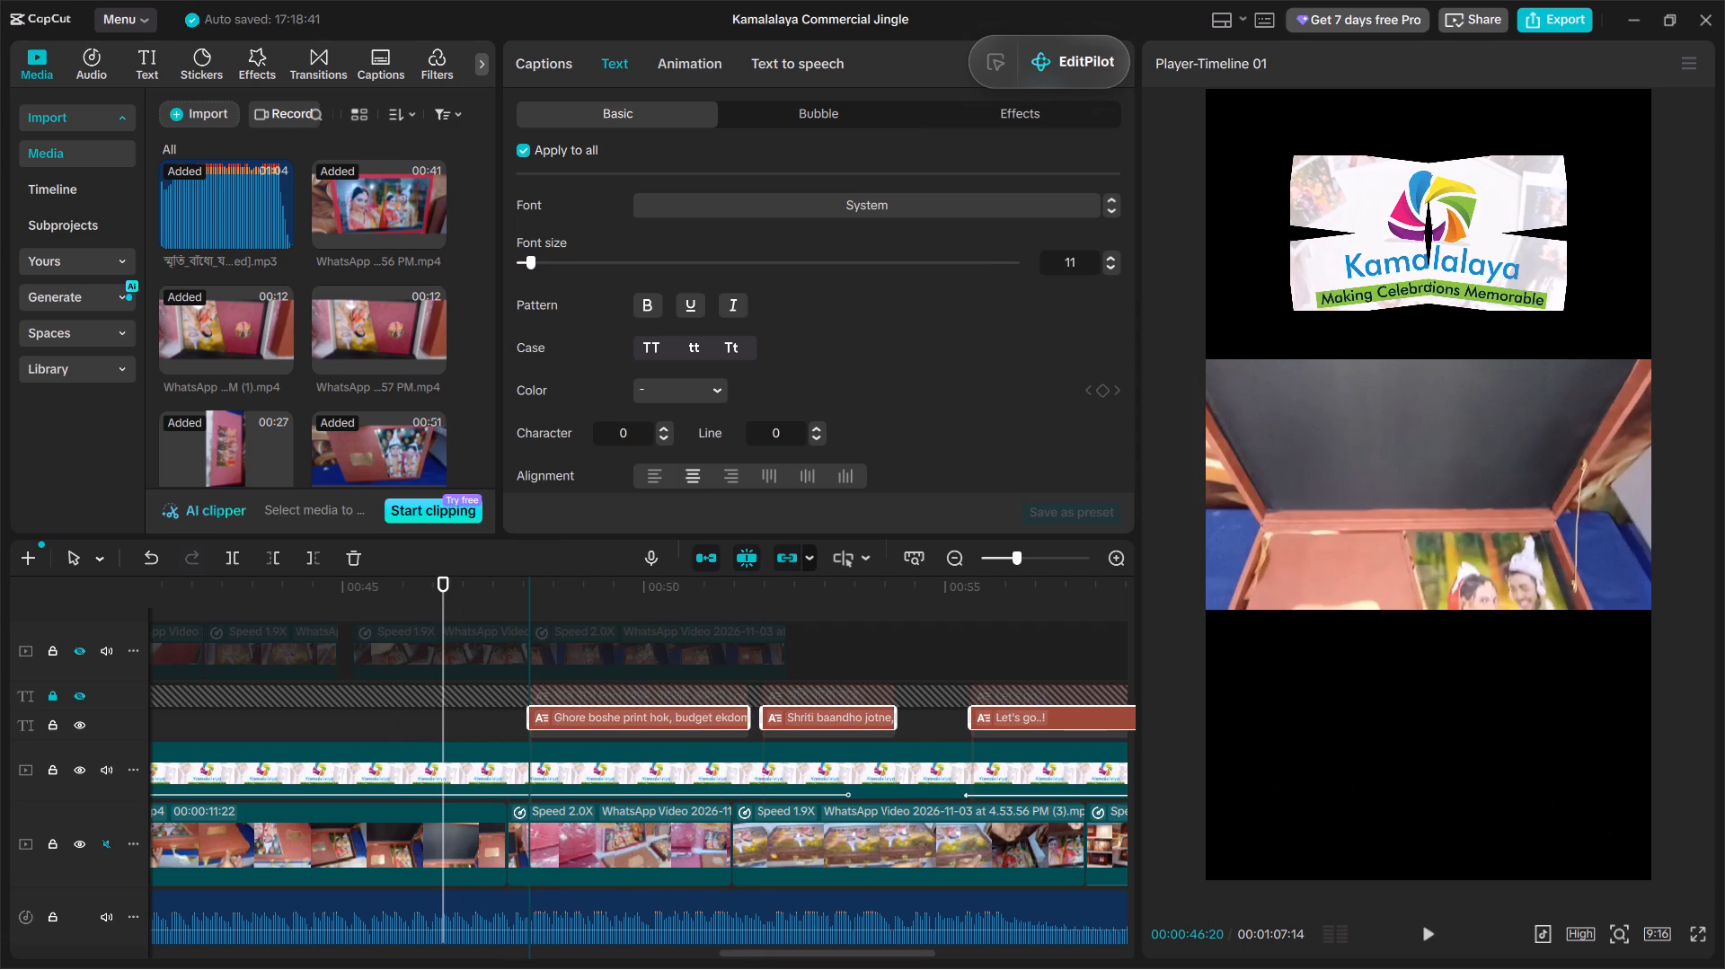
{"action": "left_click_drag", "start_coordinate": [579, 723], "coordinate": [581, 727]}
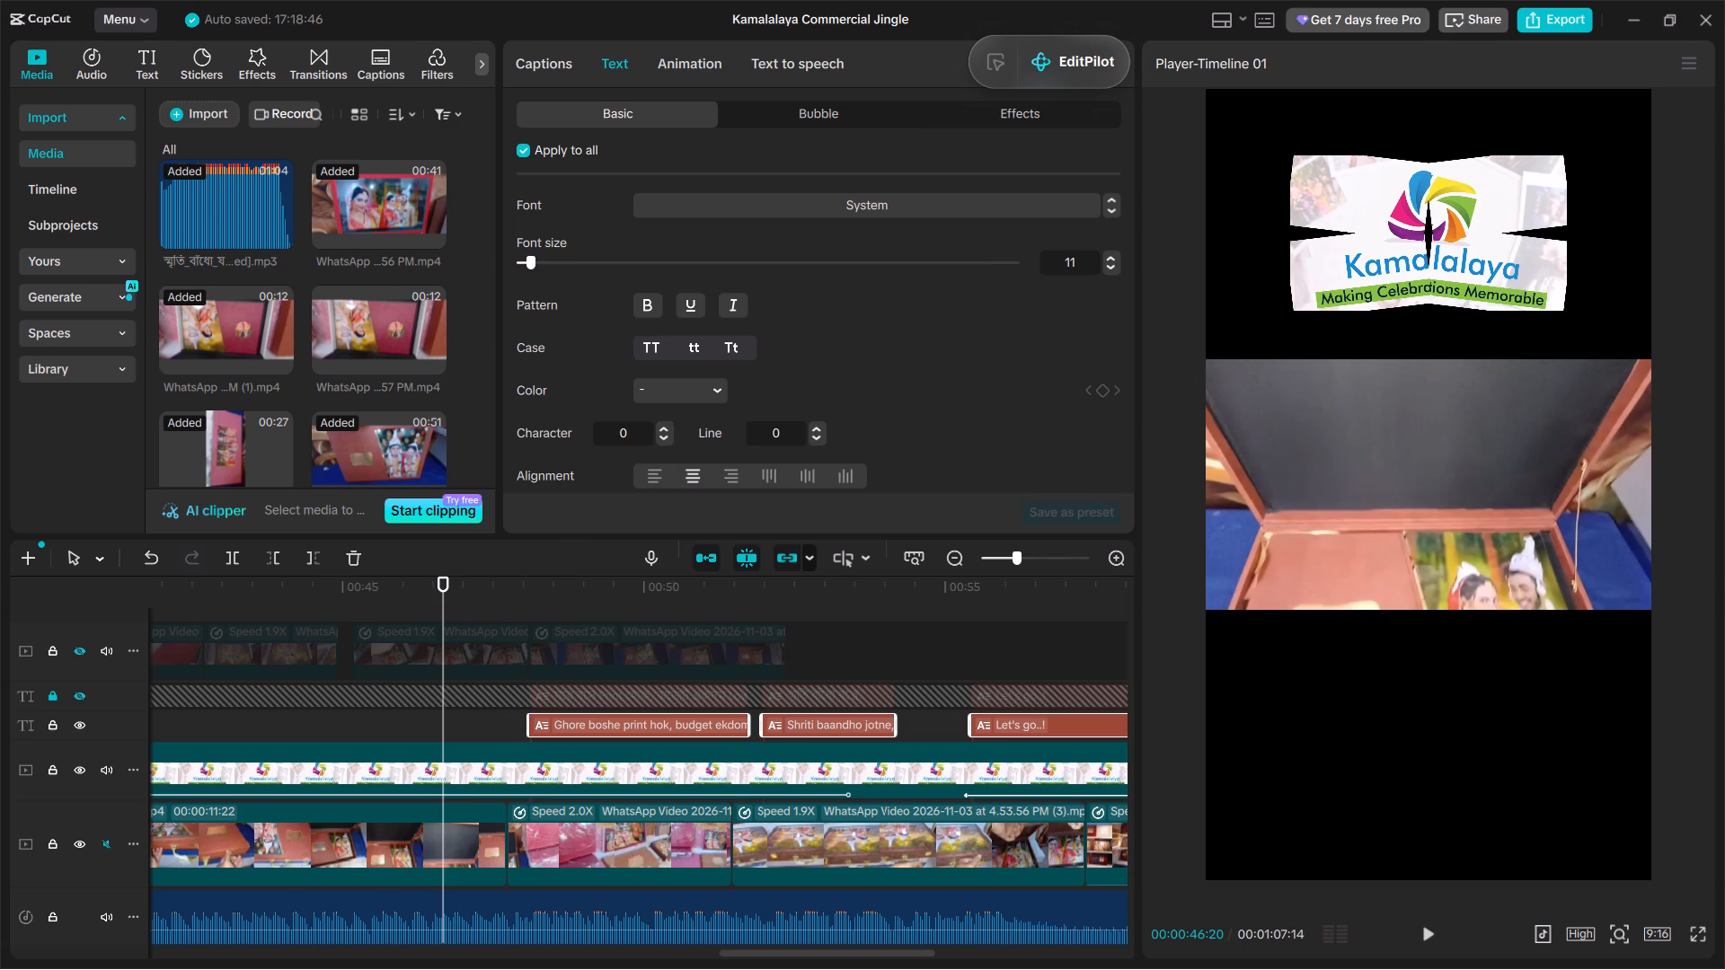
Play through the moved captions and color the word "Shriti" in the "Shriti baandho jotne," caption red (FF0000).
{"action": "key", "text": "space"}
{"action": "key", "text": "space"}
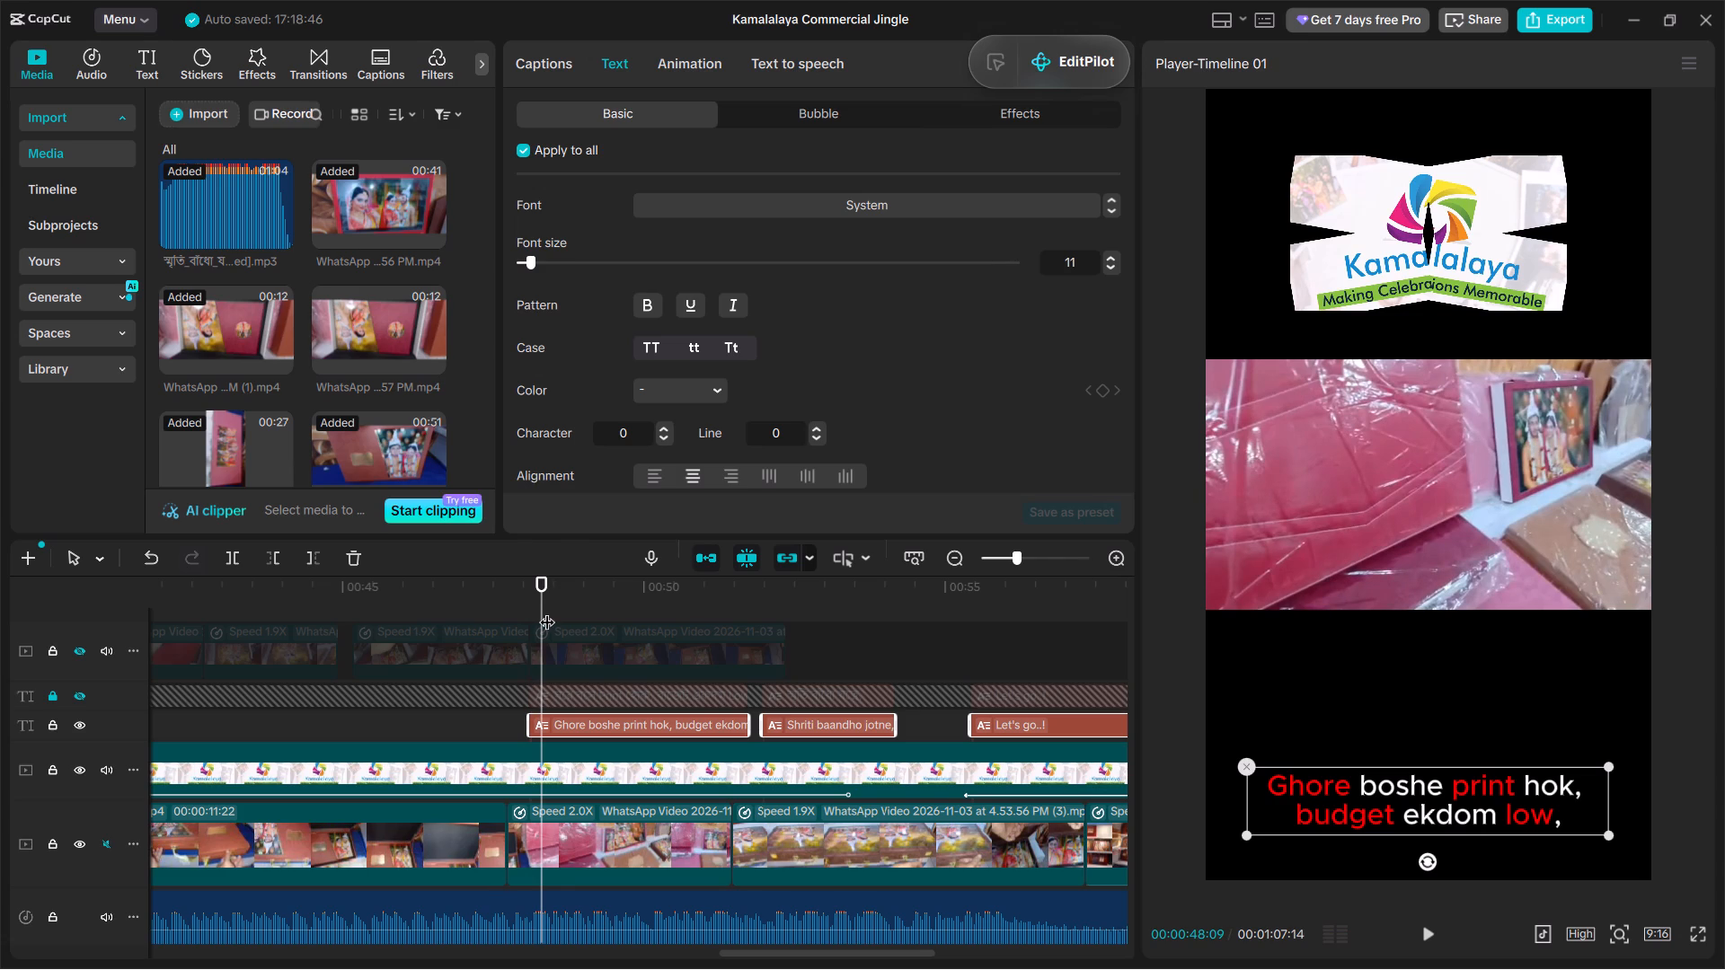
{"action": "left_click_drag", "start_coordinate": [535, 602], "coordinate": [402, 627]}
{"action": "key", "text": "space"}
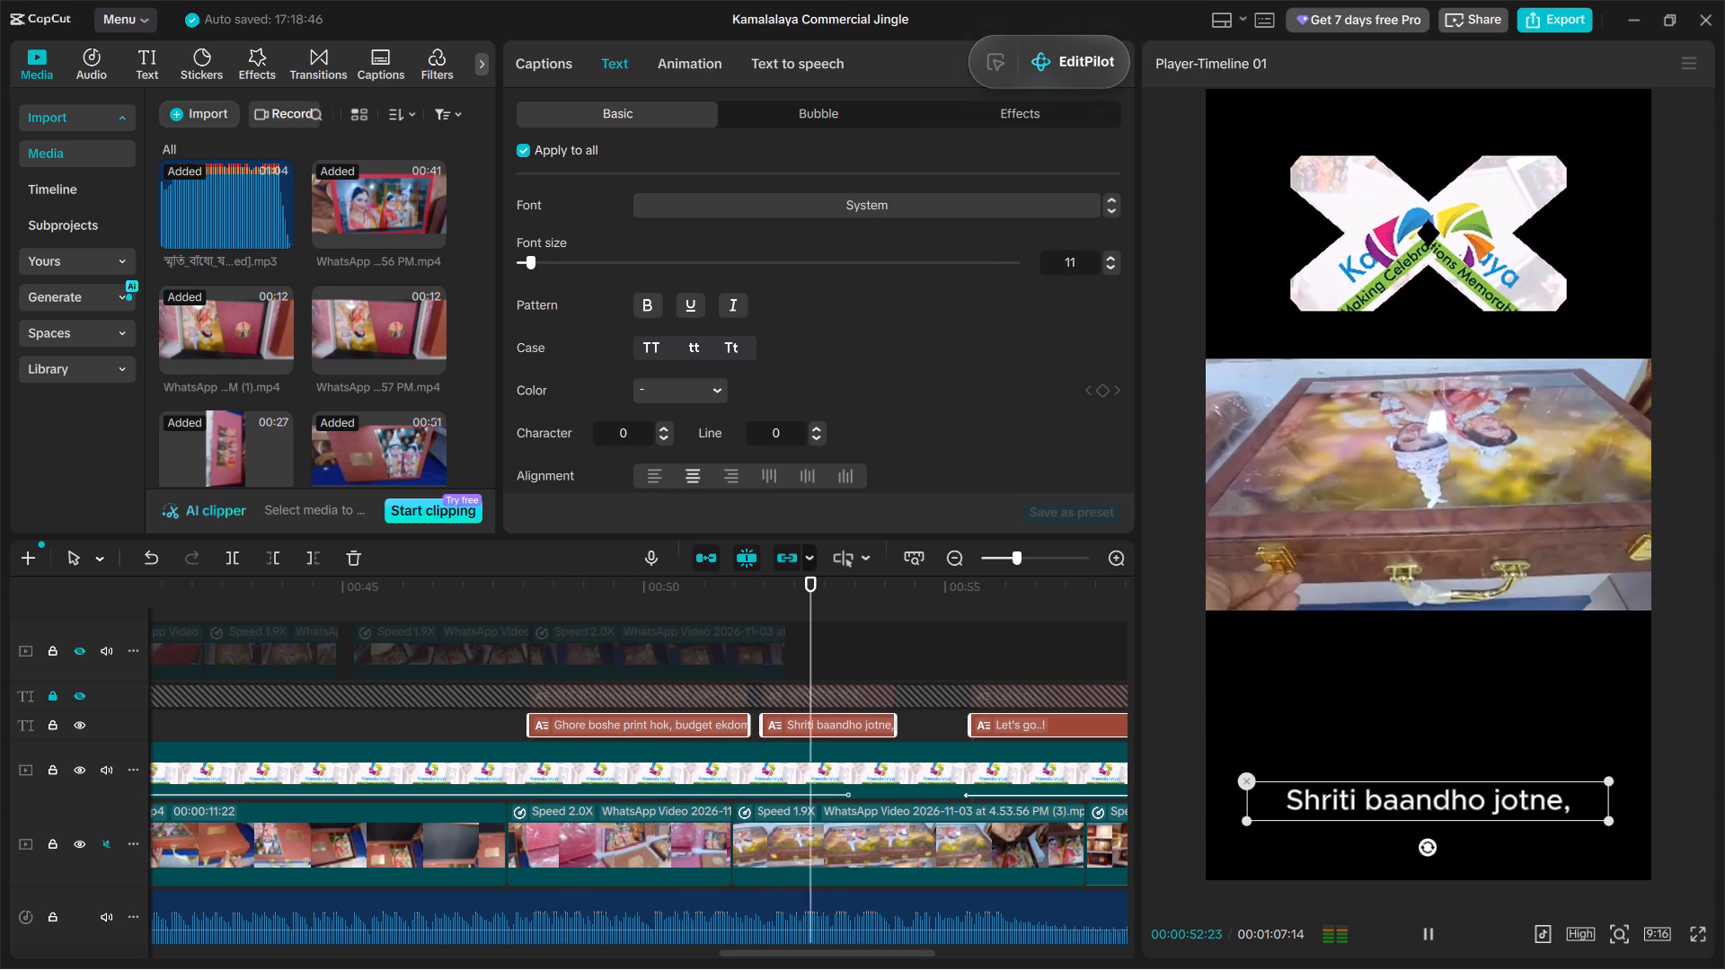
{"action": "key", "text": "space"}
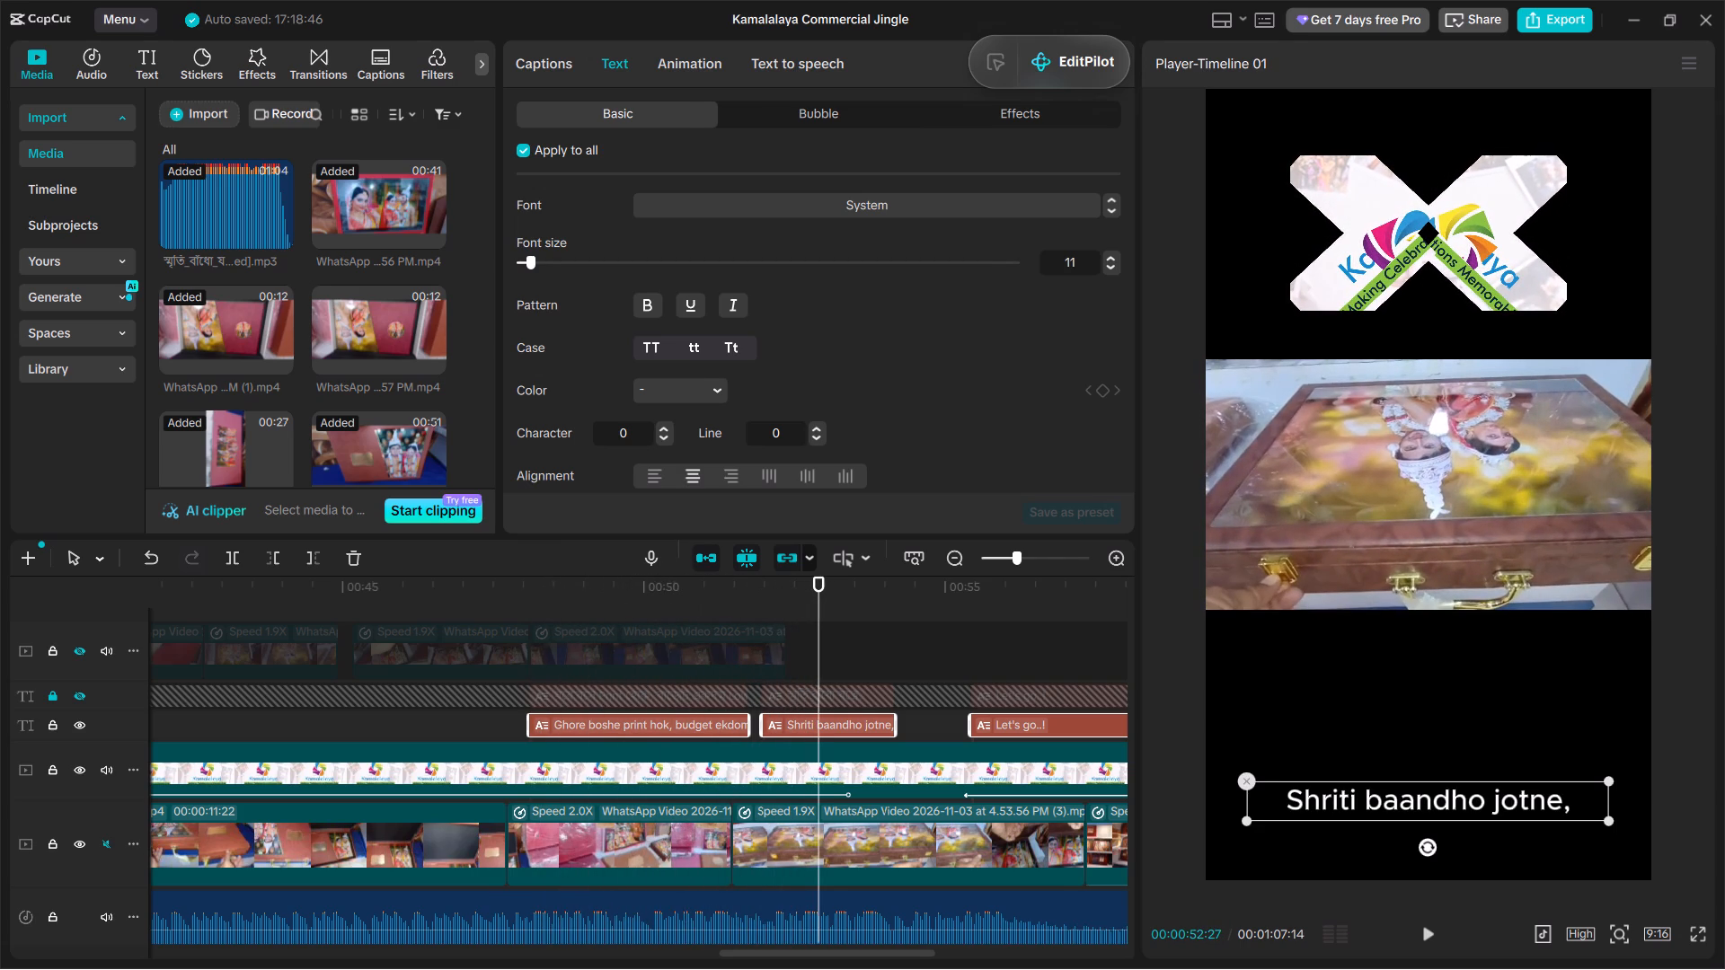
{"action": "left_click", "coordinate": [806, 730]}
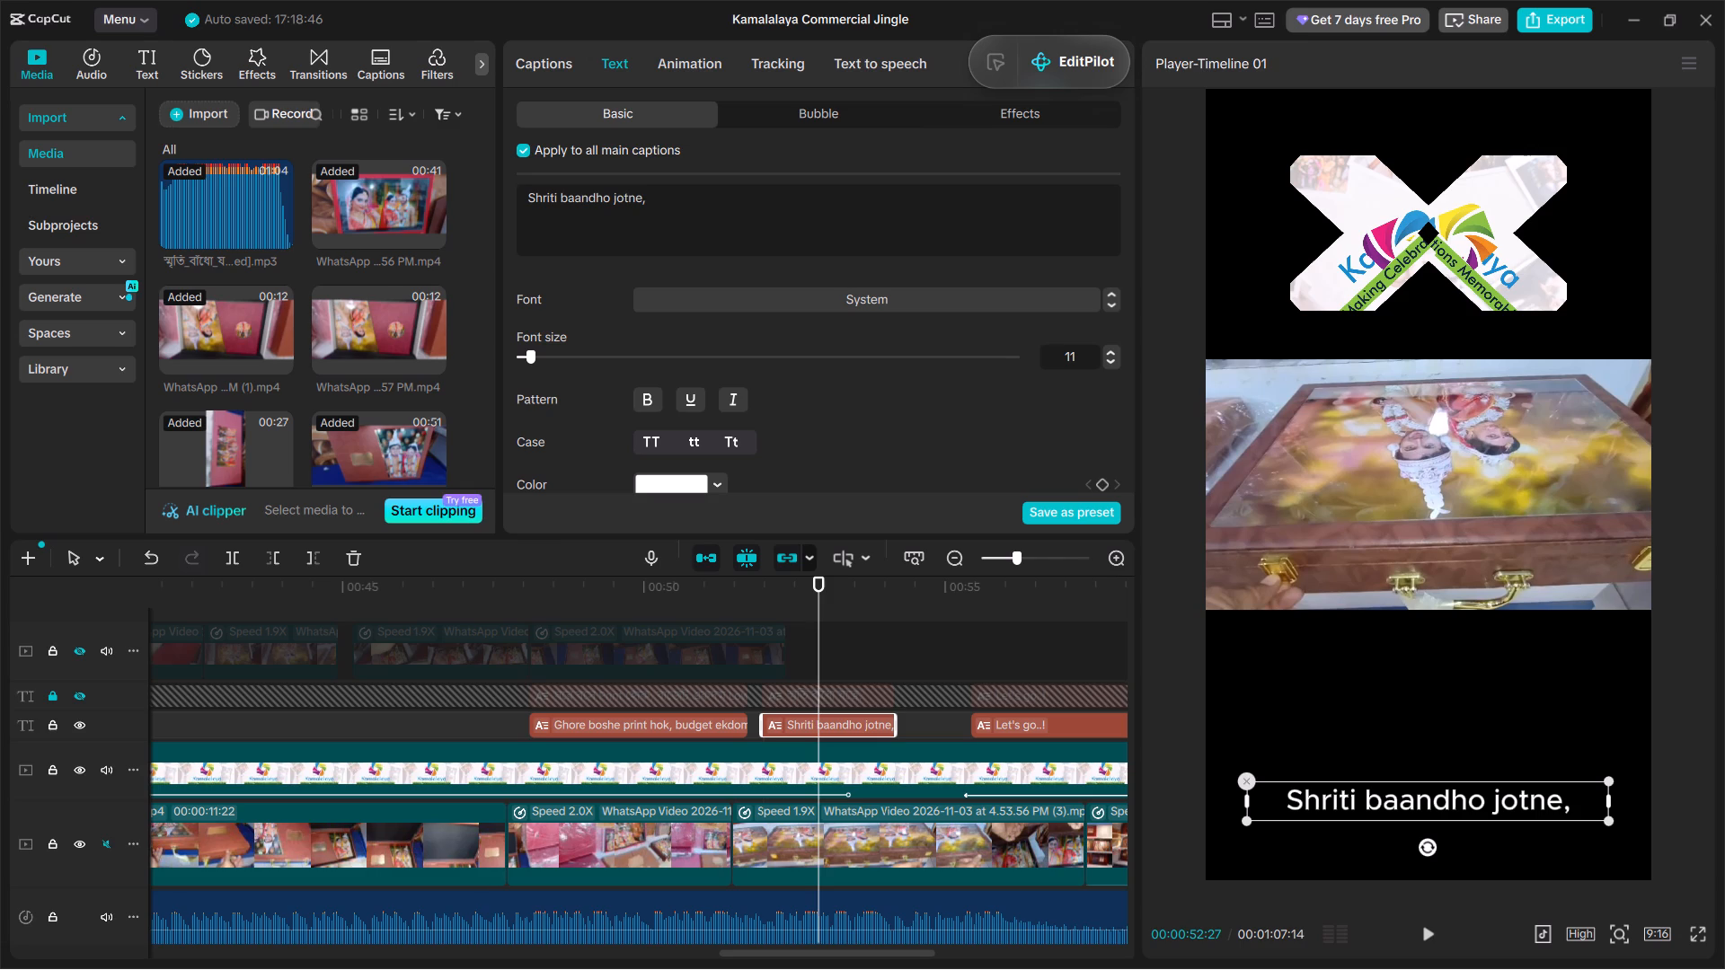
{"action": "left_click", "coordinate": [543, 202]}
{"action": "left_click", "coordinate": [543, 202]}
{"action": "left_click", "coordinate": [677, 481]}
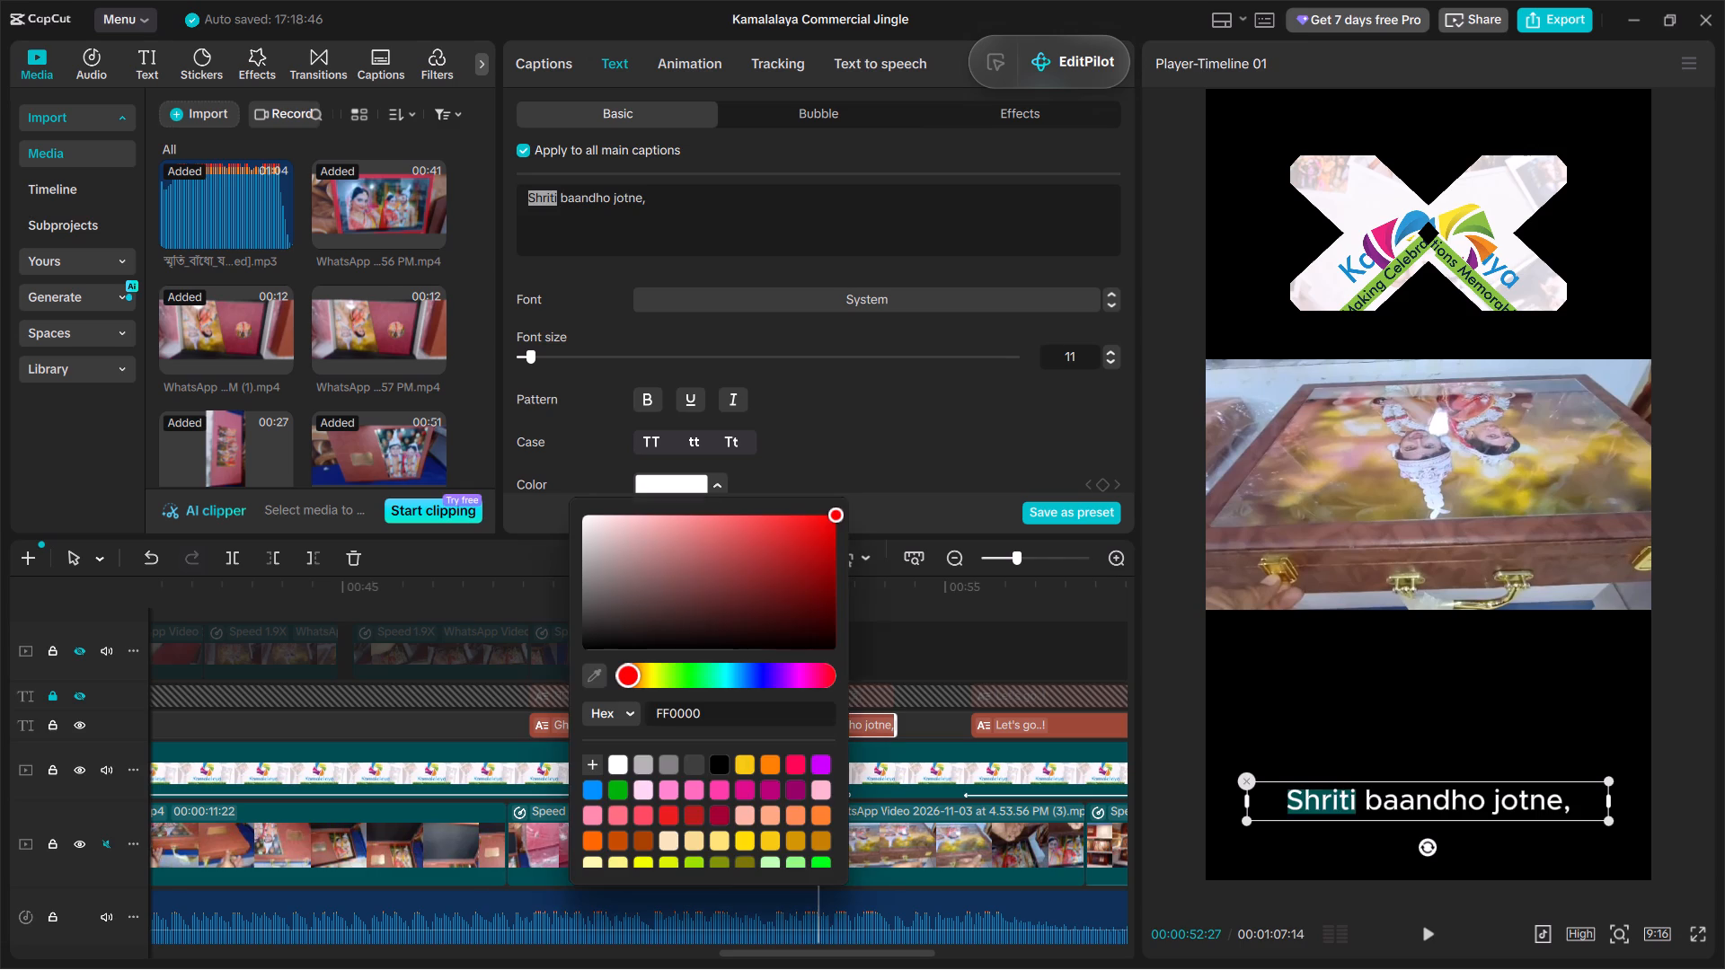
{"action": "left_click_drag", "start_coordinate": [715, 538], "coordinate": [903, 493]}
{"action": "left_click", "coordinate": [763, 222]}
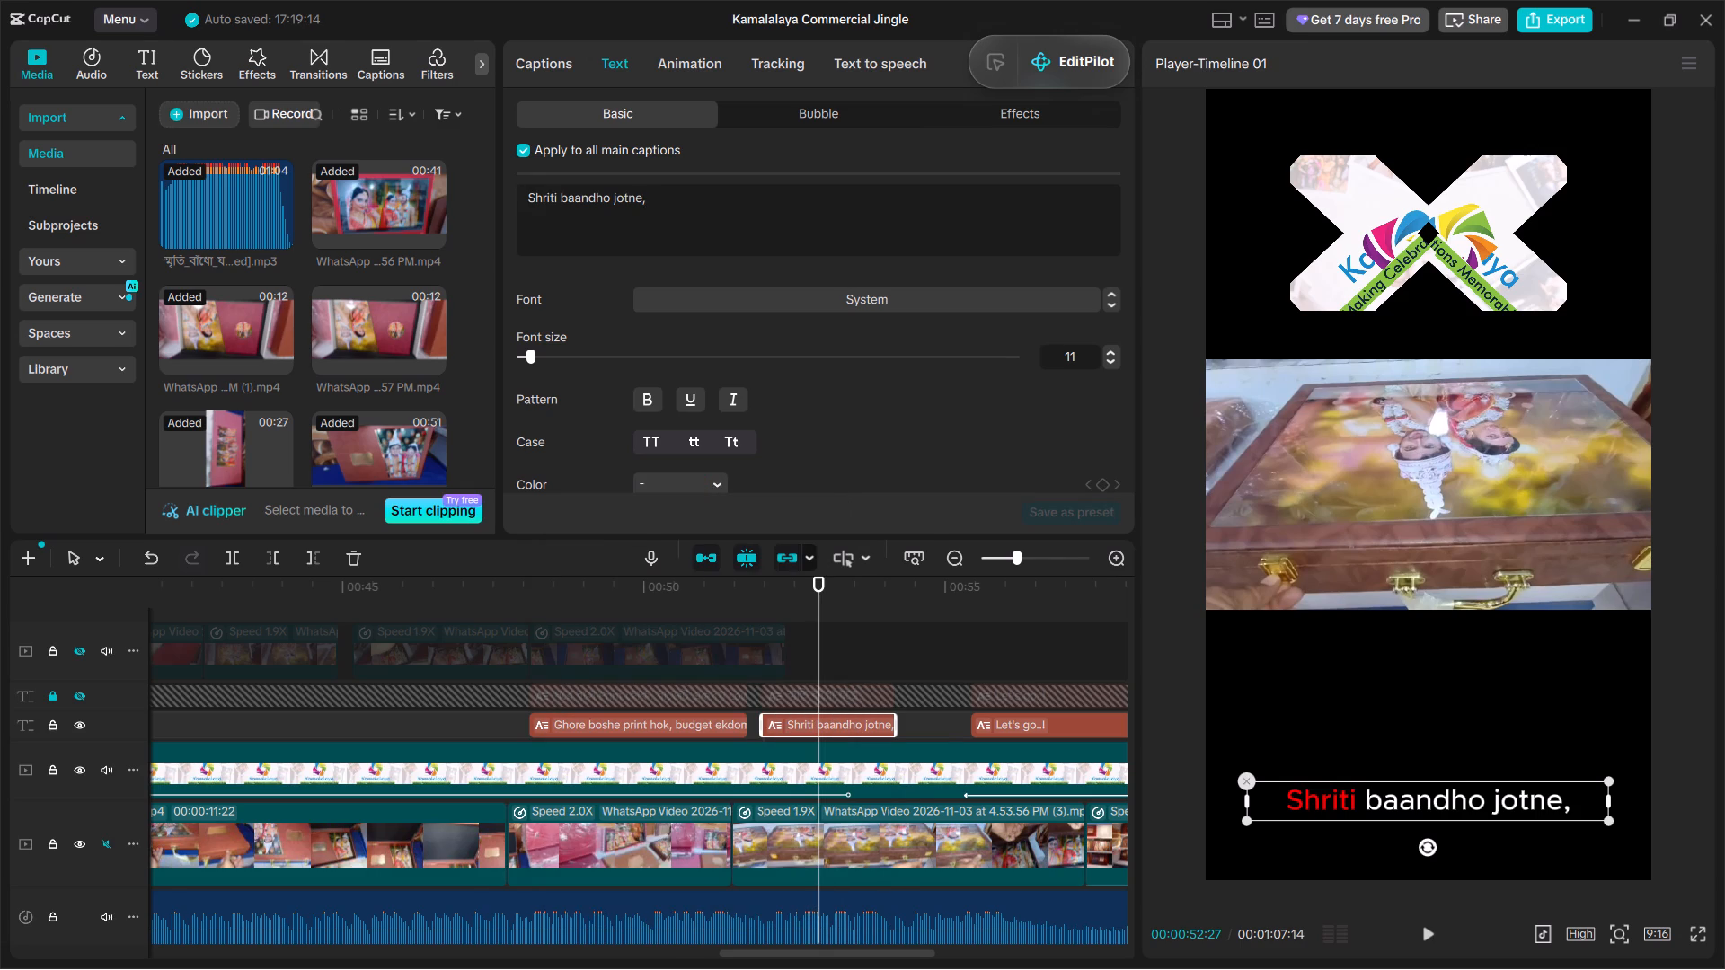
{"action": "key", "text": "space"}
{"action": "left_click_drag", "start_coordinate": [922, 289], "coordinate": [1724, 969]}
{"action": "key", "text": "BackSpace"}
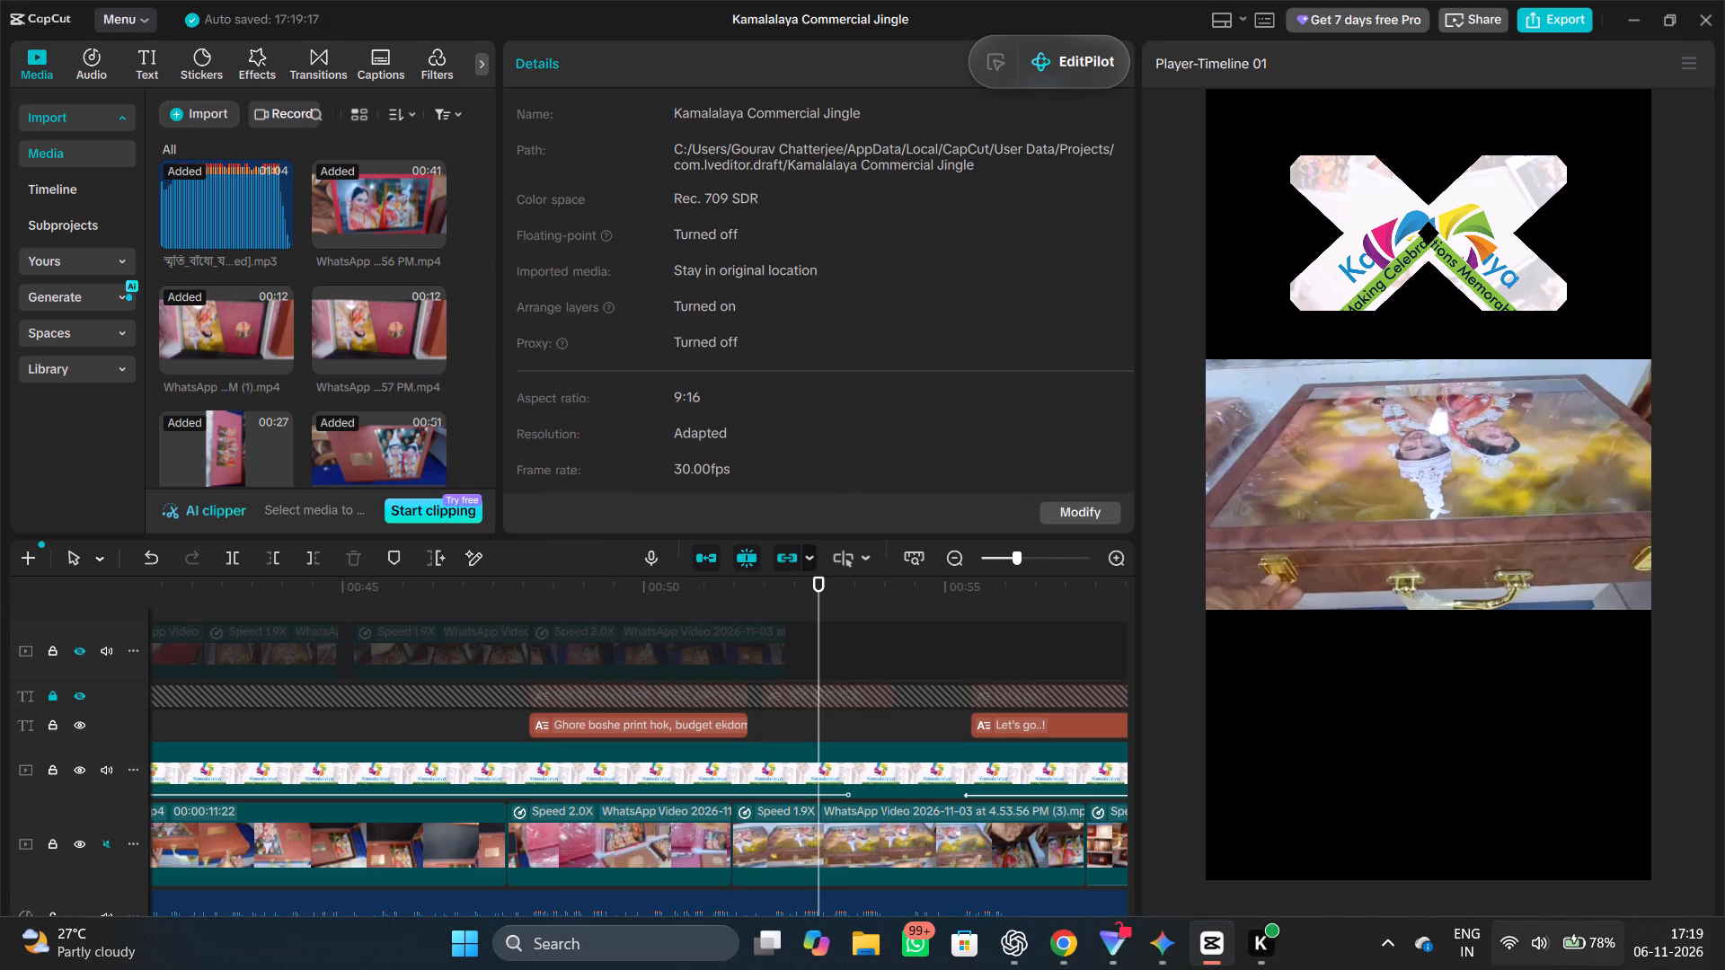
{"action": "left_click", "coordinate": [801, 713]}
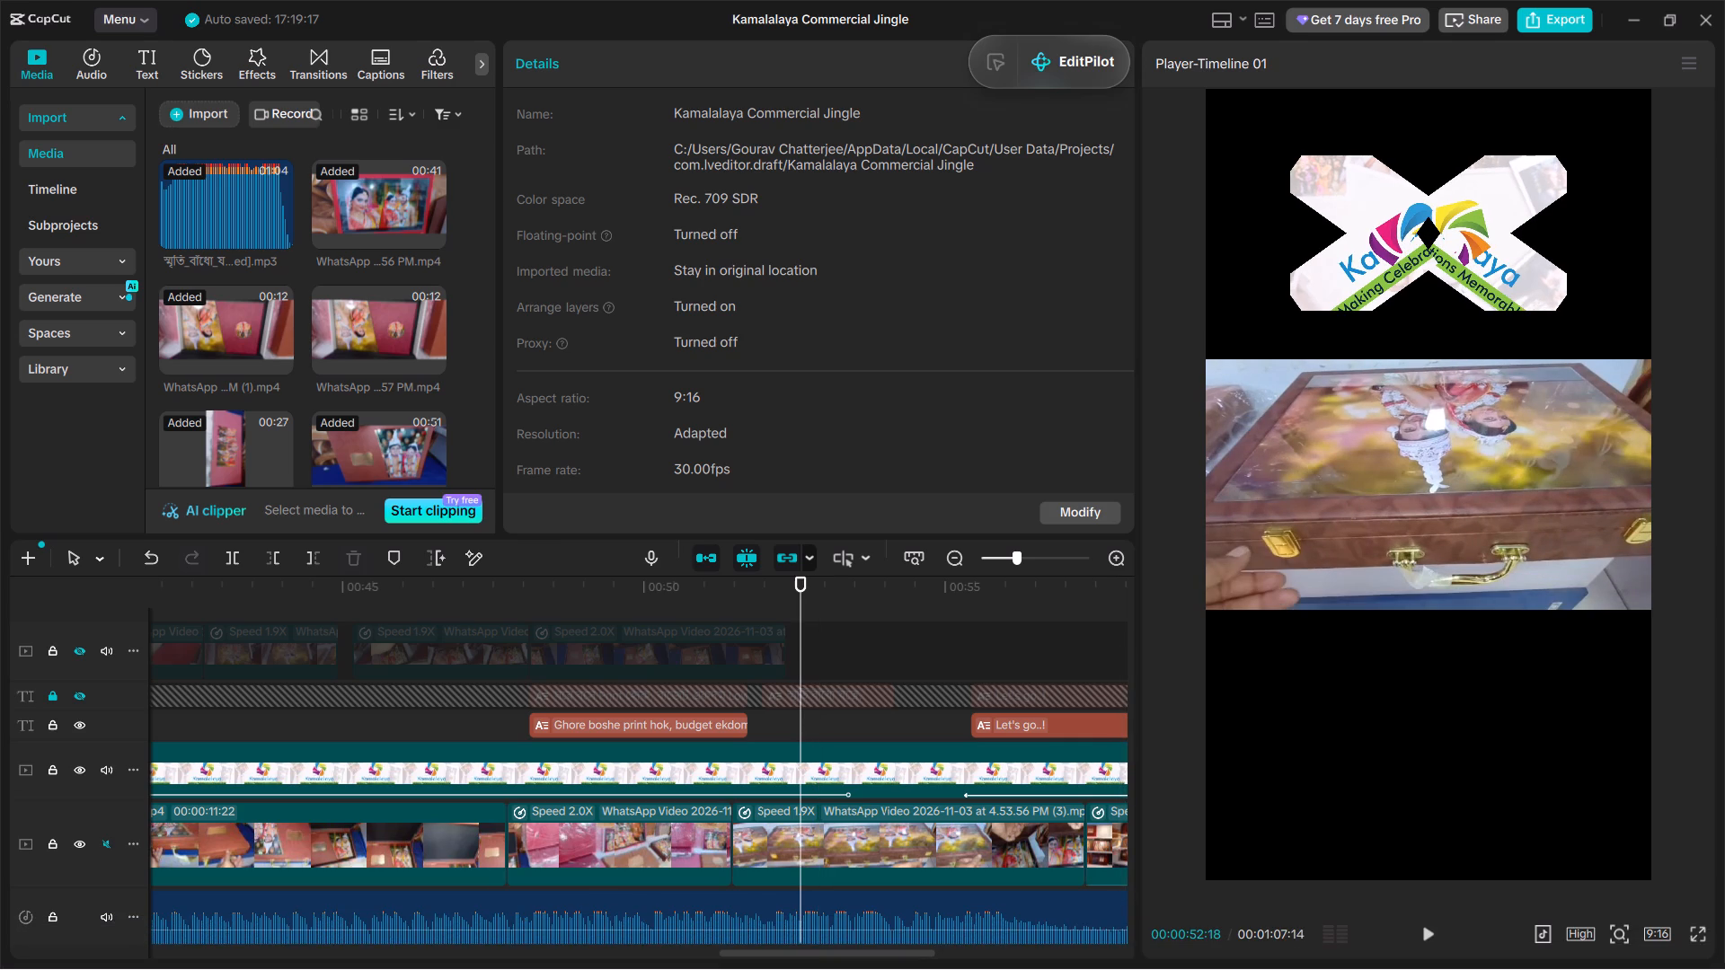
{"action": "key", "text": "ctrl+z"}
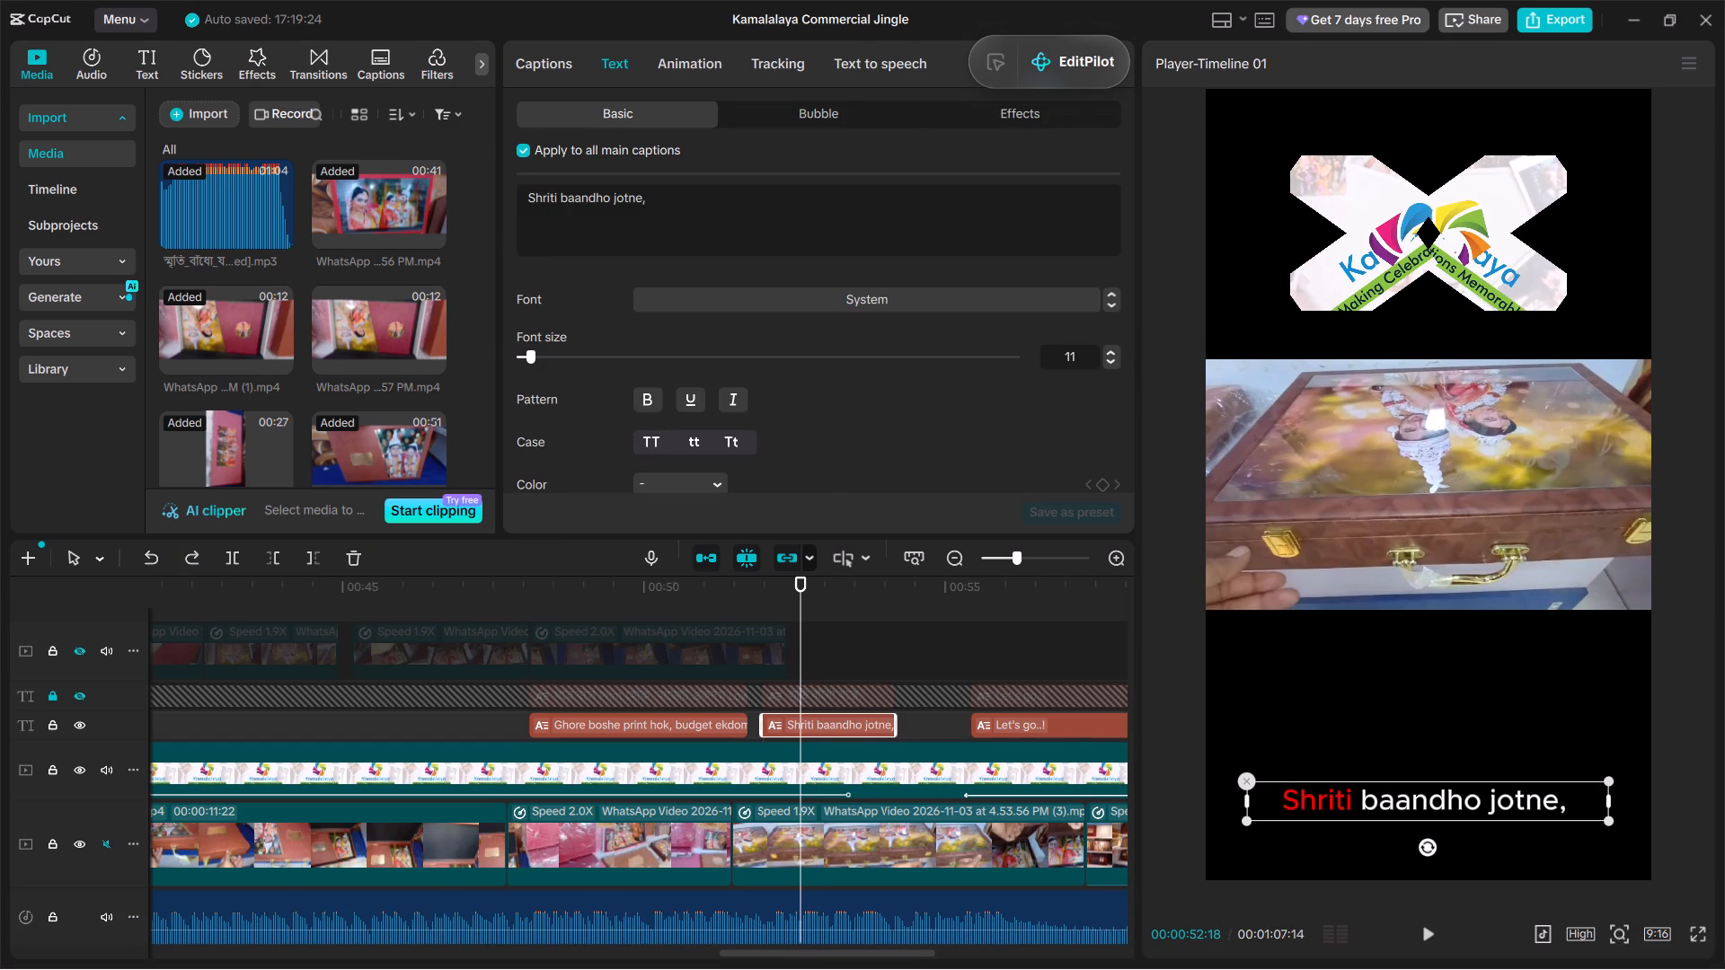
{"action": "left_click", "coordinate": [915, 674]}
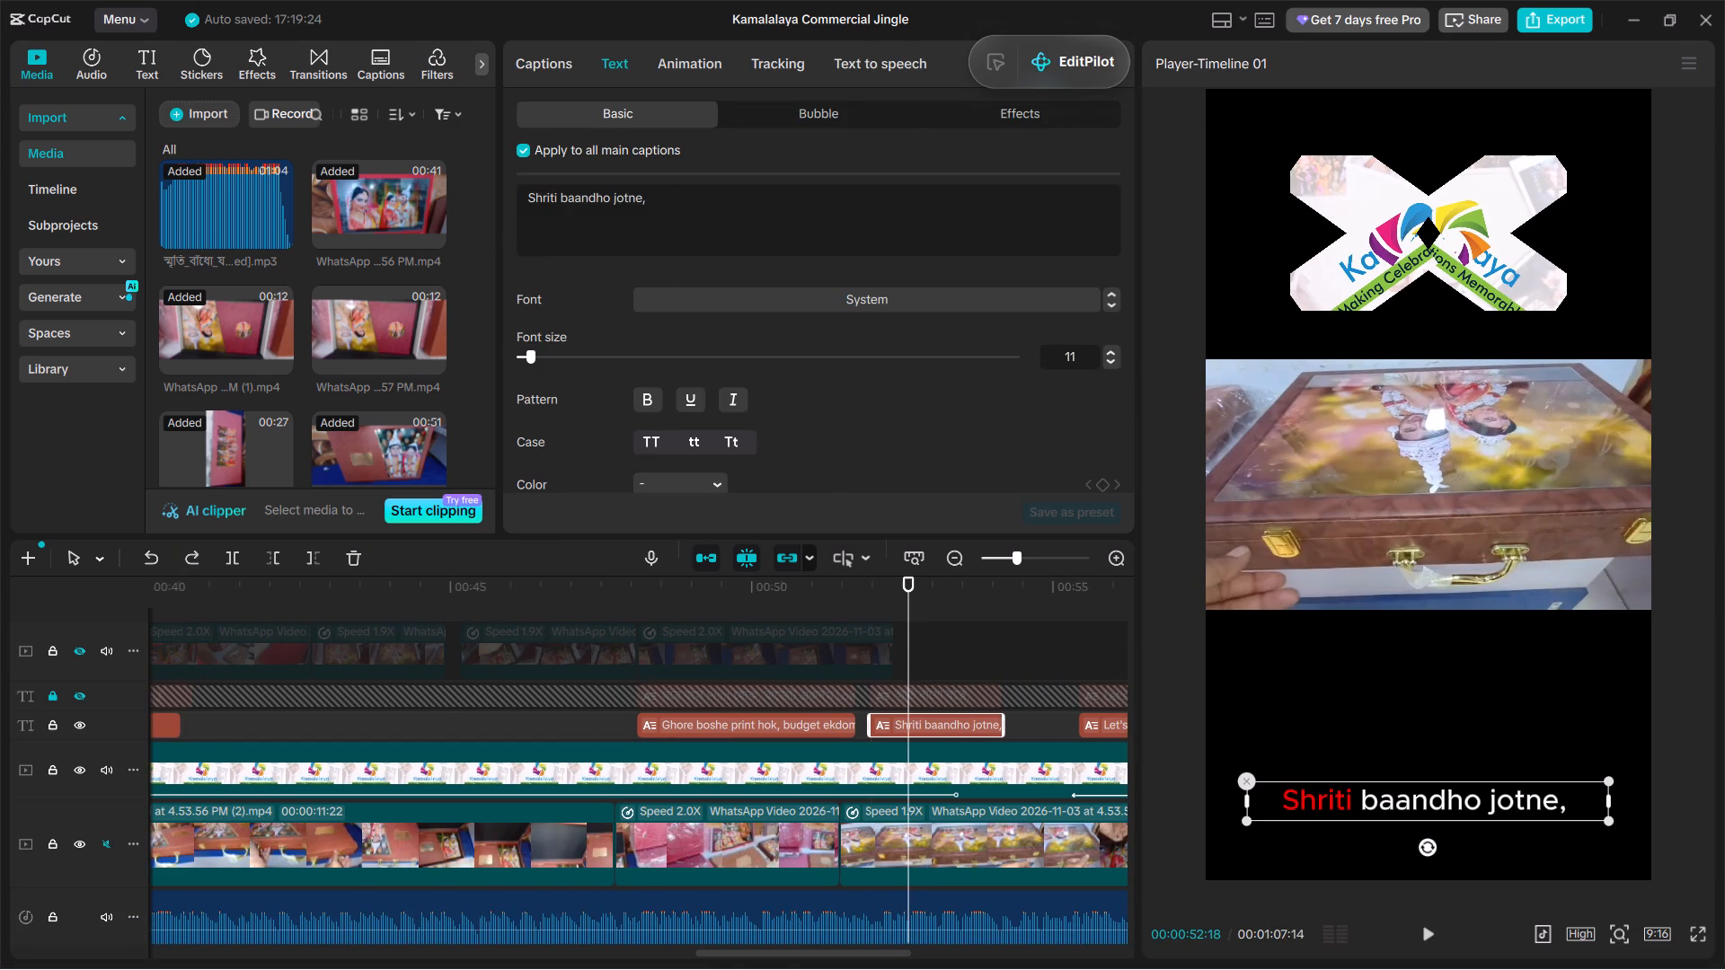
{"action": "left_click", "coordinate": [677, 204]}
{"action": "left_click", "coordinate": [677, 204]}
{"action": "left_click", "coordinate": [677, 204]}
Play on to the "Let's go..!" caption and set its font size to 16.
{"action": "left_click", "coordinate": [965, 651]}
{"action": "left_click", "coordinate": [791, 591]}
{"action": "key", "text": "space"}
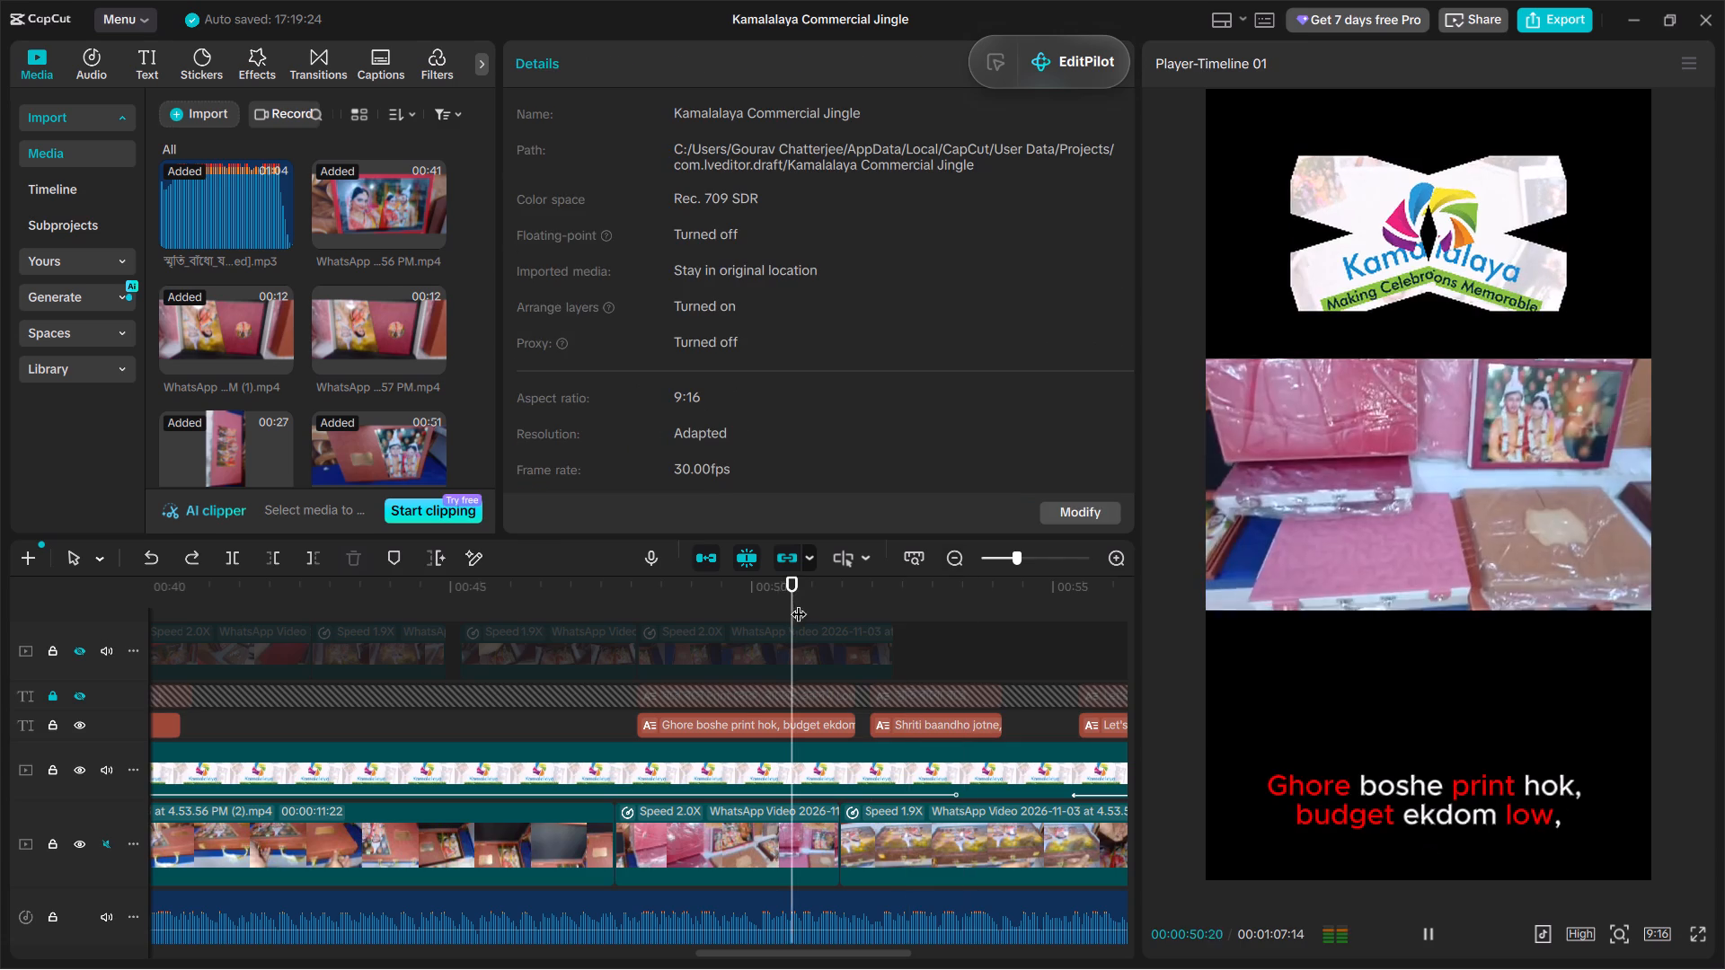
{"action": "left_click", "coordinate": [917, 692]}
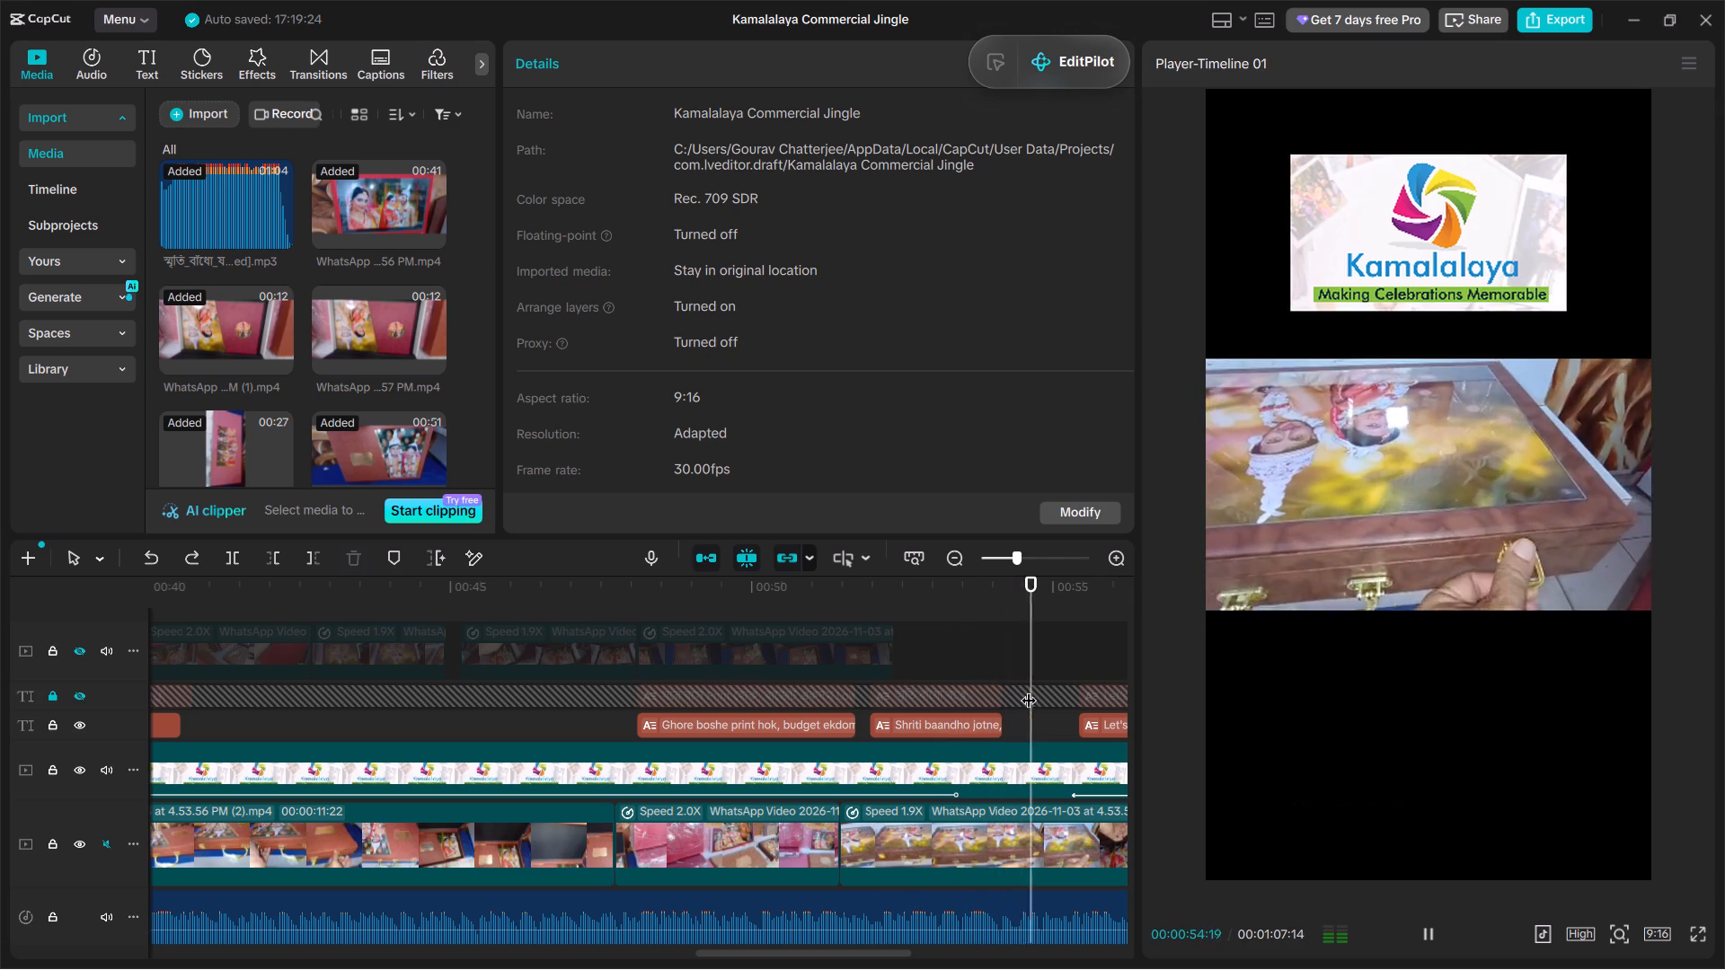
{"action": "key", "text": "space"}
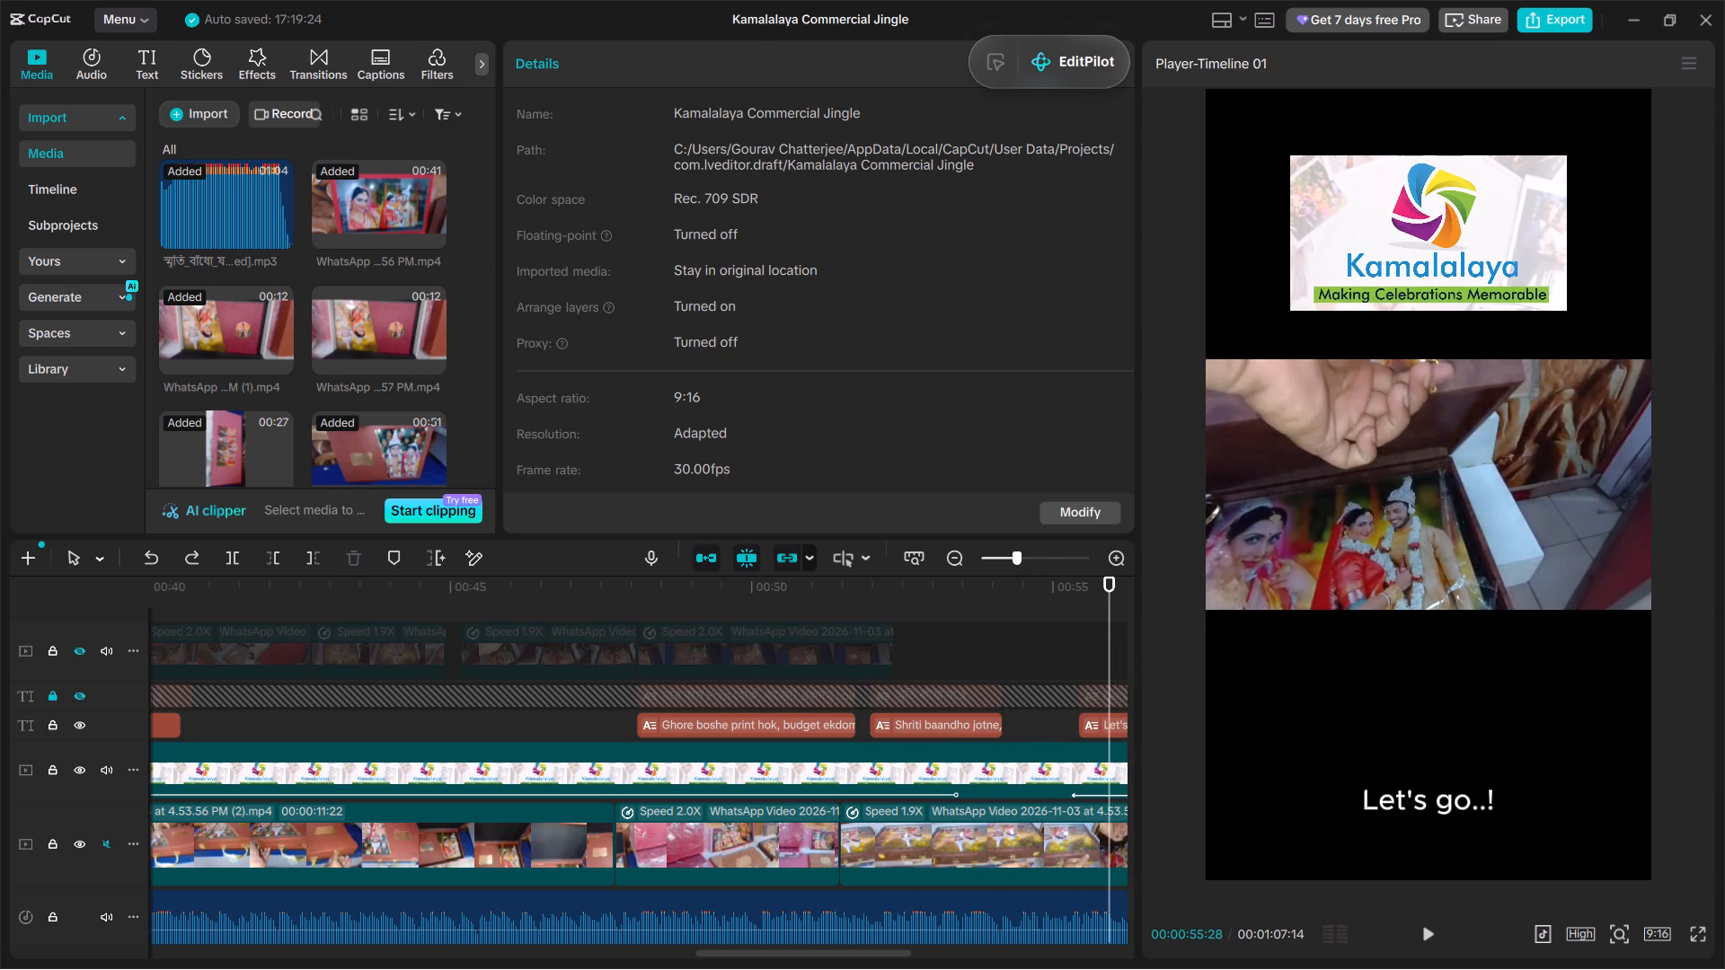
{"action": "left_click", "coordinate": [1059, 742]}
{"action": "left_click_drag", "start_coordinate": [1108, 742], "coordinate": [1086, 730]}
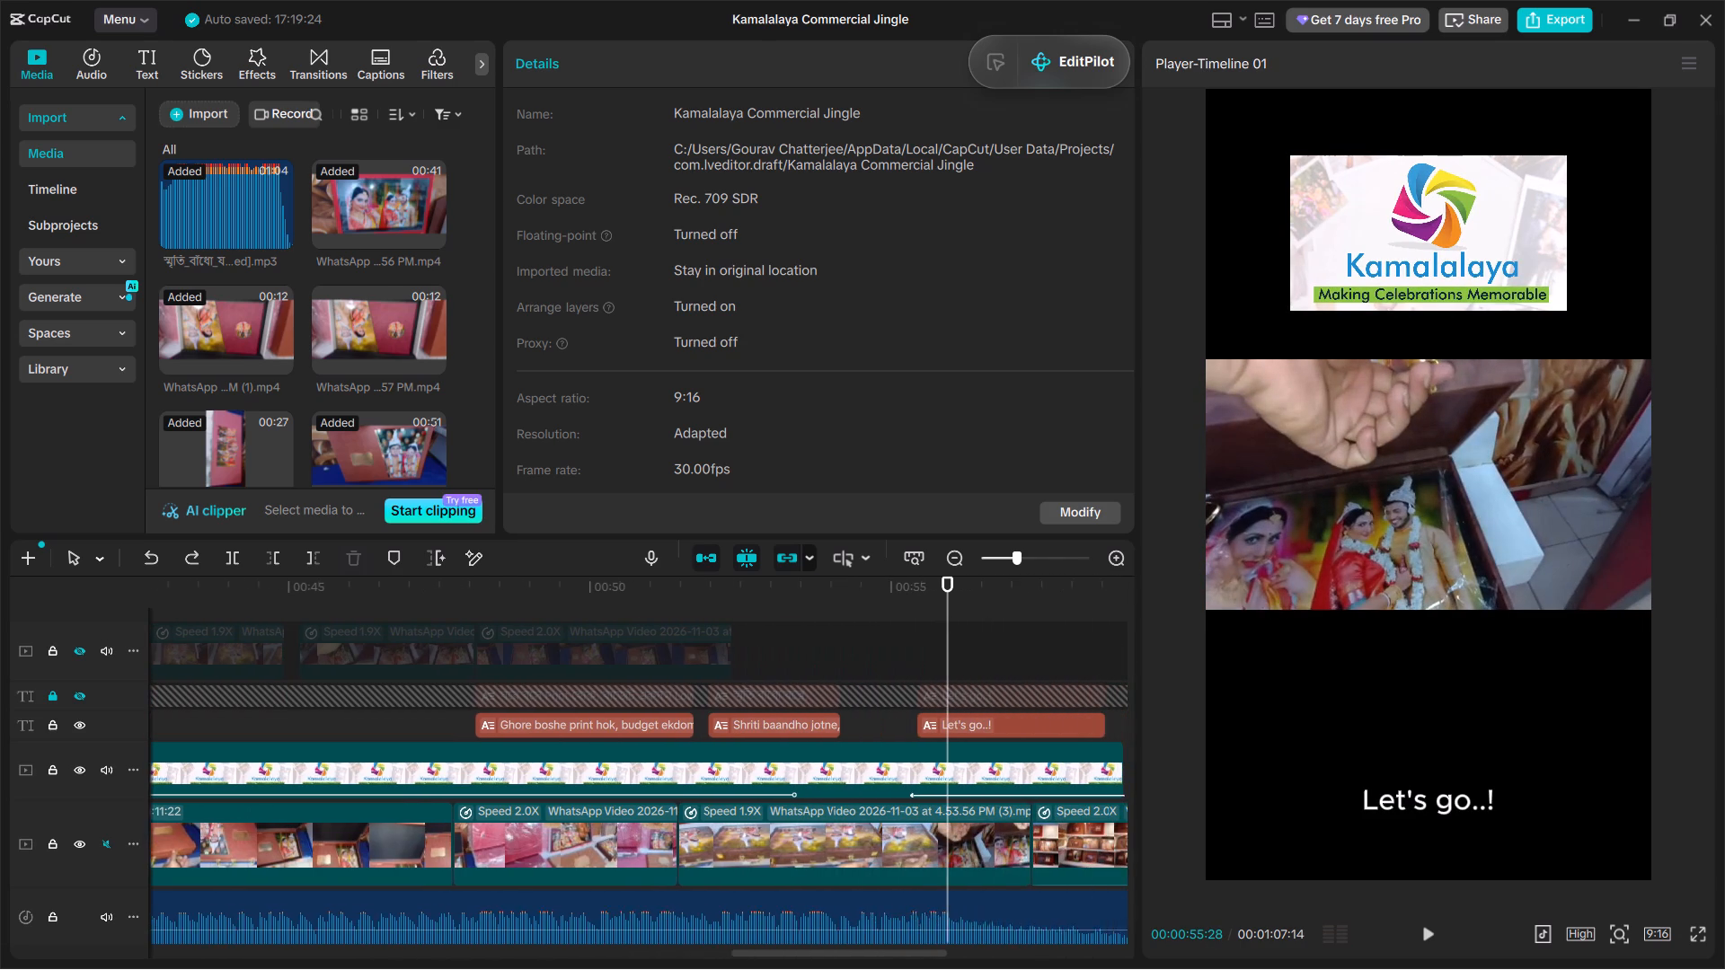
{"action": "left_click", "coordinate": [972, 725]}
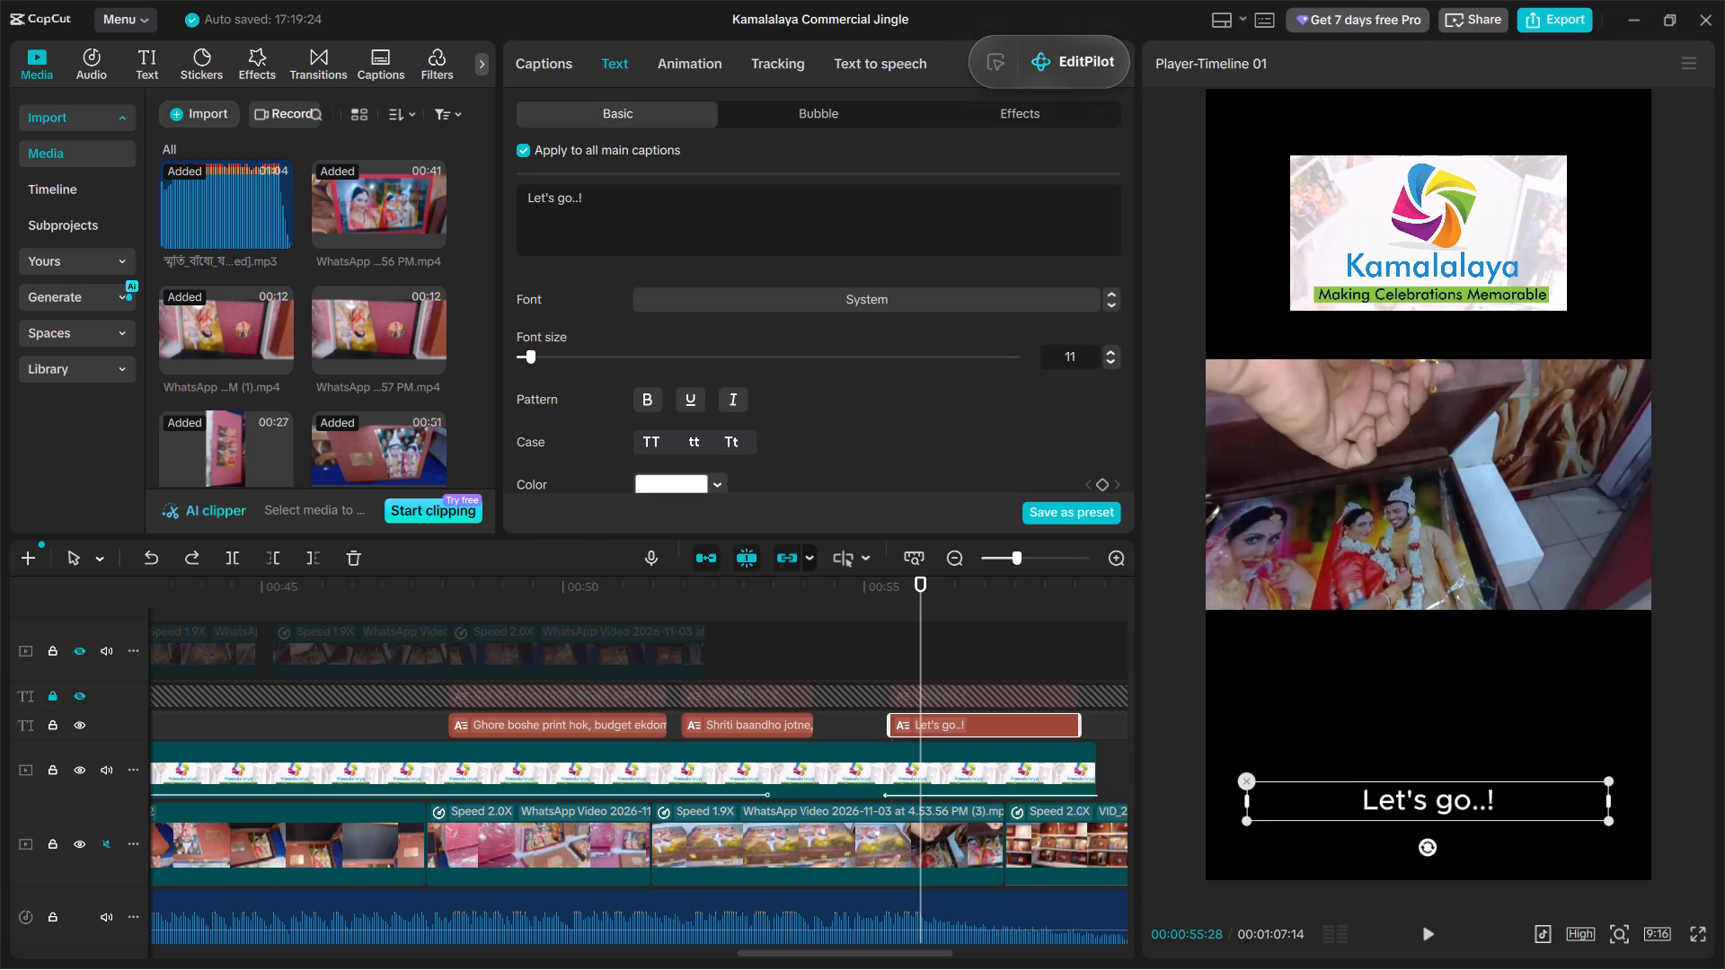
{"action": "left_click", "coordinate": [1109, 352]}
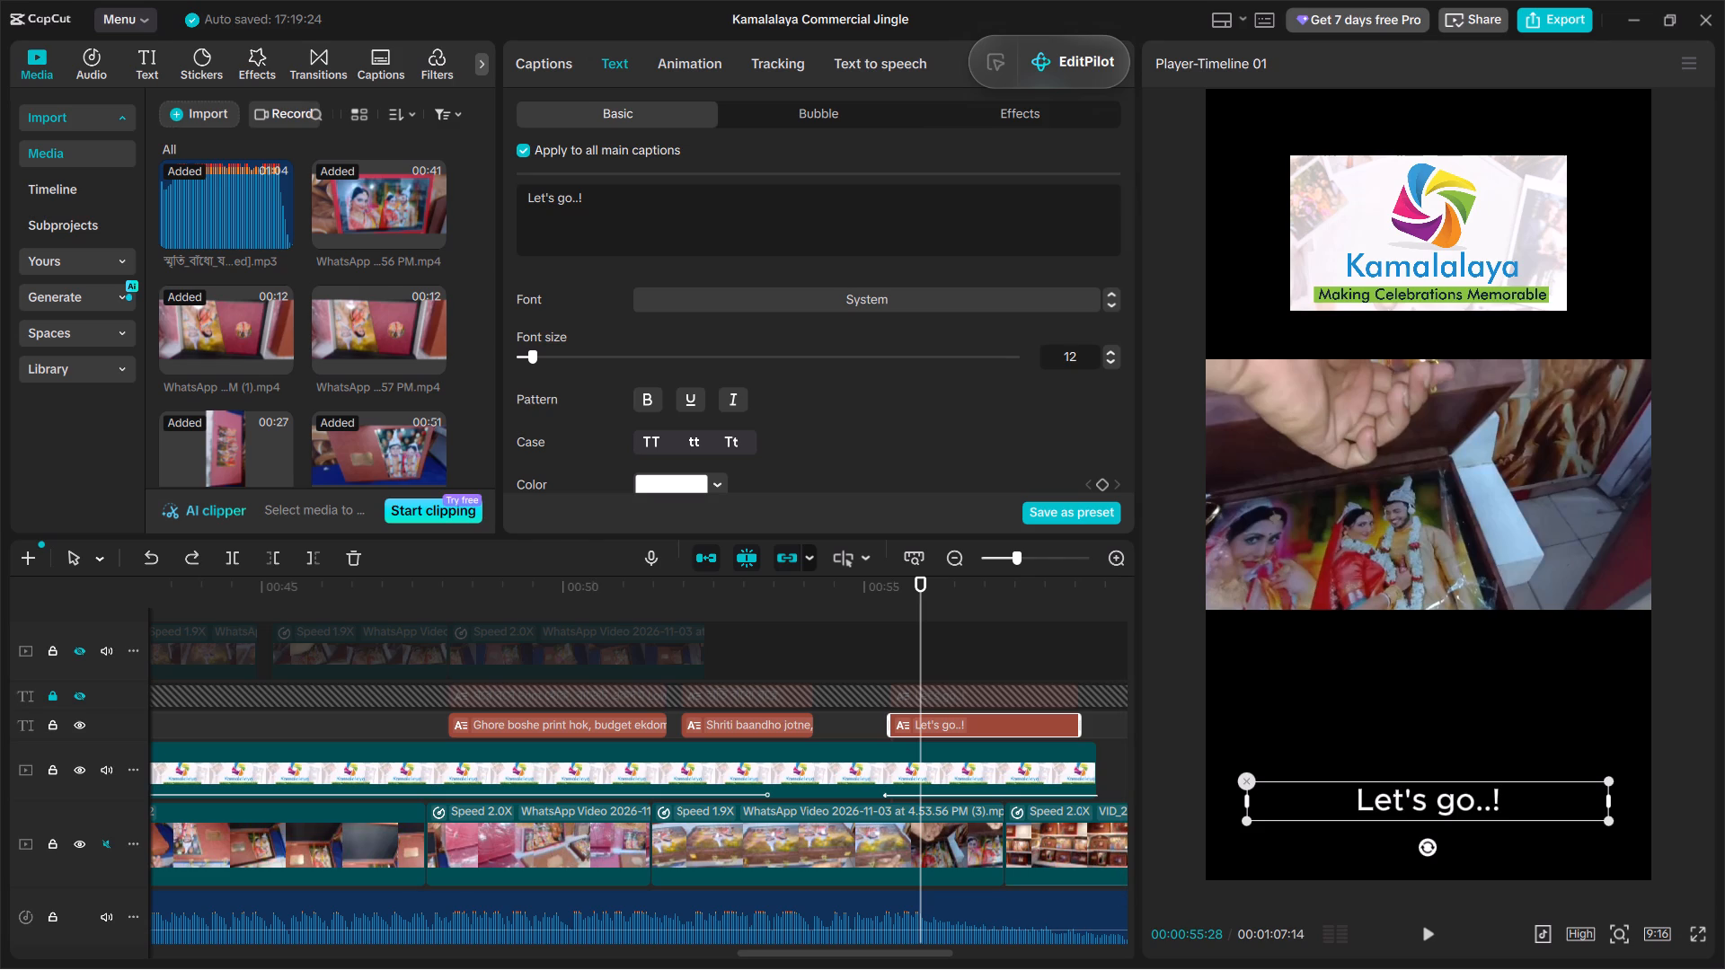
{"action": "left_click", "coordinate": [1109, 352]}
{"action": "left_click", "coordinate": [1109, 352]}
{"action": "left_click", "coordinate": [1109, 352]}
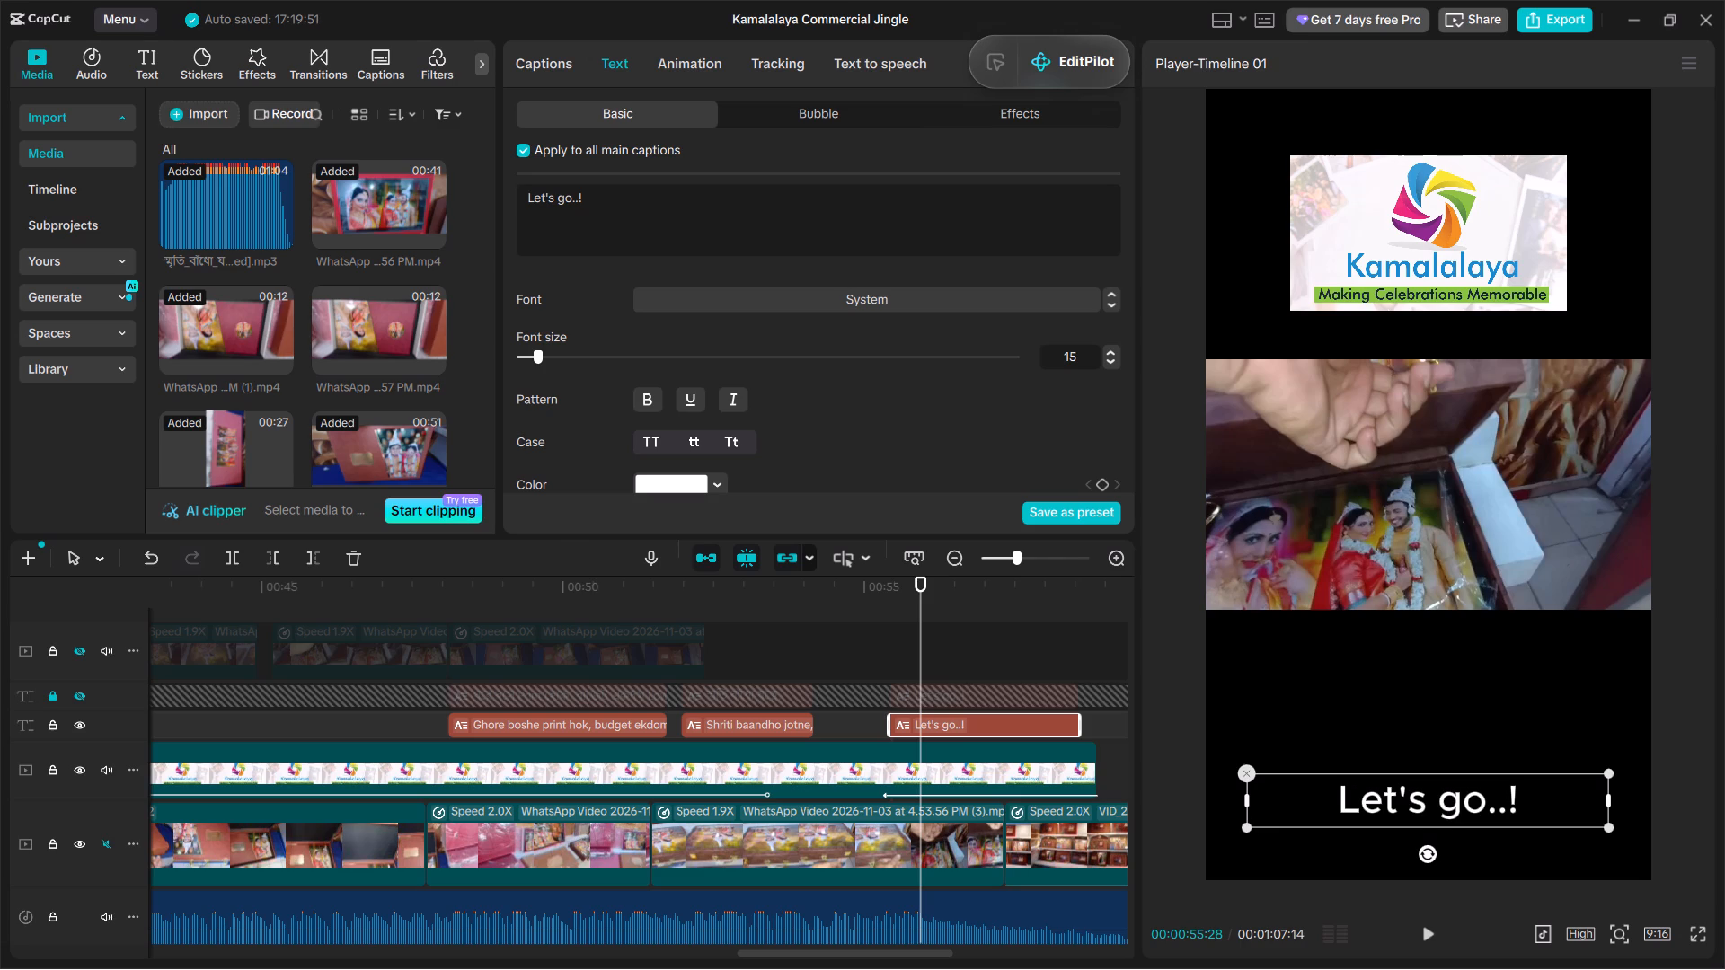
{"action": "left_click", "coordinate": [1109, 348]}
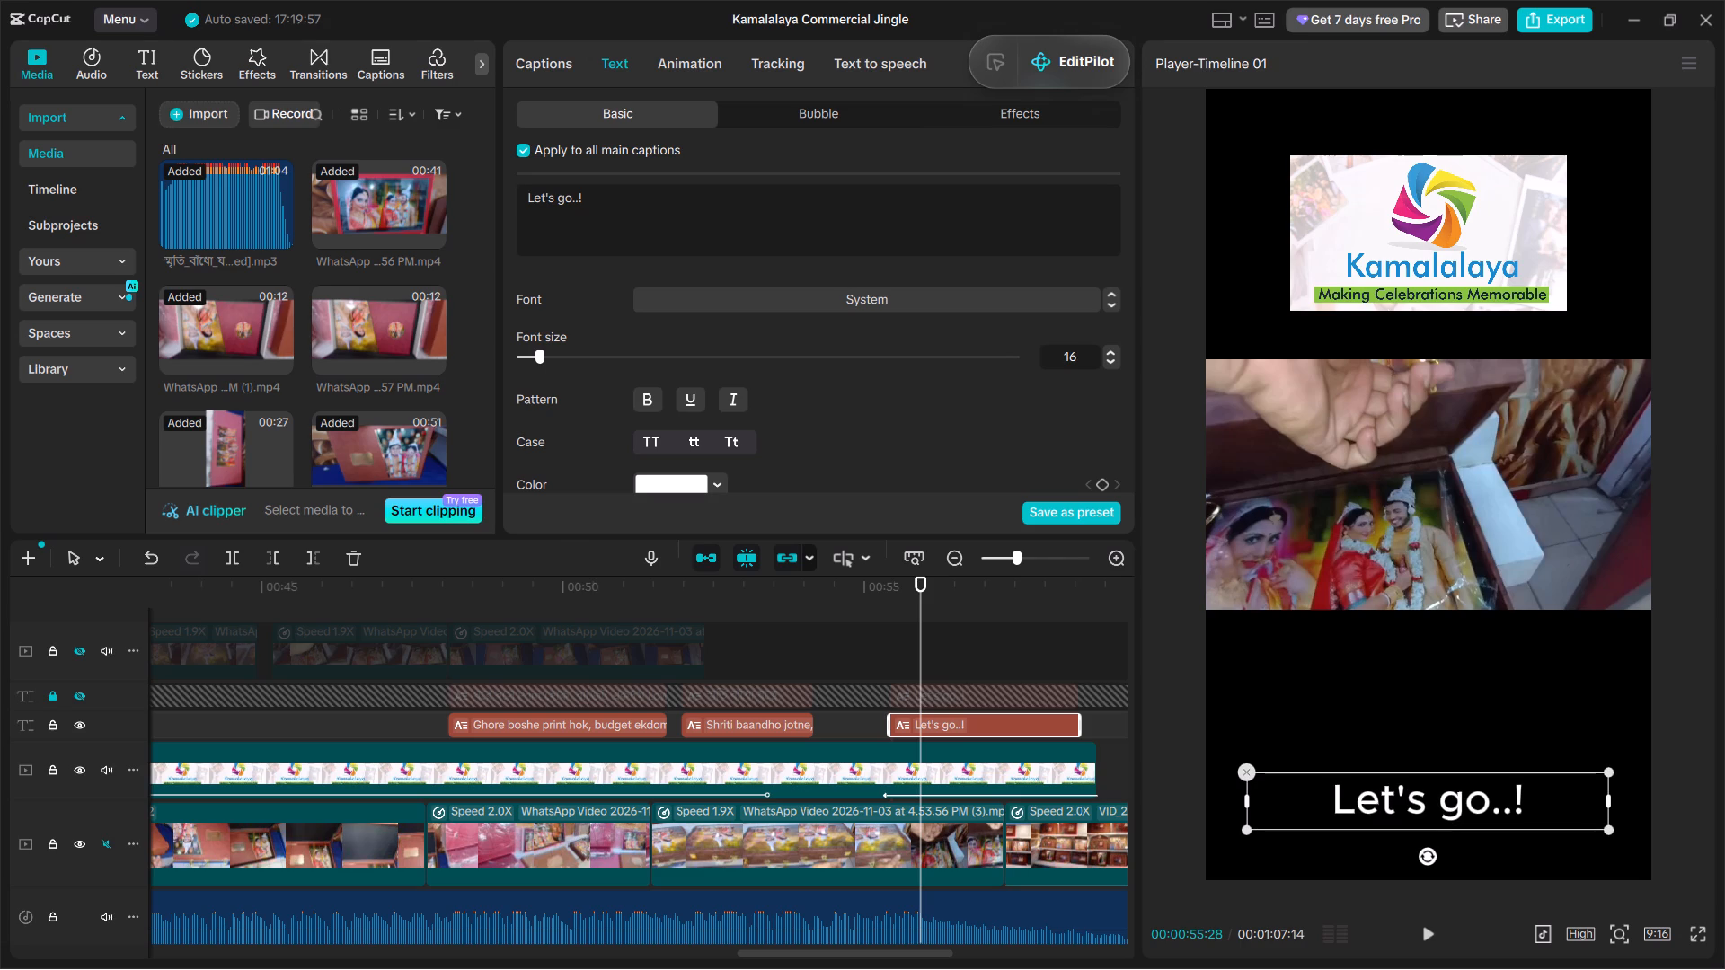
Color the words "Let's go" in the "Let's go..!" caption red, leaving out the trailing punctuation.
{"action": "left_click_drag", "start_coordinate": [521, 200], "coordinate": [538, 197]}
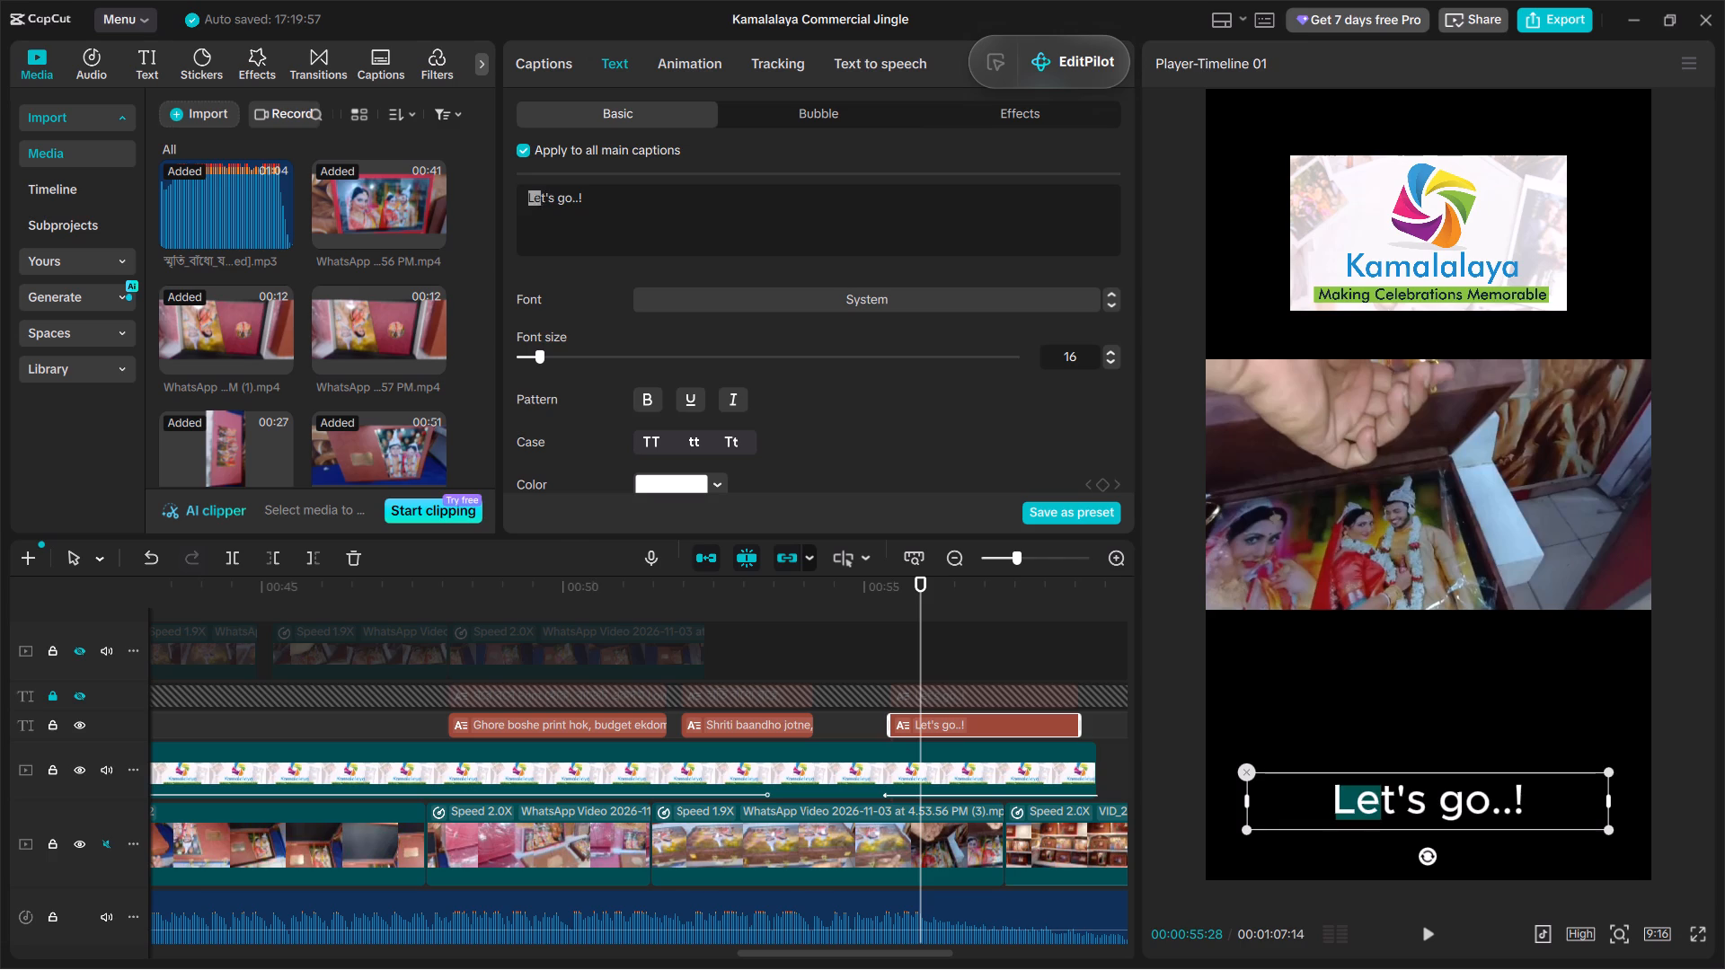
{"action": "left_click_drag", "start_coordinate": [538, 197], "coordinate": [567, 205]}
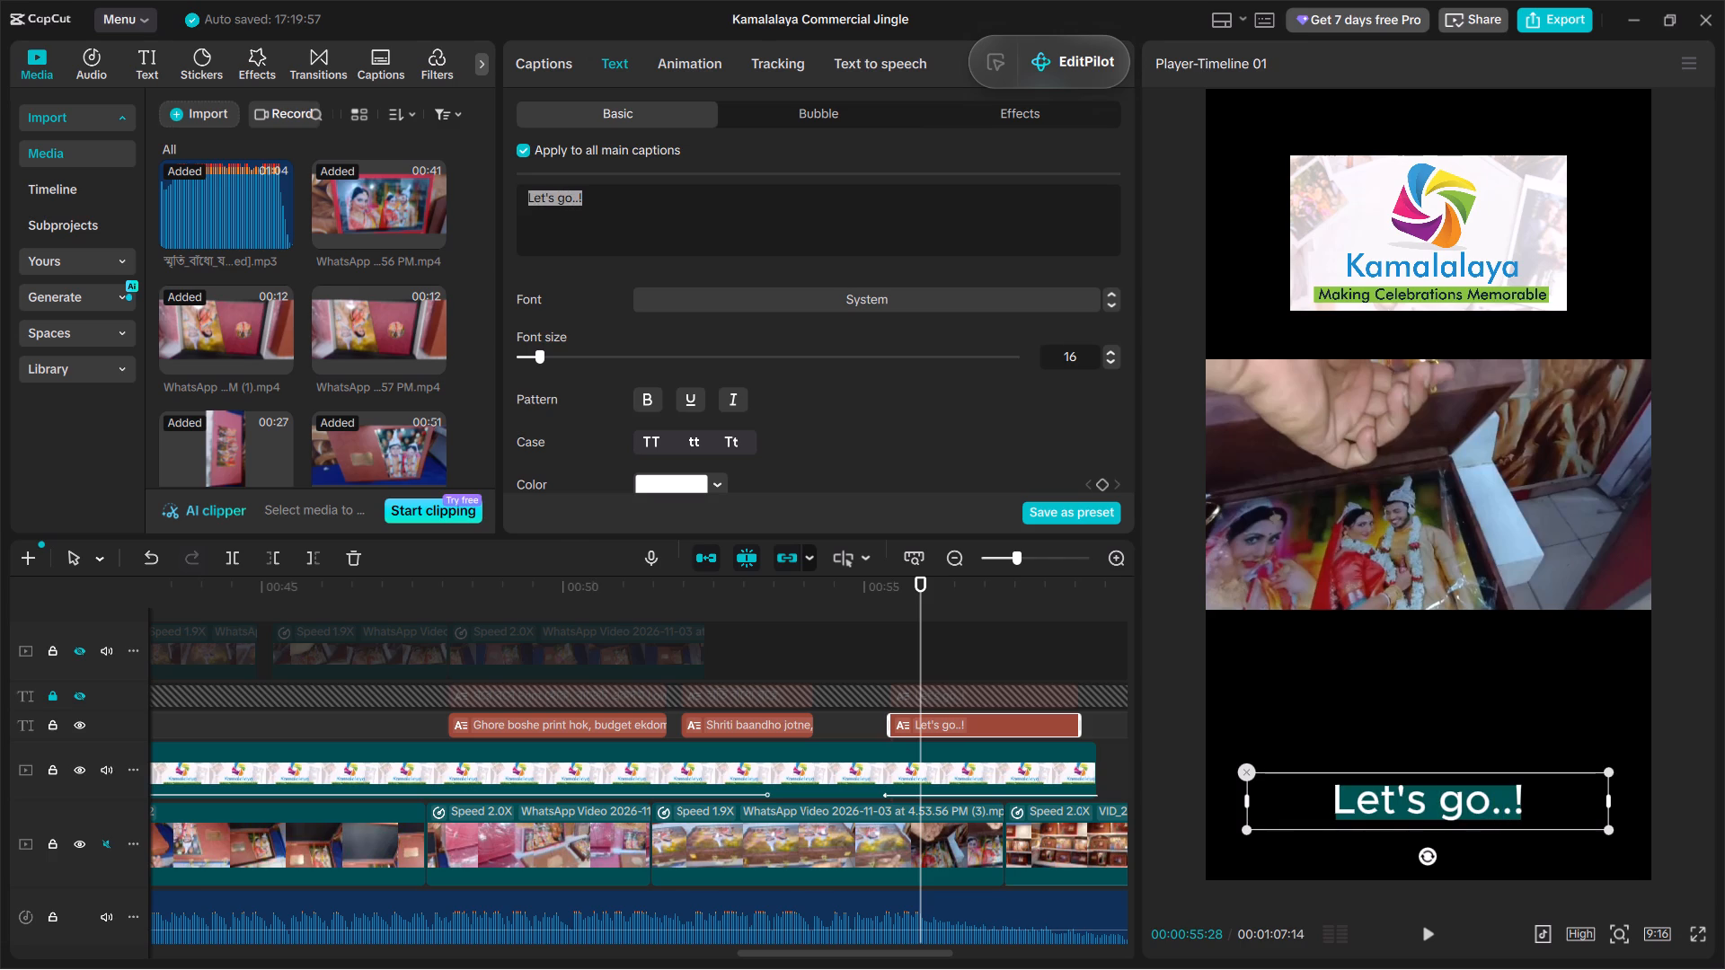
{"action": "left_click_drag", "start_coordinate": [567, 205], "coordinate": [567, 203]}
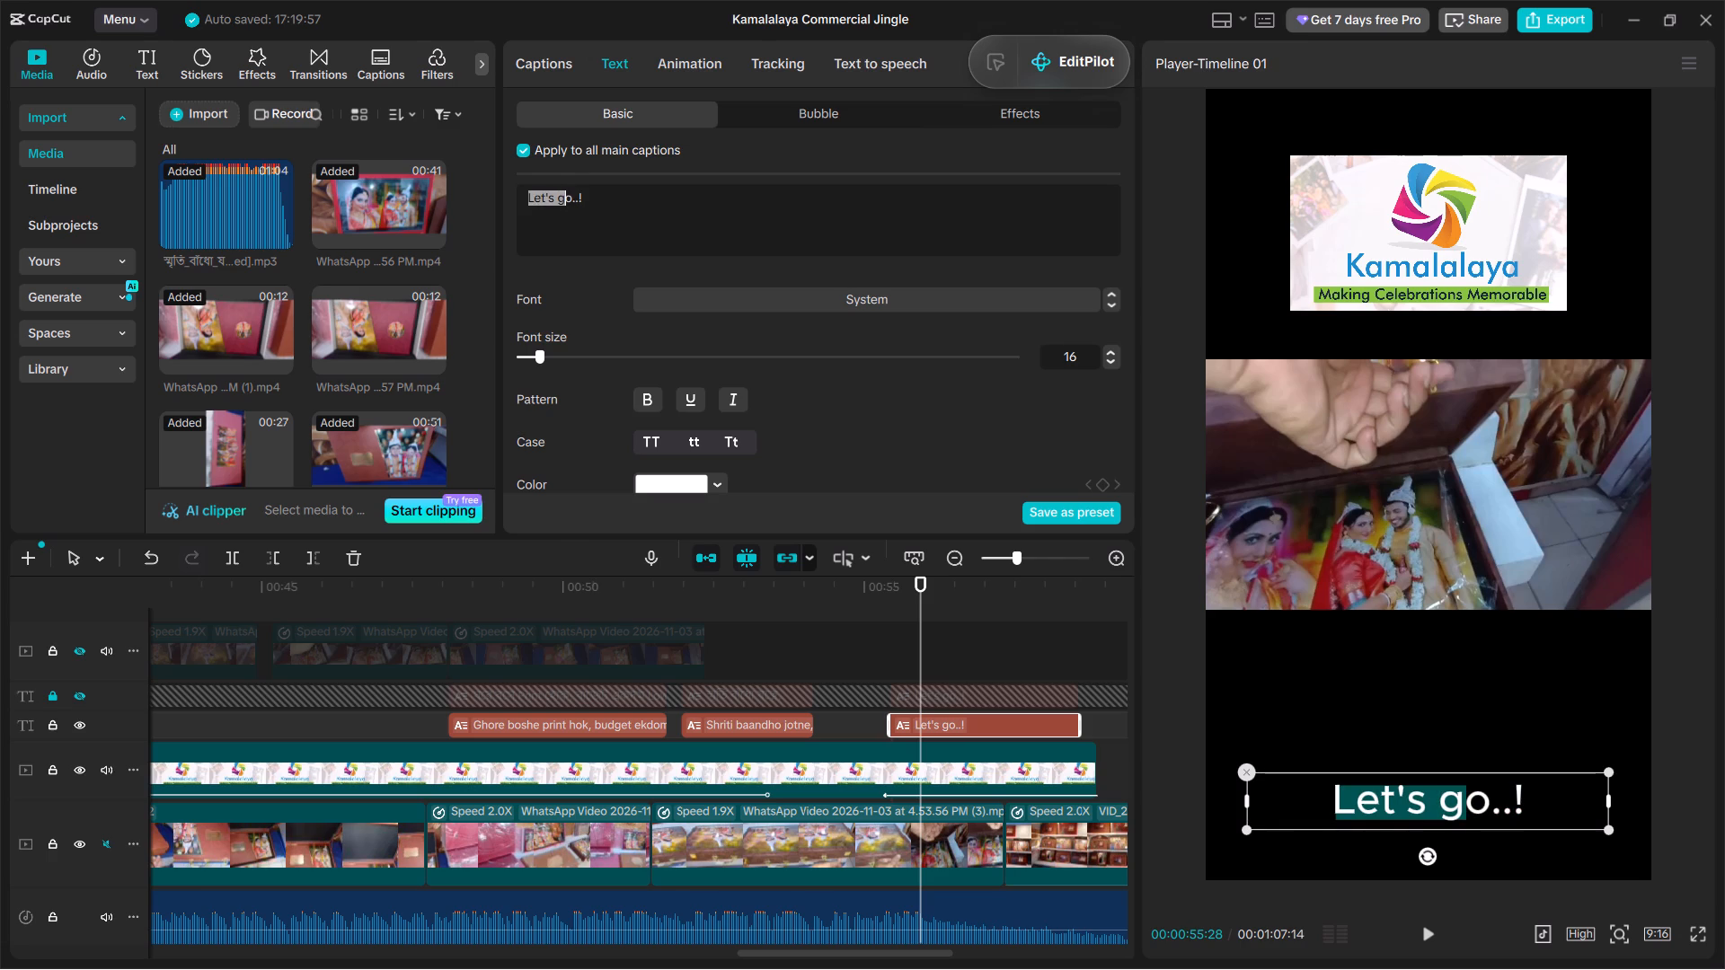
{"action": "key", "text": "shift+Right"}
{"action": "left_click", "coordinate": [687, 482]}
{"action": "left_click_drag", "start_coordinate": [747, 542], "coordinate": [938, 477]}
{"action": "left_click", "coordinate": [804, 277]}
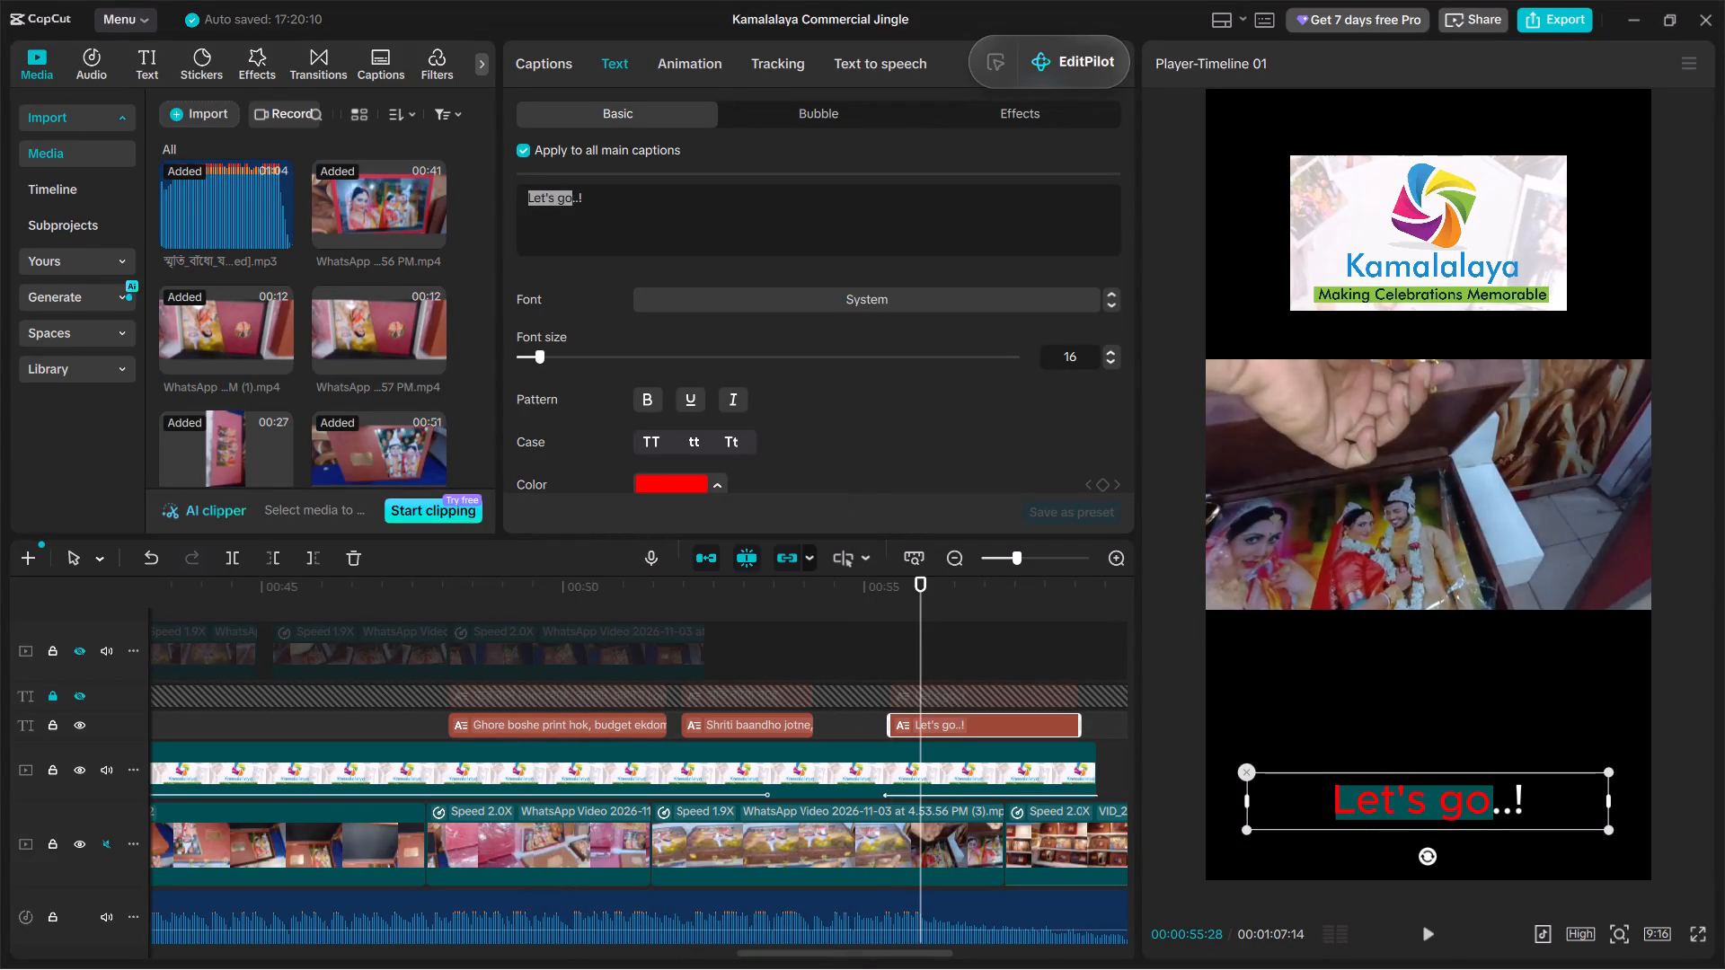
{"action": "left_click", "coordinate": [816, 230]}
{"action": "left_click", "coordinate": [1068, 414]}
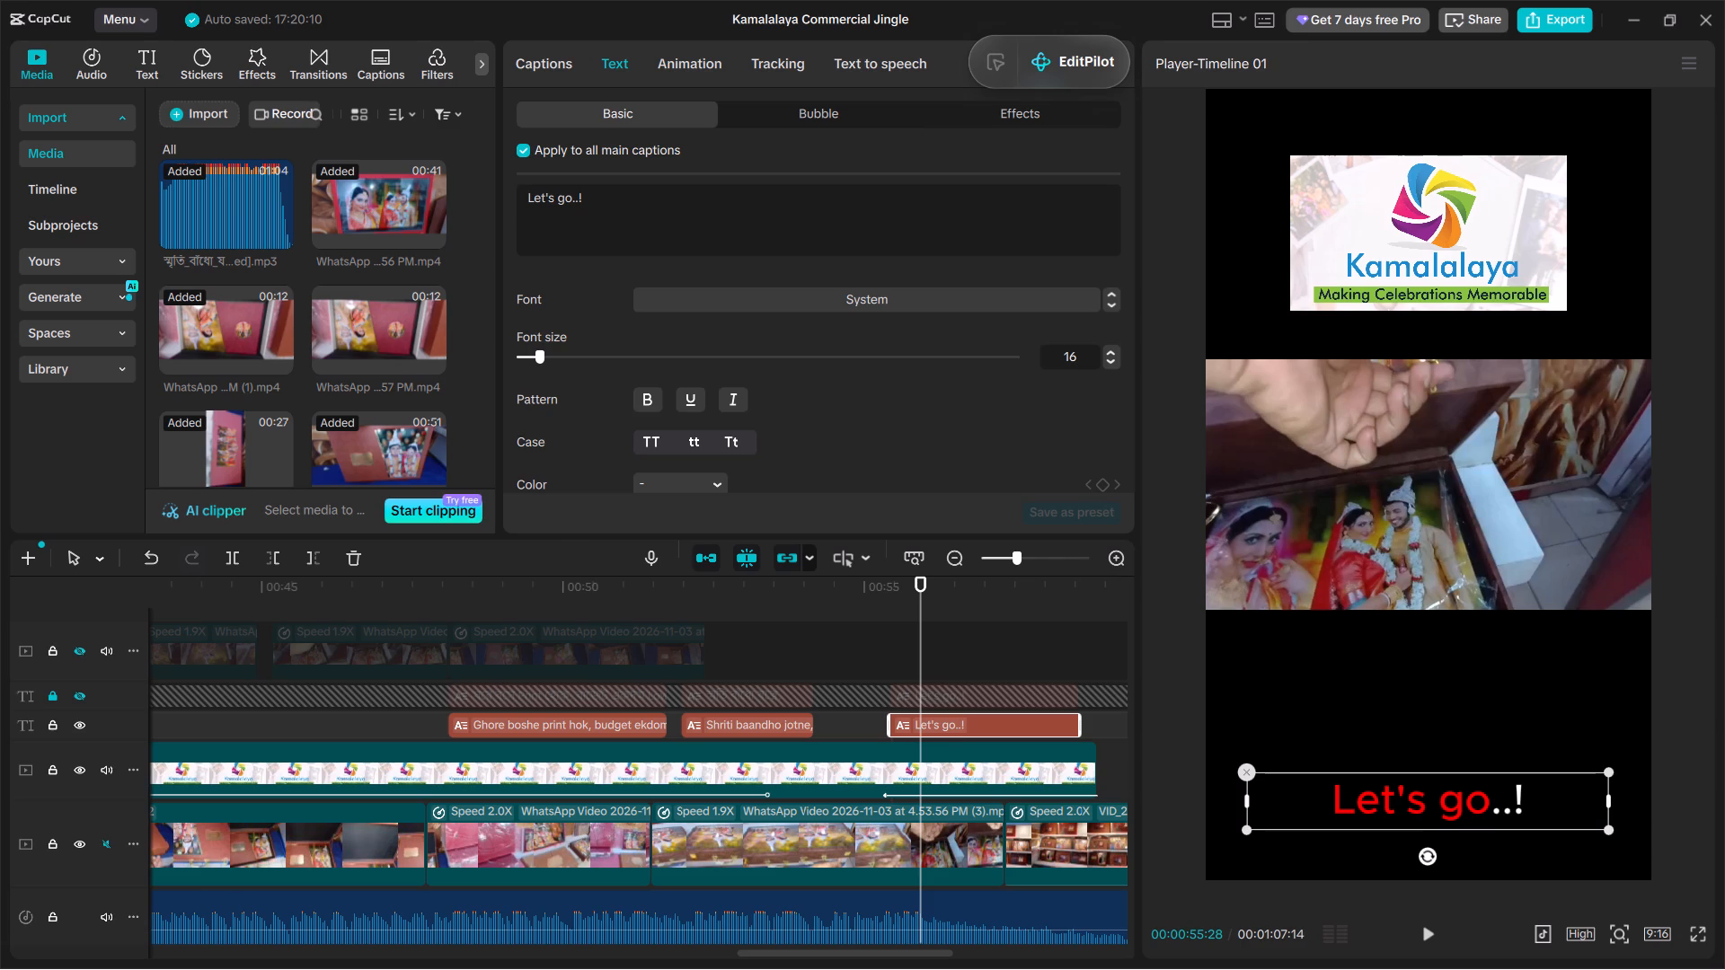
Play the "Let's go..!" caption through to the video's end, and go back over the ending and the full timeline to check the captions.
{"action": "key", "text": "space"}
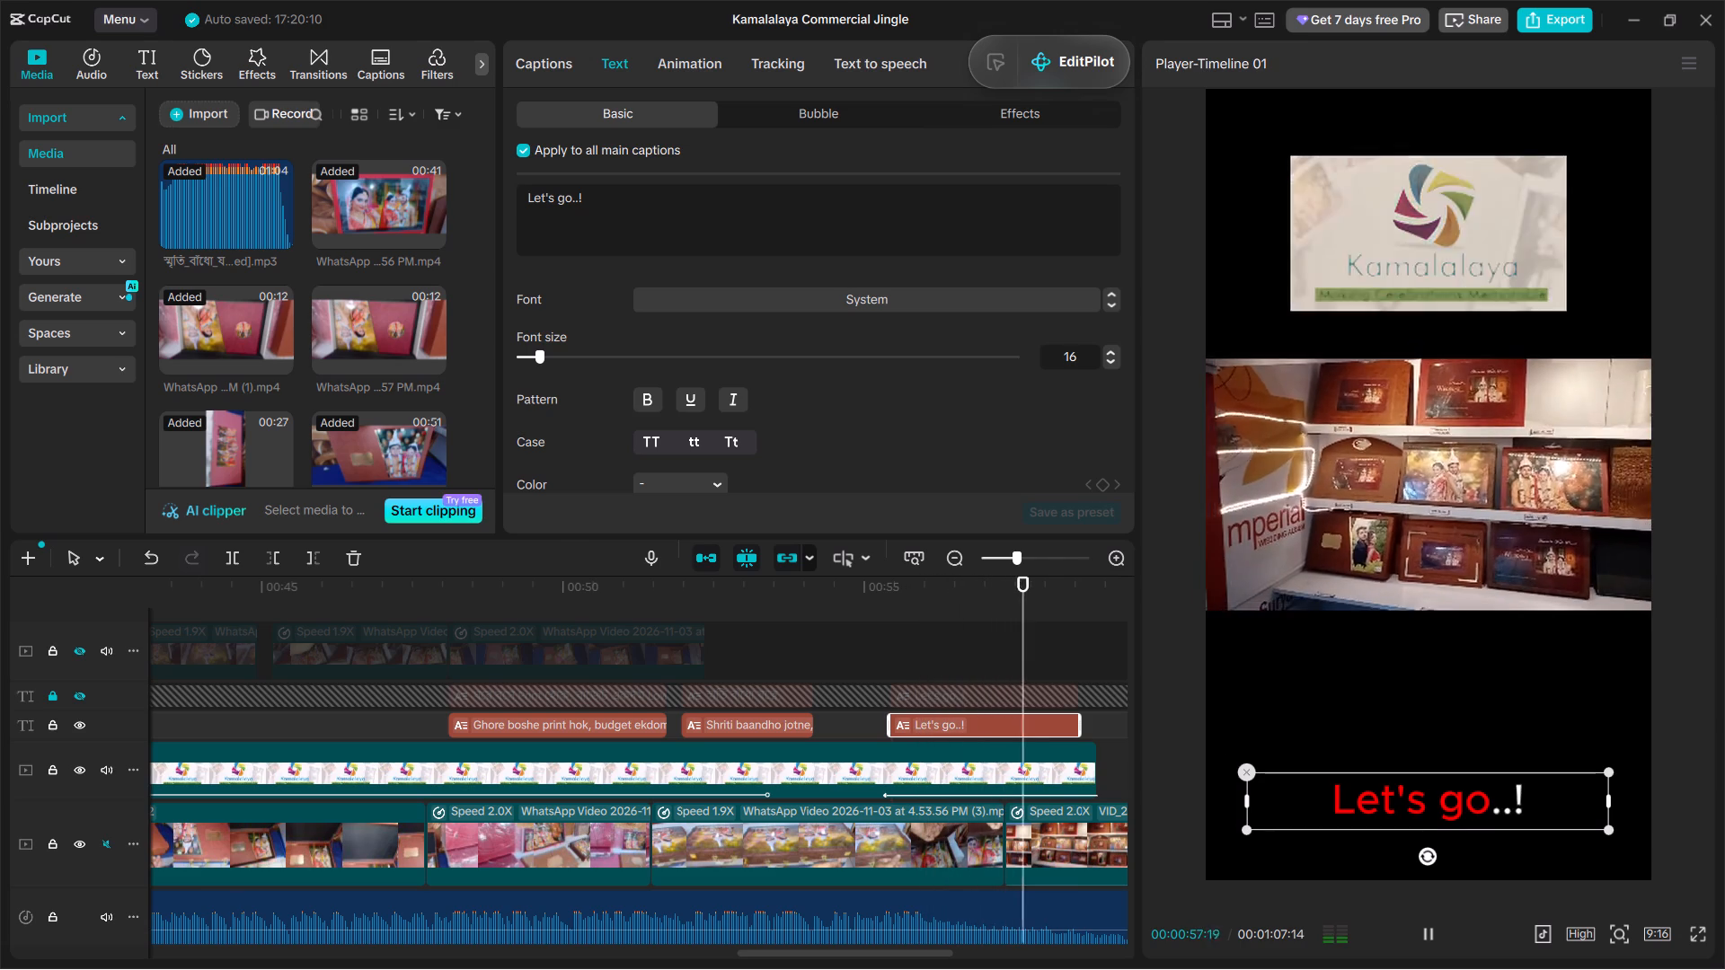
{"action": "double_click", "coordinate": [989, 641]}
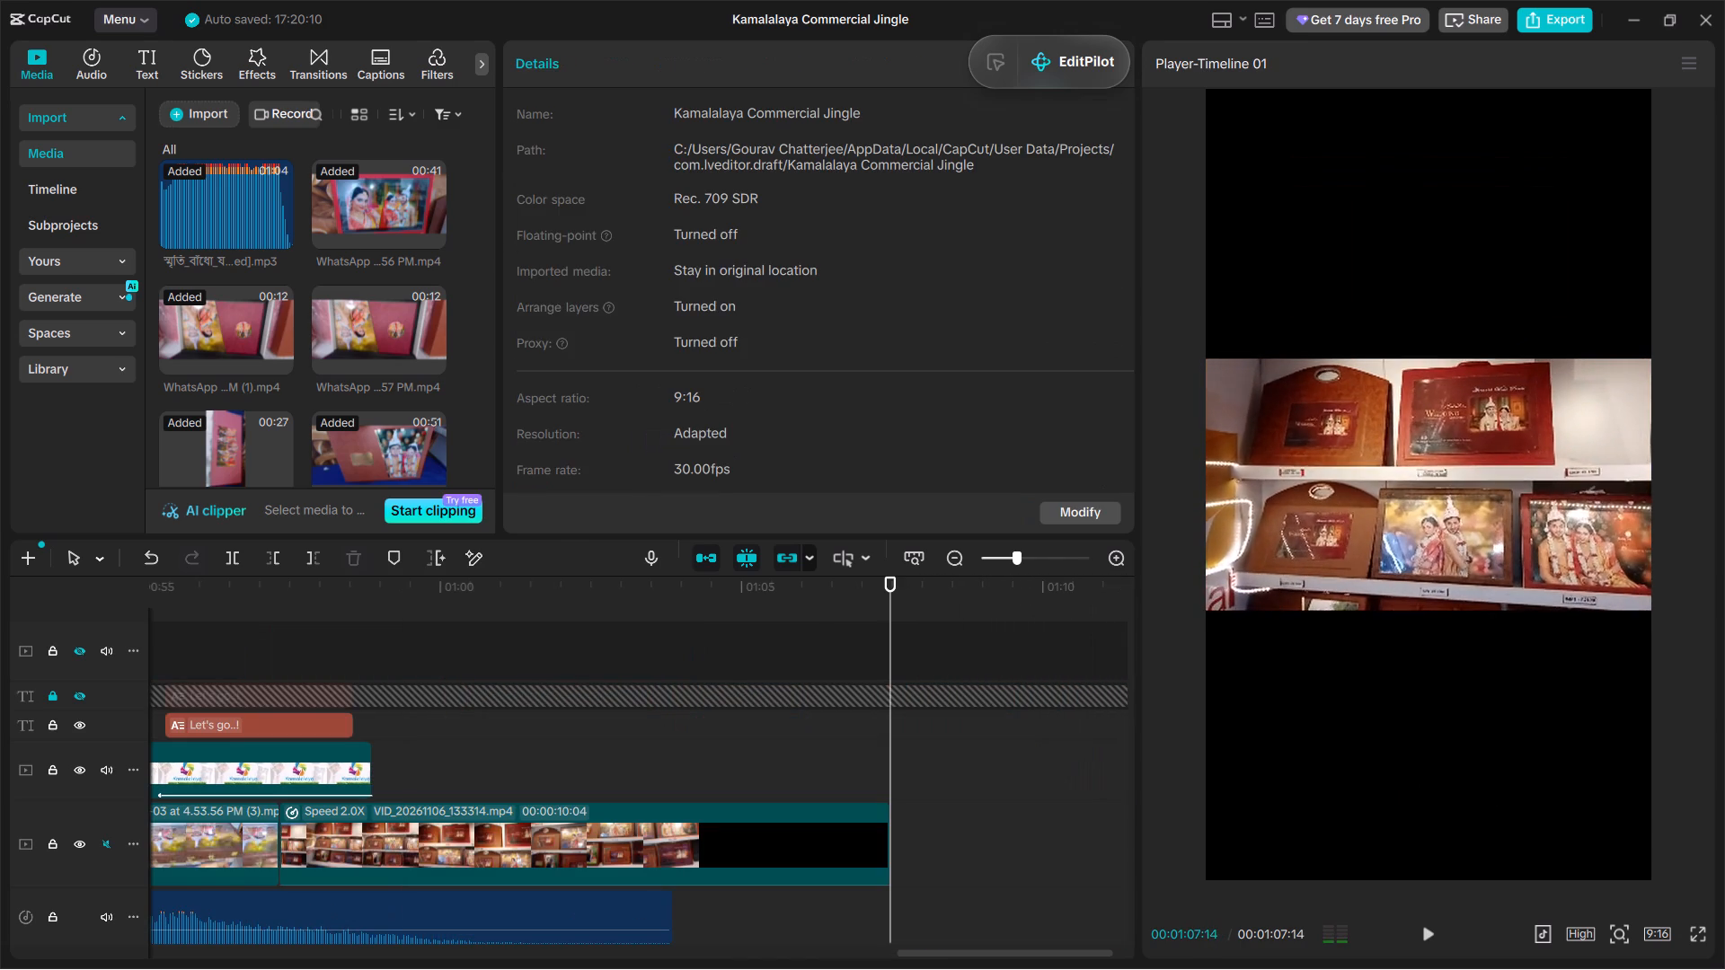
{"action": "left_click", "coordinate": [987, 638]}
{"action": "left_click", "coordinate": [871, 625]}
{"action": "left_click_drag", "start_coordinate": [868, 622], "coordinate": [264, 669]}
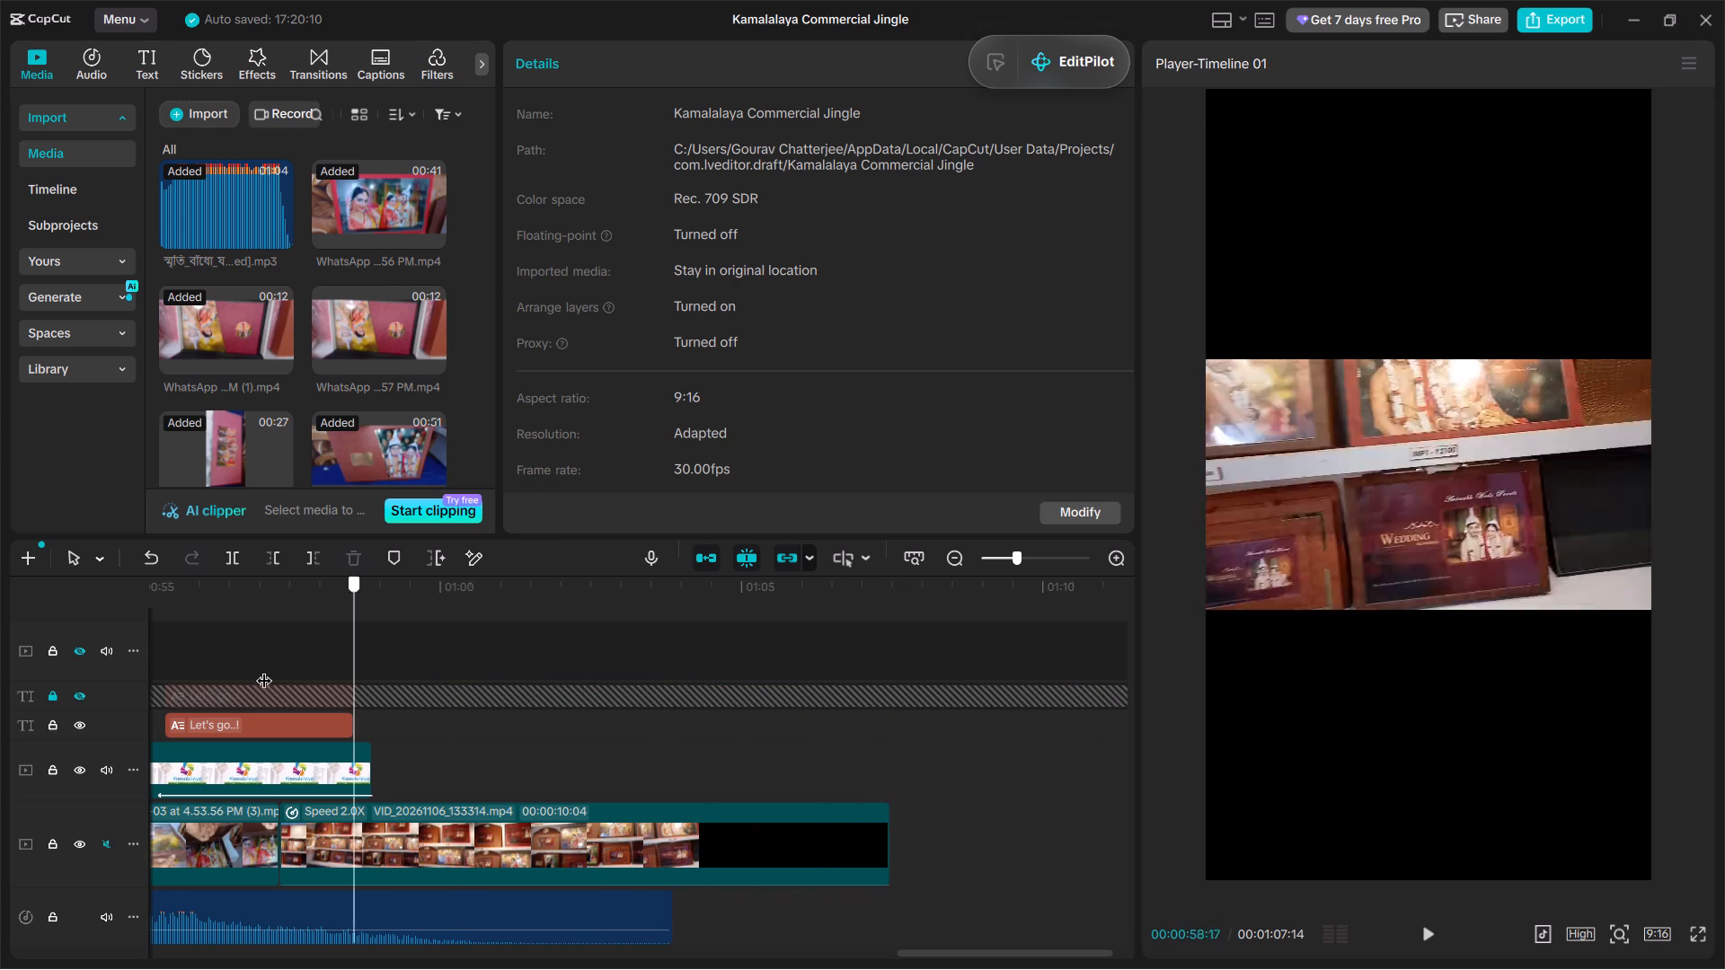
{"action": "left_click_drag", "start_coordinate": [264, 669], "coordinate": [203, 674]}
{"action": "left_click", "coordinate": [904, 557]}
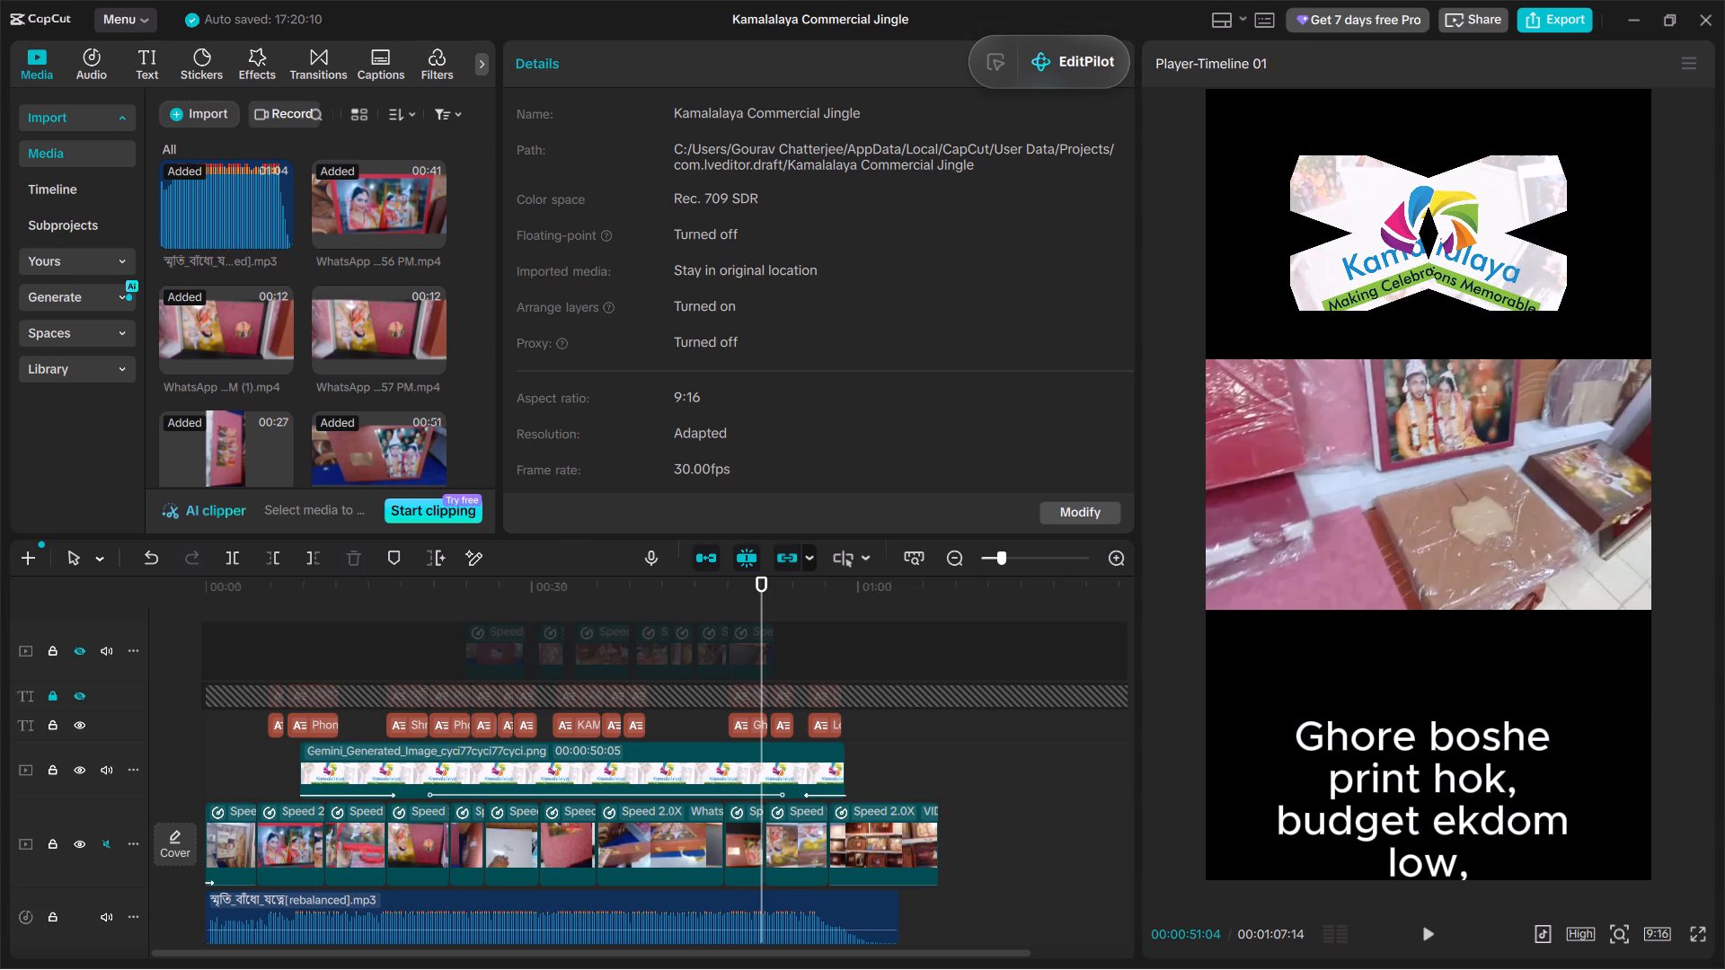
{"action": "scroll", "coordinate": [826, 637], "scroll_direction": "up", "scroll_amount": 2}
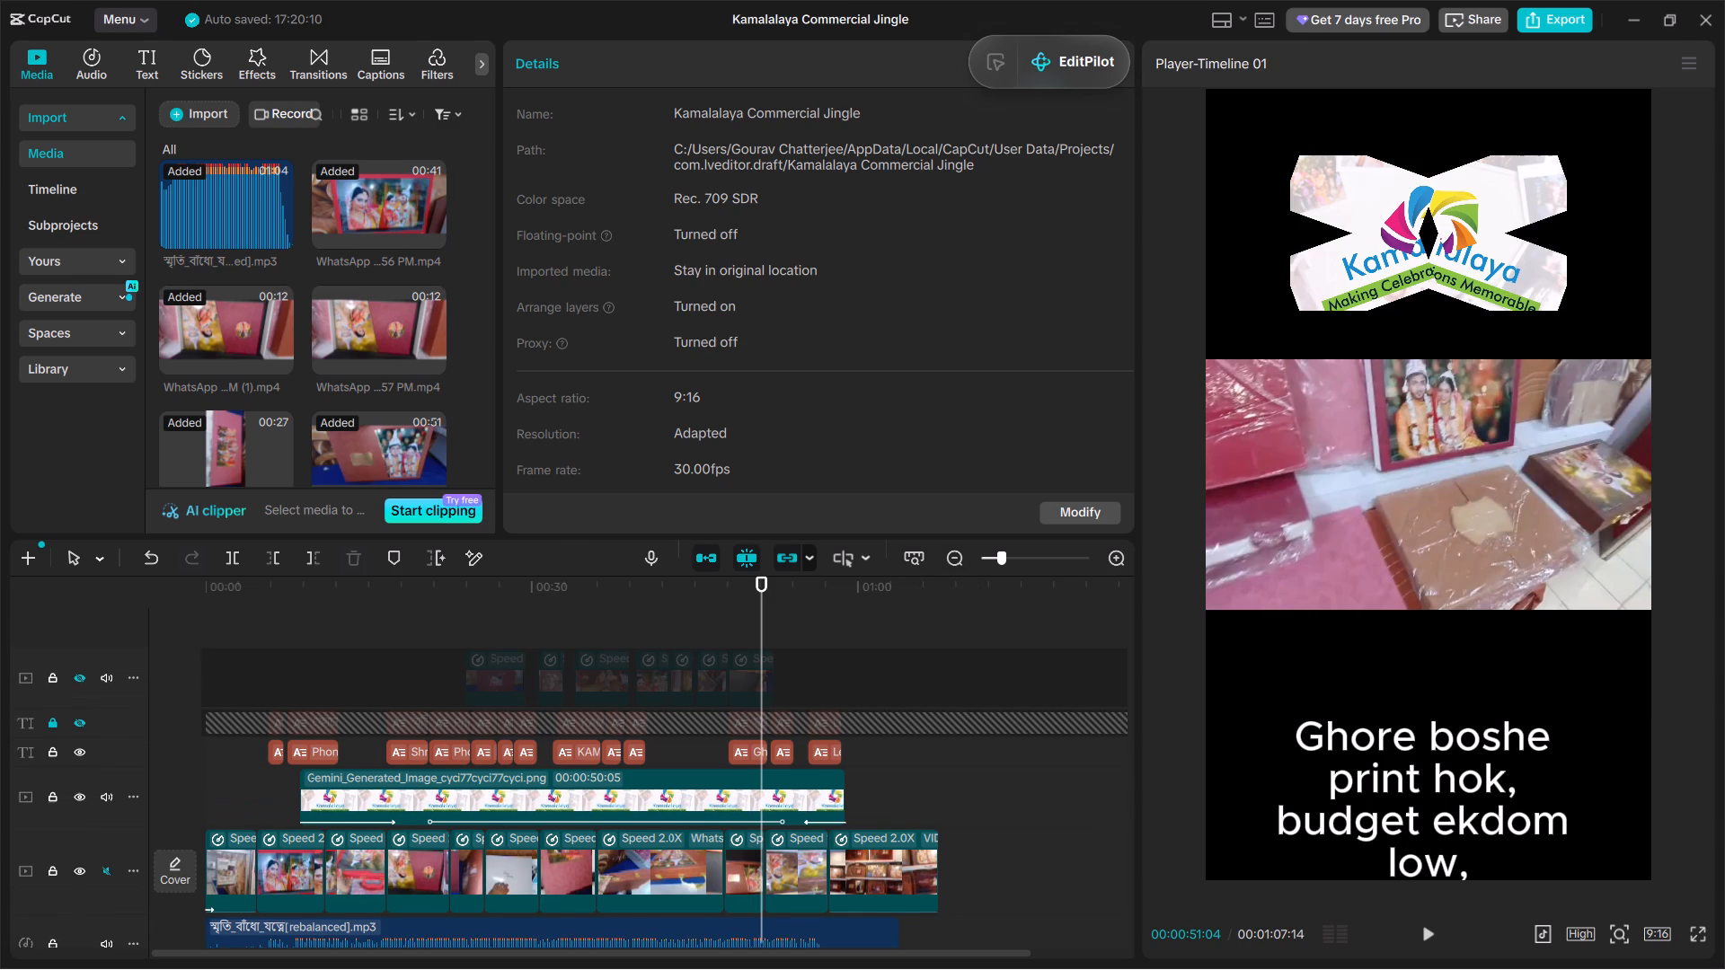
{"action": "scroll", "coordinate": [826, 637], "scroll_direction": "up", "scroll_amount": 4}
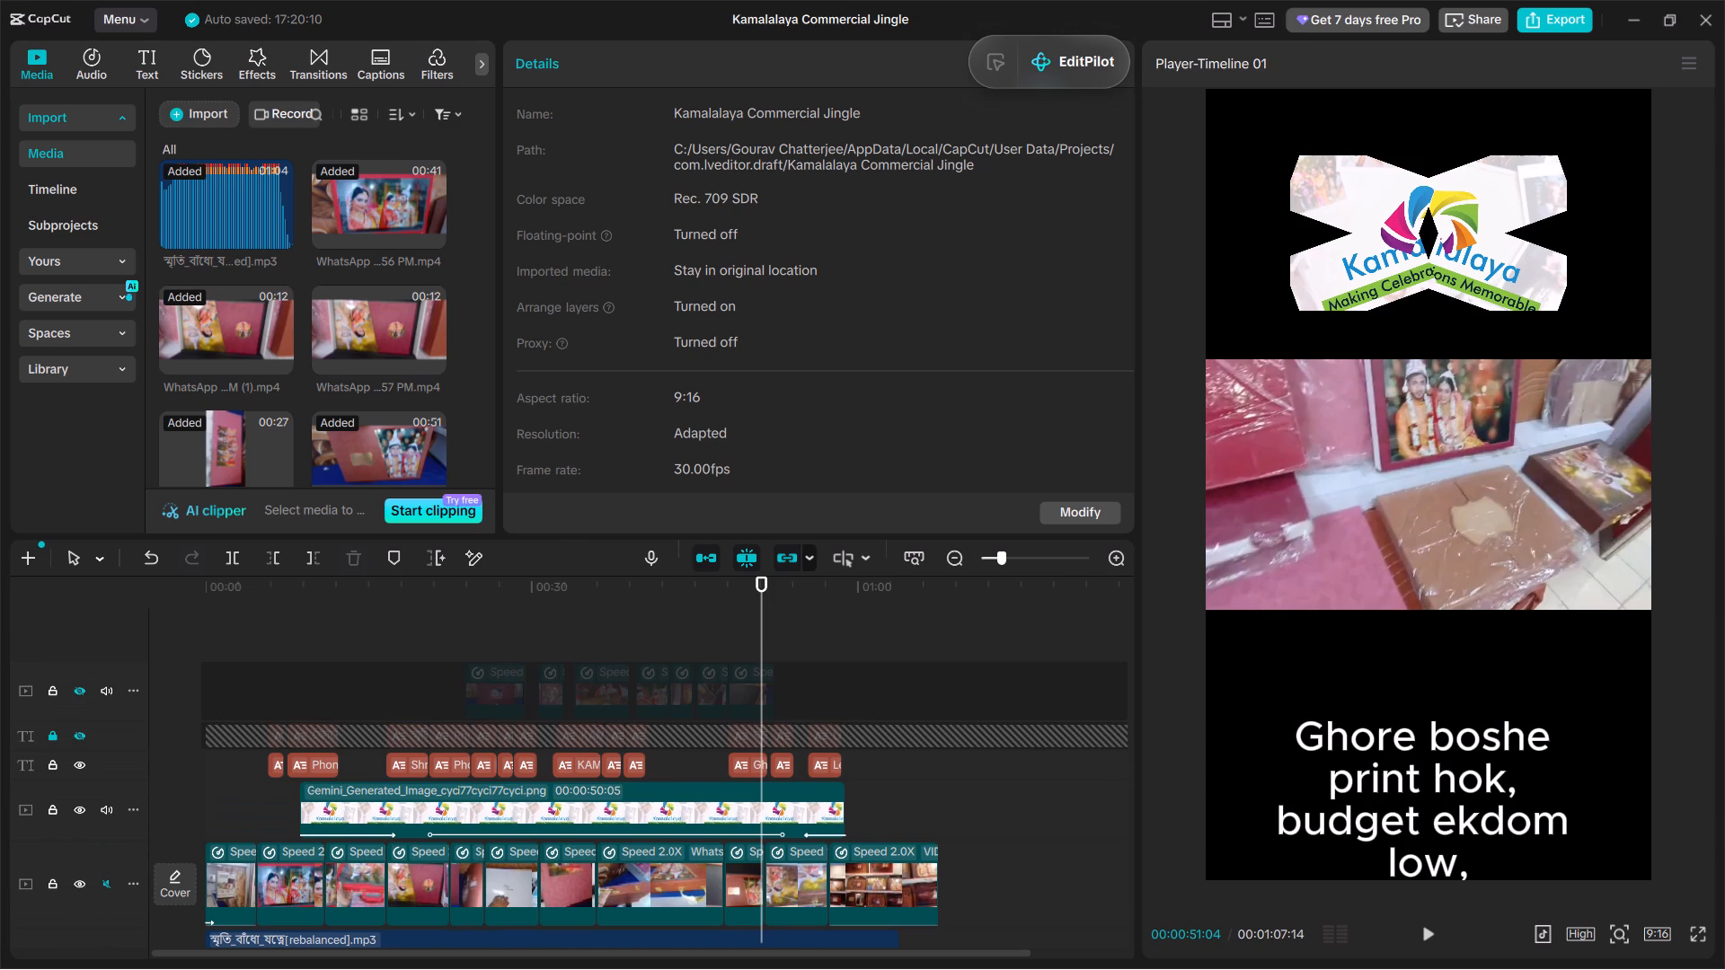
{"action": "scroll", "coordinate": [782, 723], "scroll_direction": "up", "scroll_amount": 5}
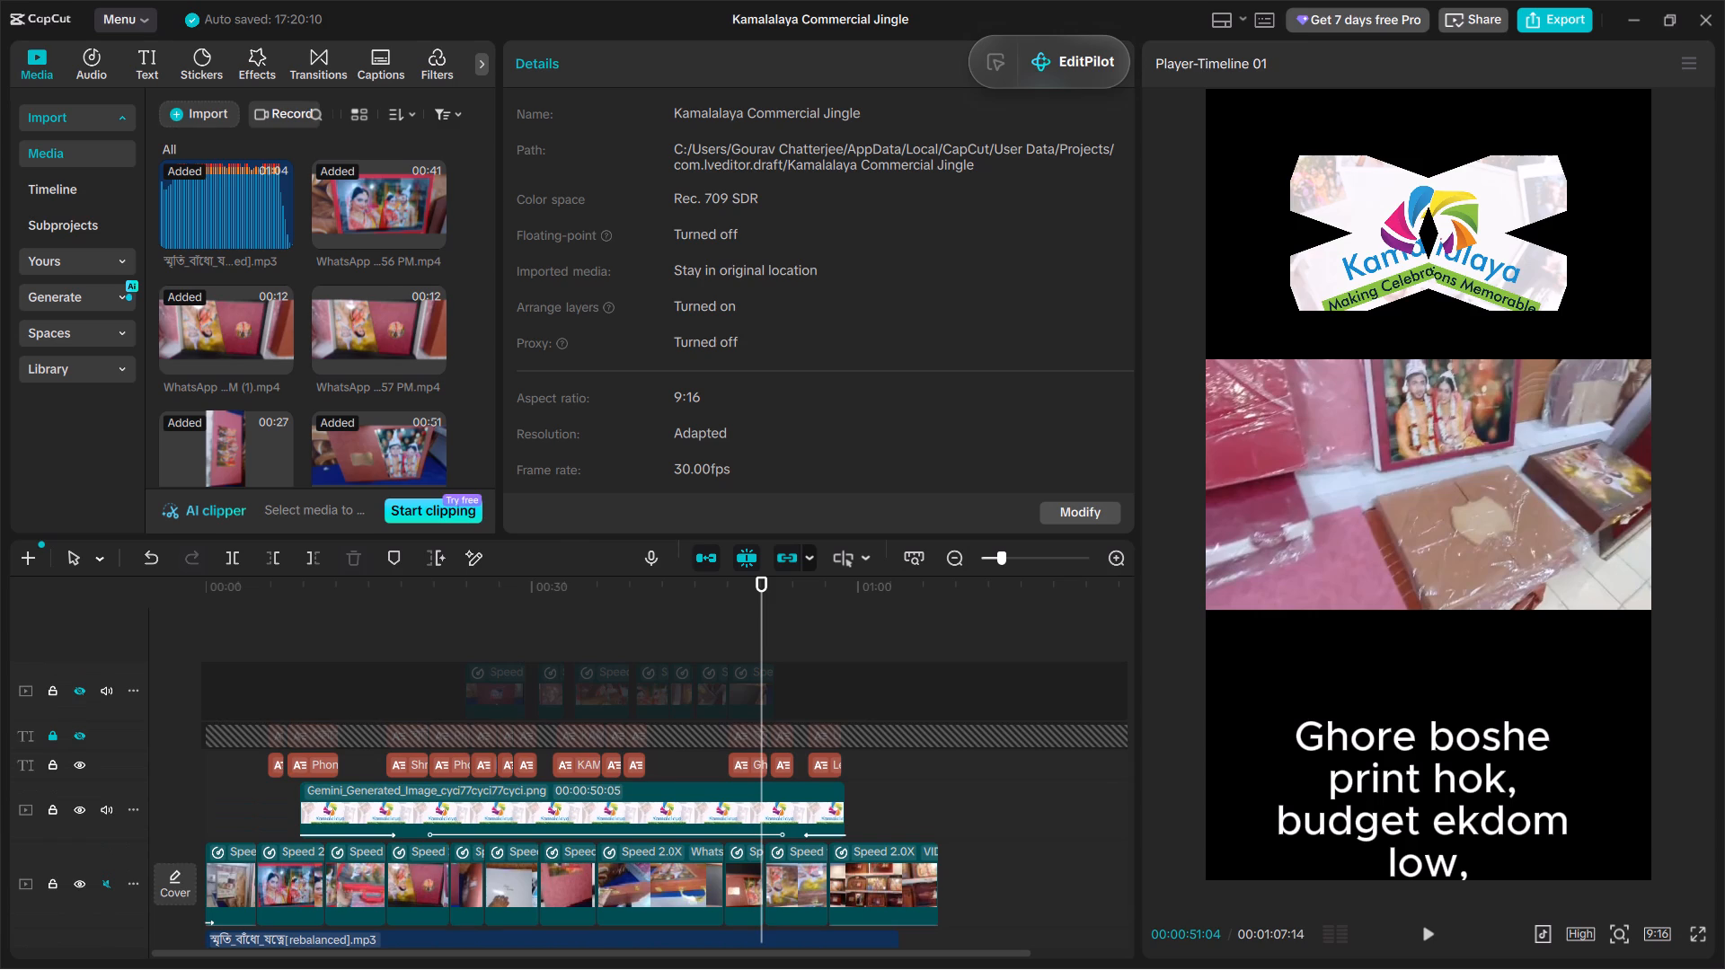